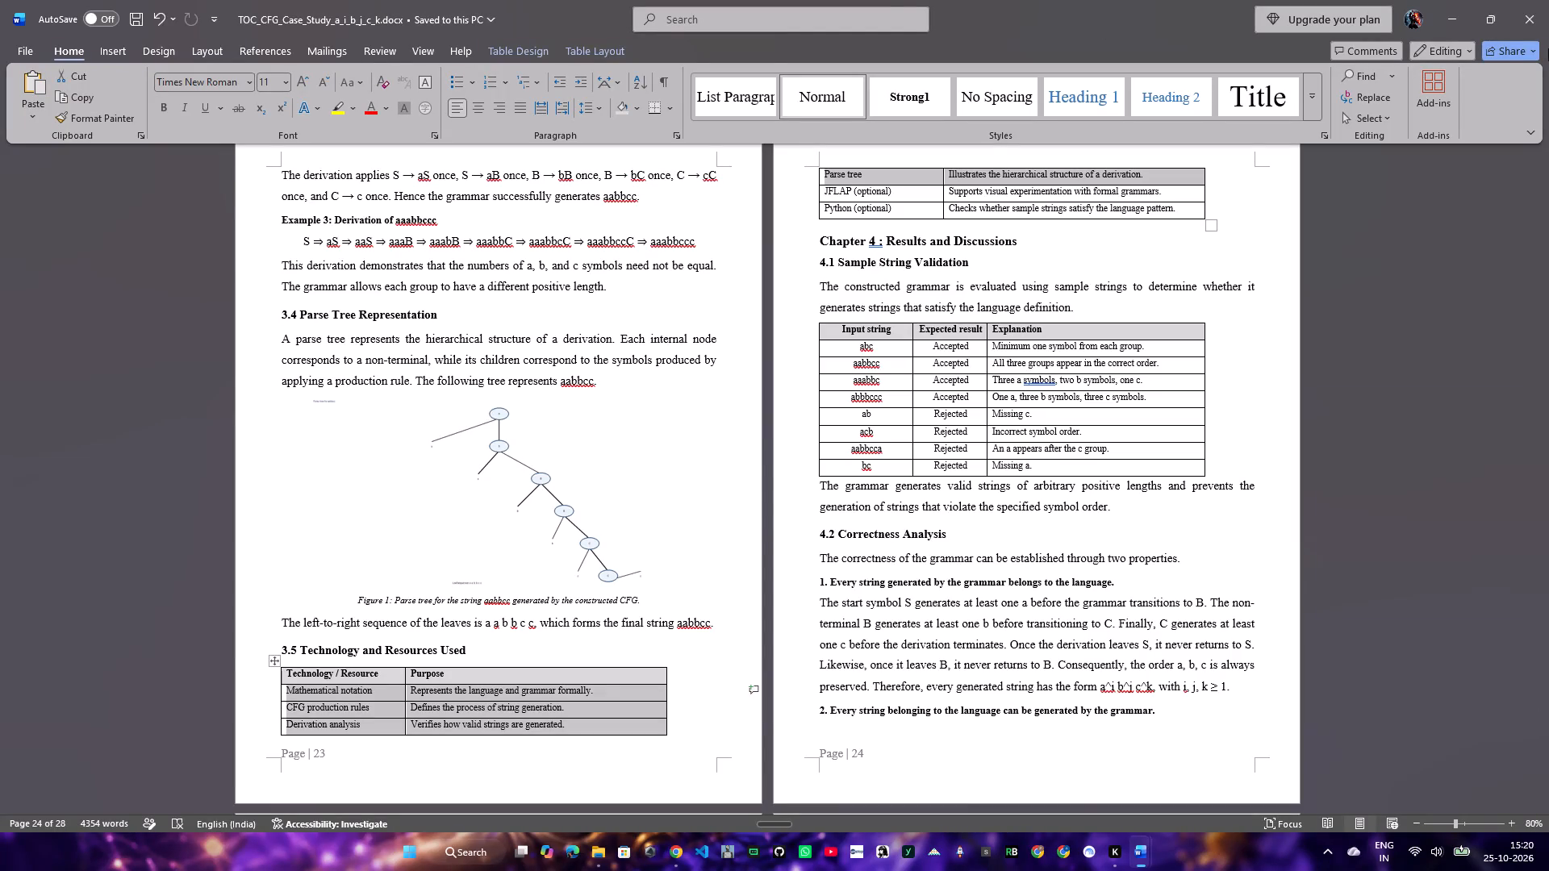
# Switch to the KRR Semantic Web Healthcare document and look over its self-assessment notes and course outcome mapping.
pyautogui.click(1464, 11)
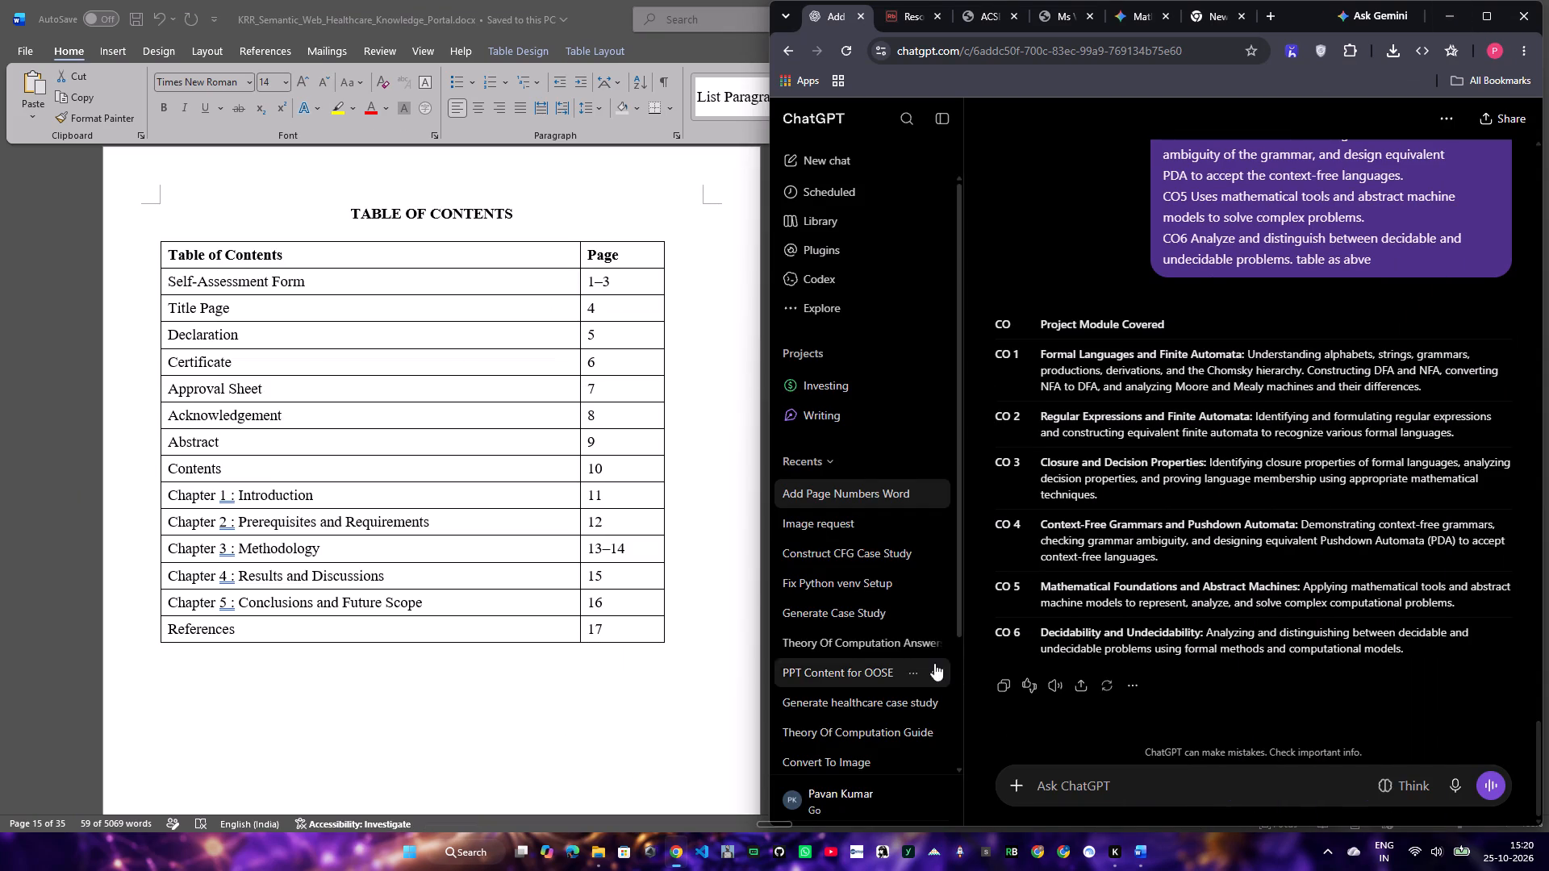
pyautogui.click(452, 428)
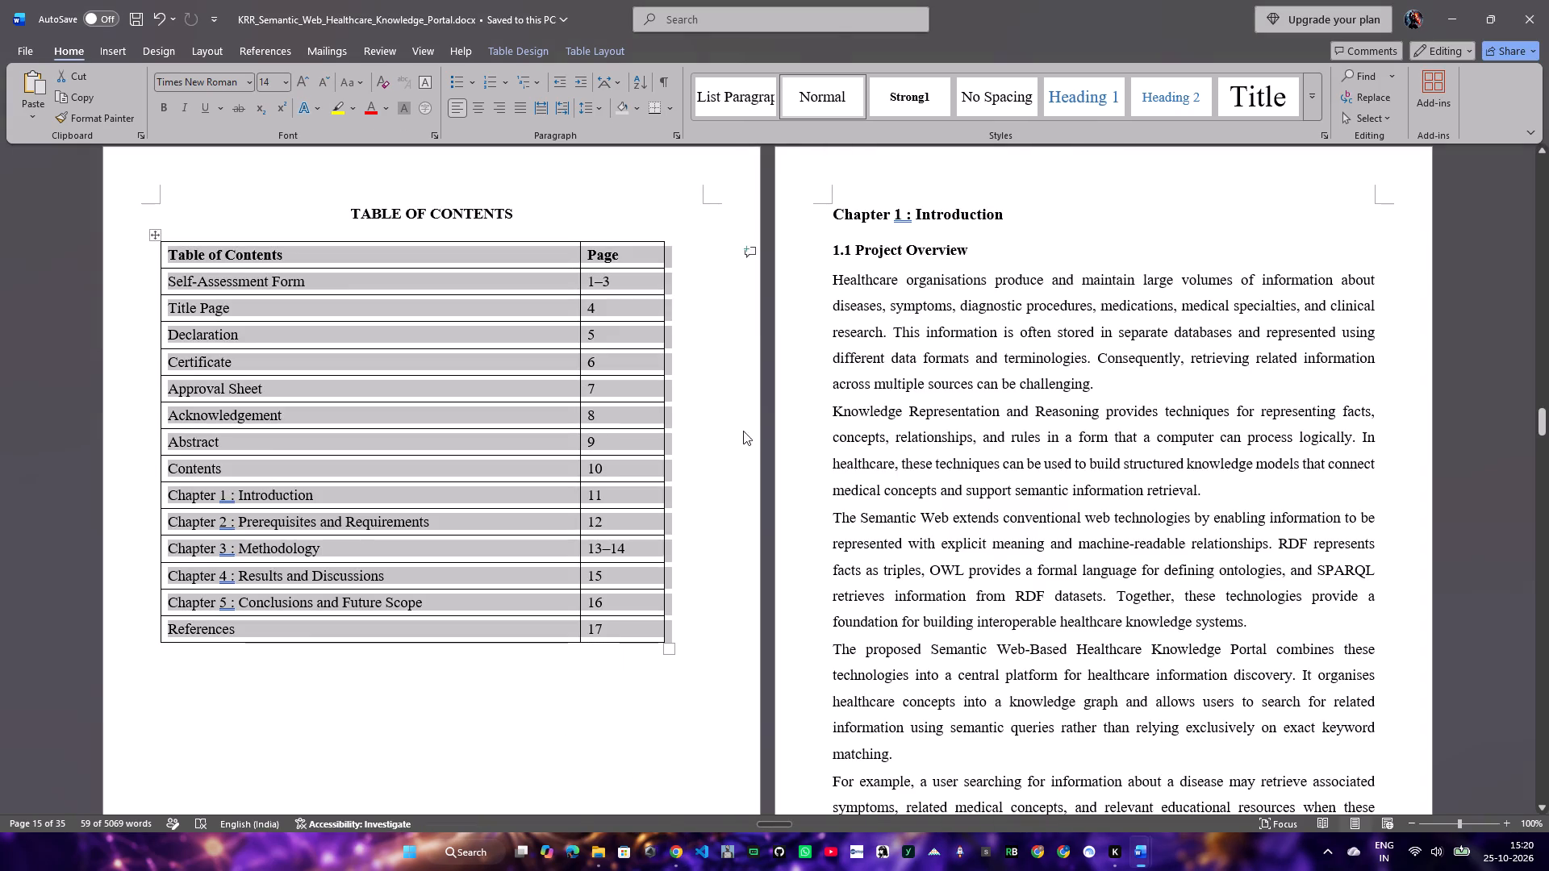
pyautogui.scroll(20, 858, 419)
pyautogui.scroll(20, 858, 419)
pyautogui.scroll(5, 858, 419)
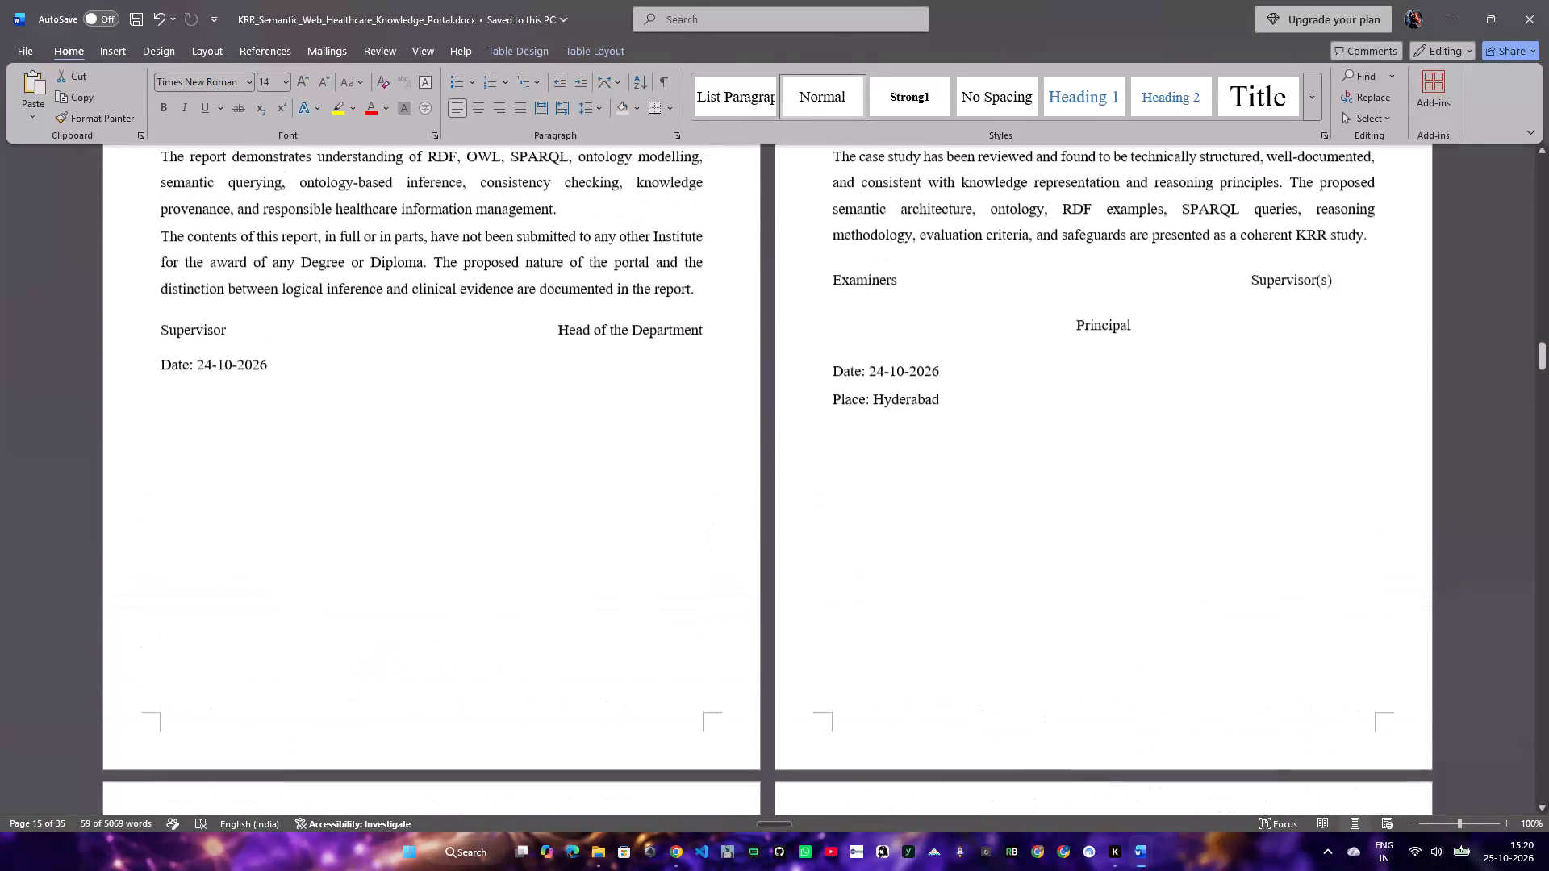
pyautogui.scroll(20, 864, 419)
pyautogui.scroll(20, 864, 419)
pyautogui.scroll(5, 864, 419)
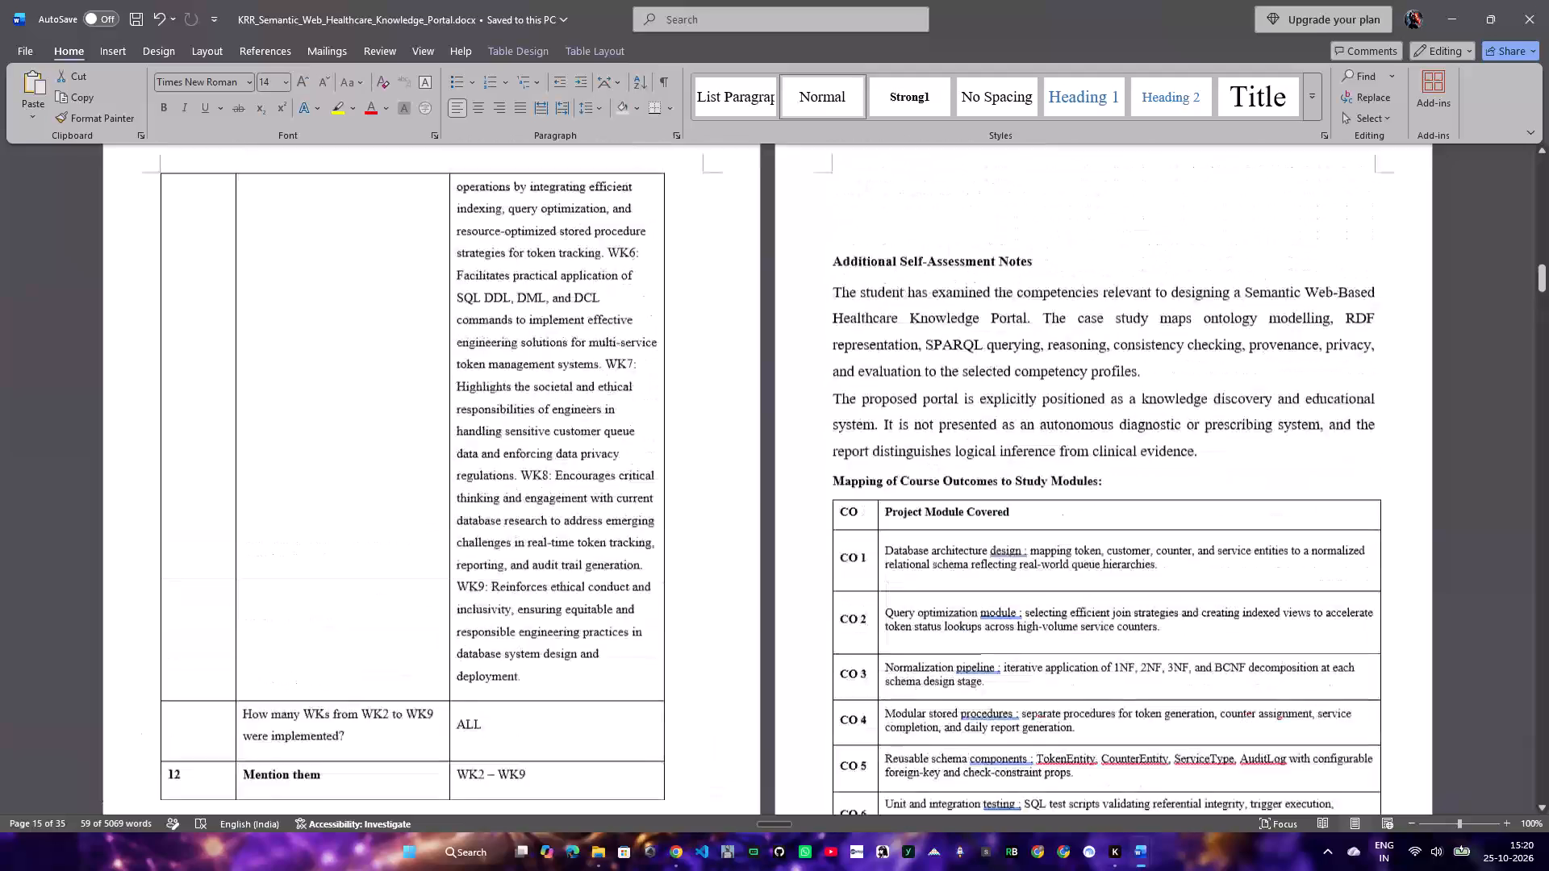
pyautogui.scroll(-7, 863, 414)
pyautogui.scroll(10, 982, 437)
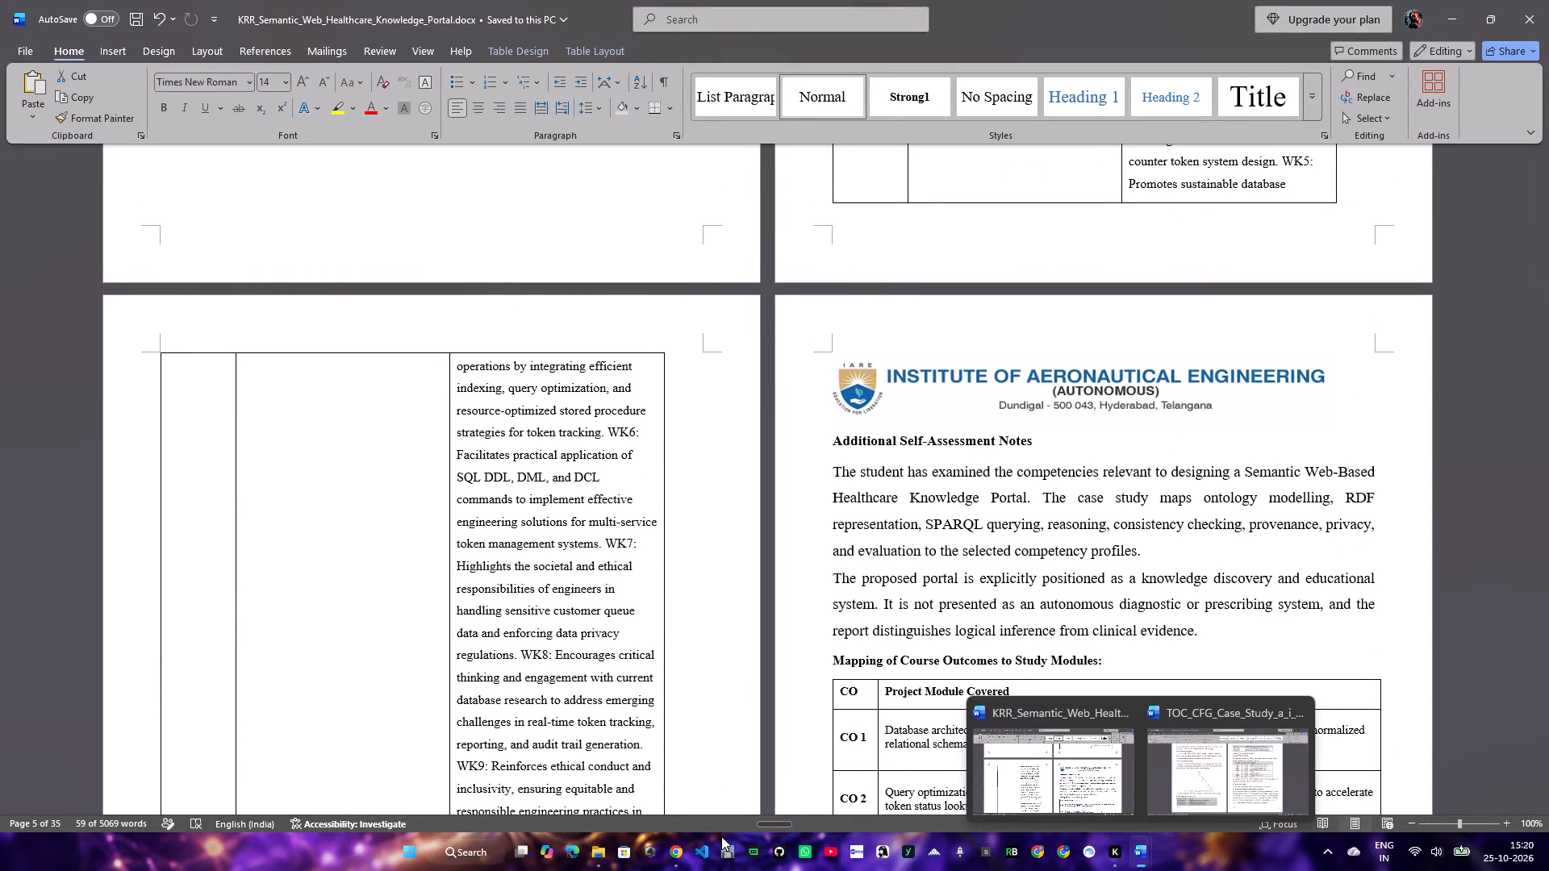
# Look through the aat2, AAt1 and aat1ddocuments folders inside nikkyAATS on the D: drive in File Explorer.
pyautogui.click(597, 858)
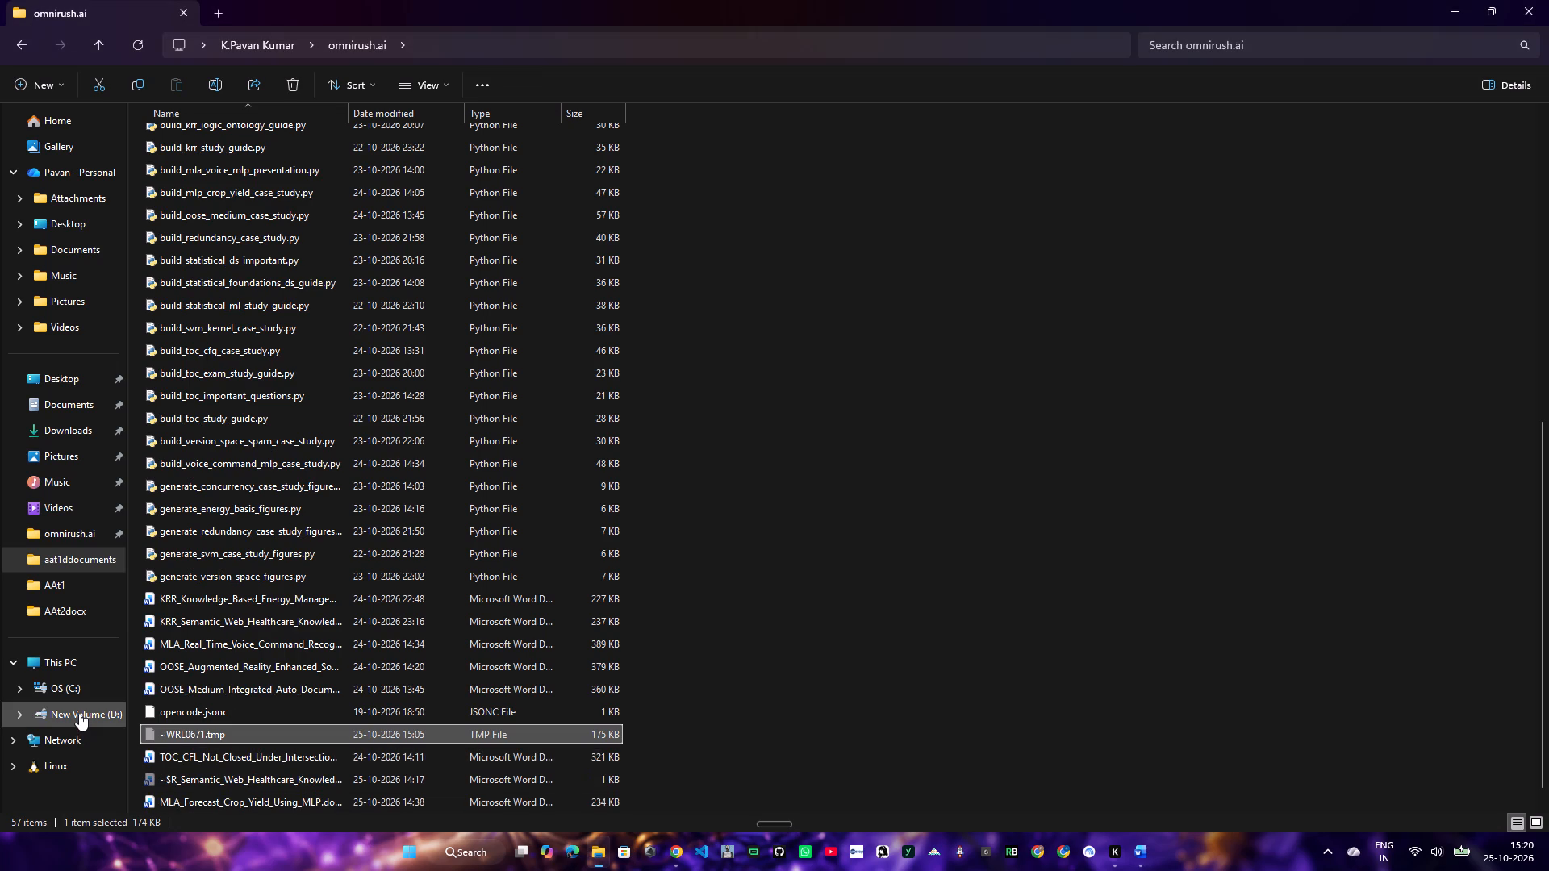
pyautogui.click(47, 706)
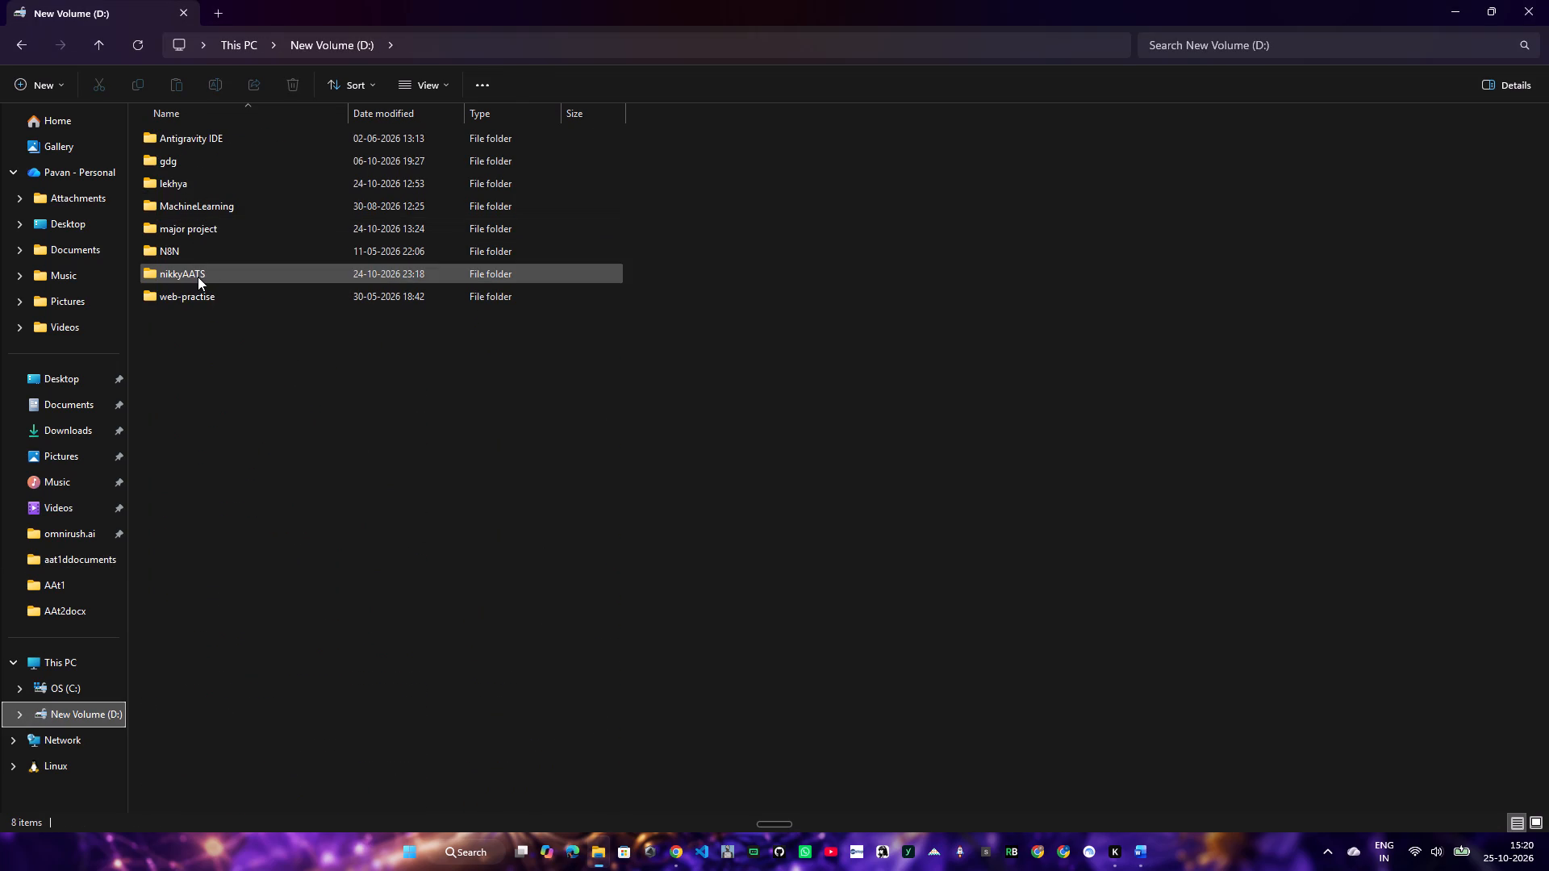
pyautogui.doubleClick(198, 277)
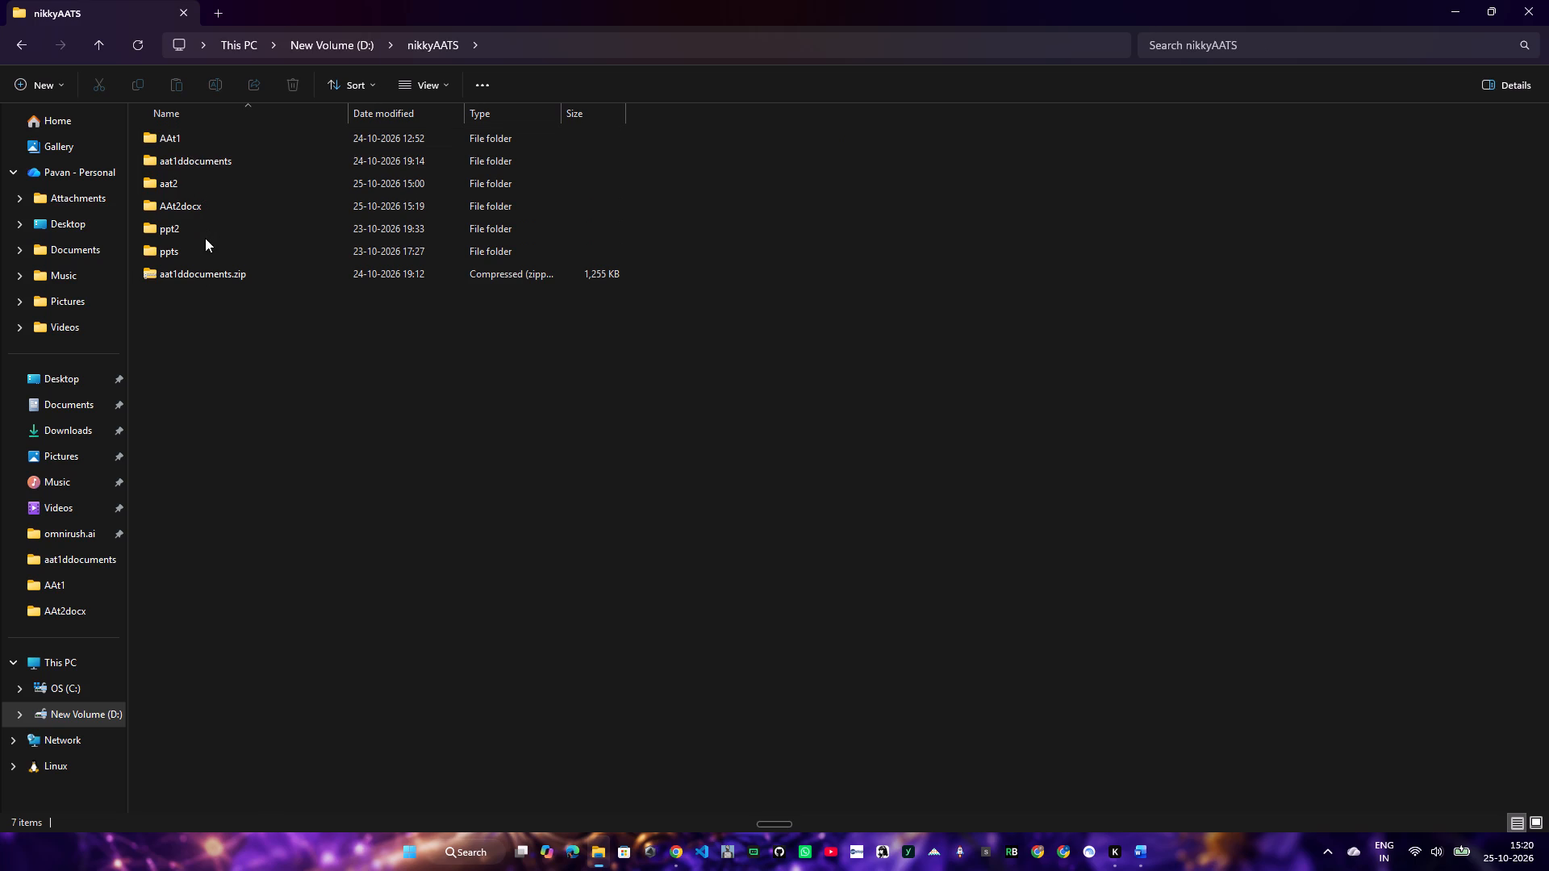
pyautogui.doubleClick(196, 175)
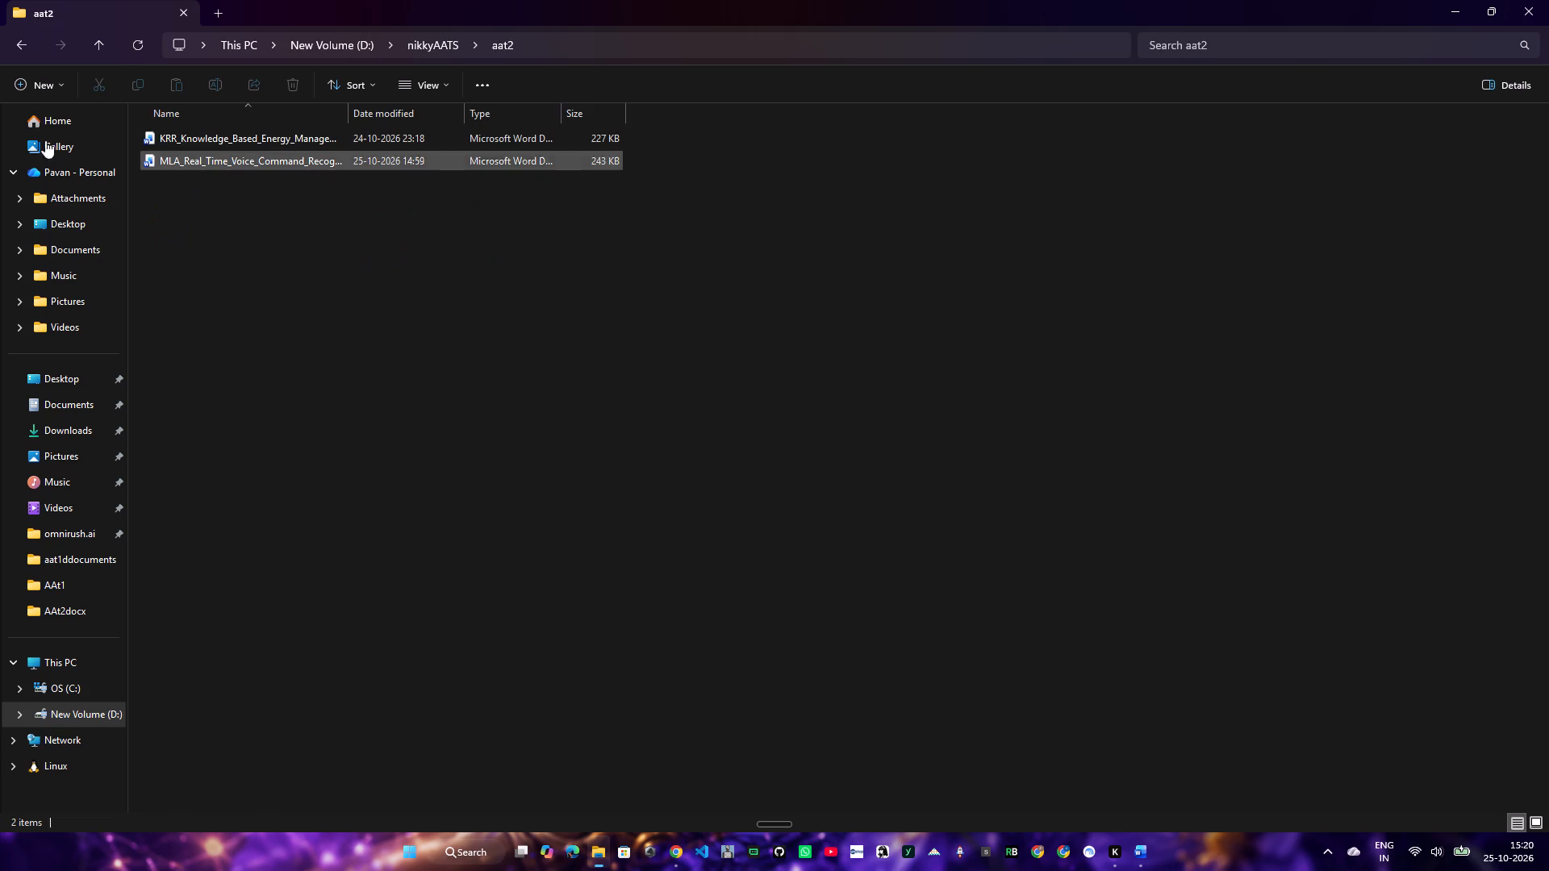
pyautogui.click(25, 46)
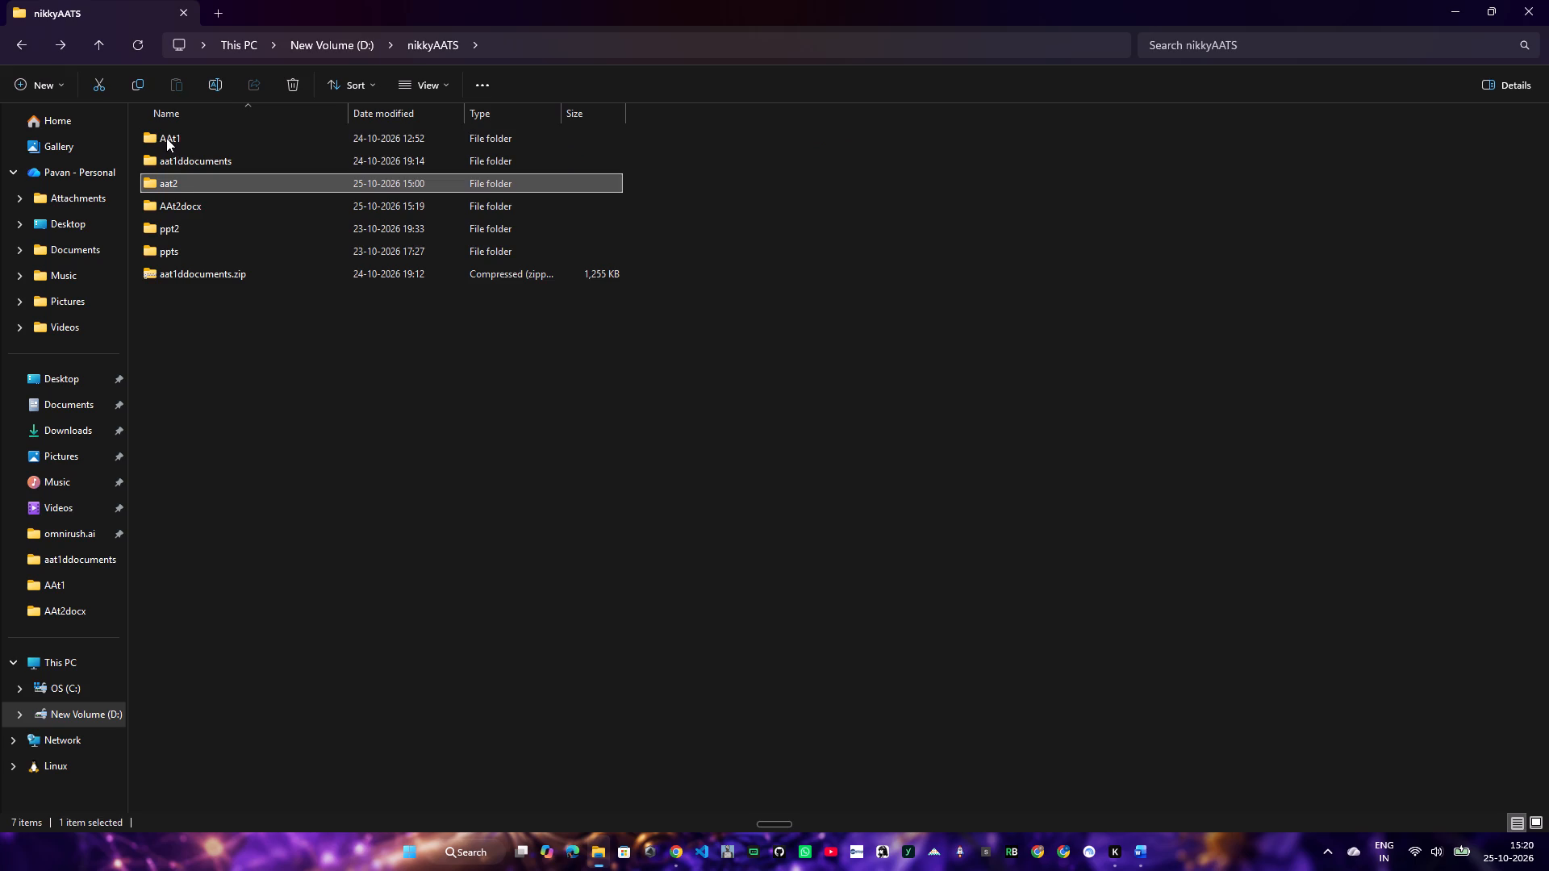
pyautogui.doubleClick(168, 138)
pyautogui.click(23, 44)
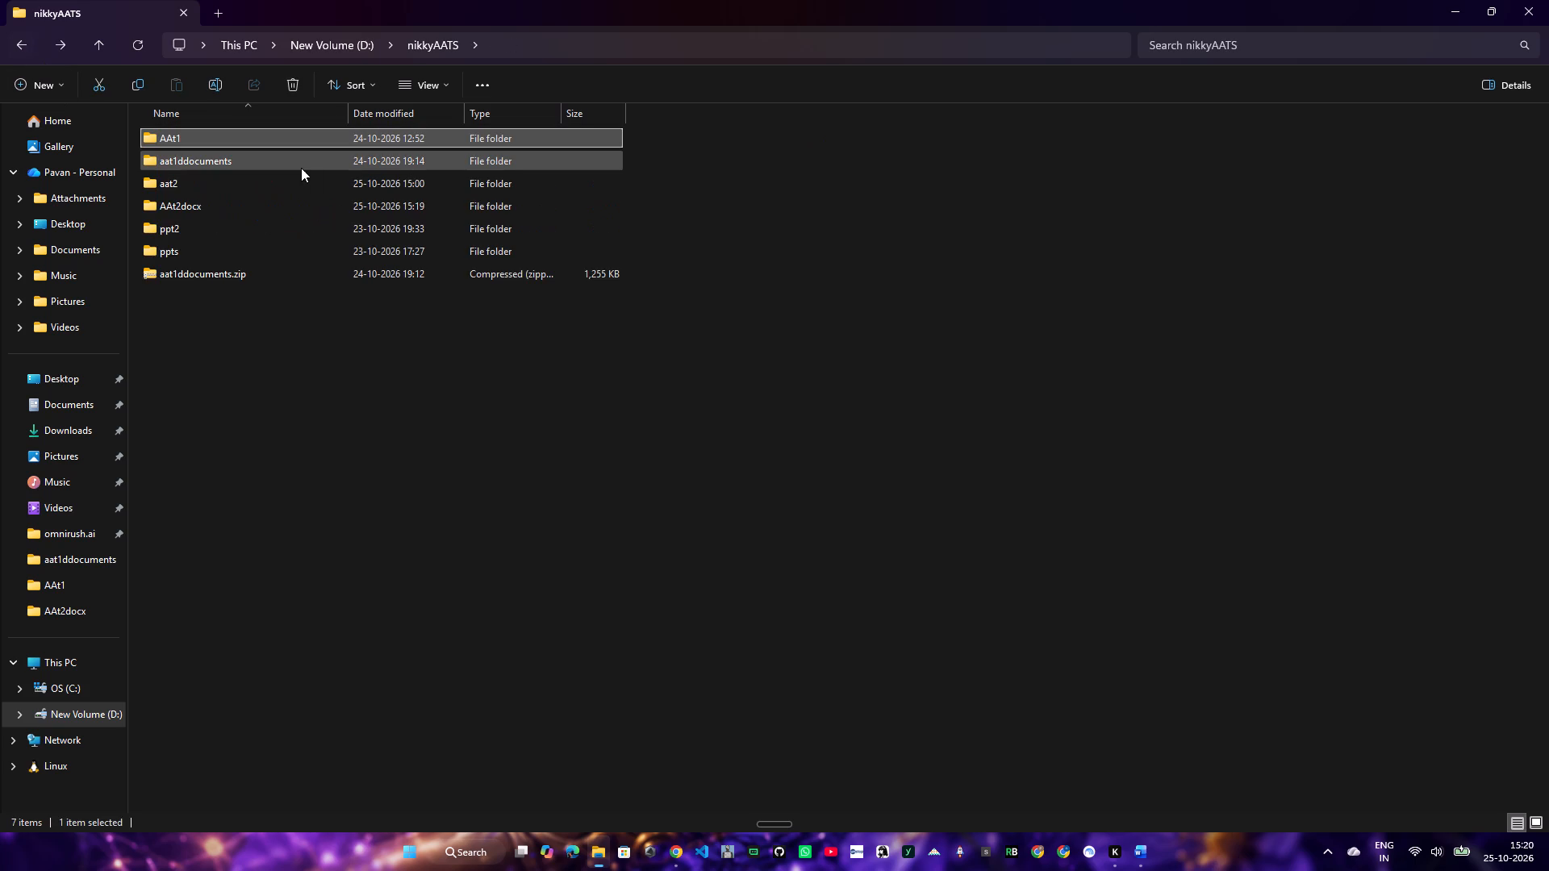
pyautogui.doubleClick(250, 156)
pyautogui.click(24, 50)
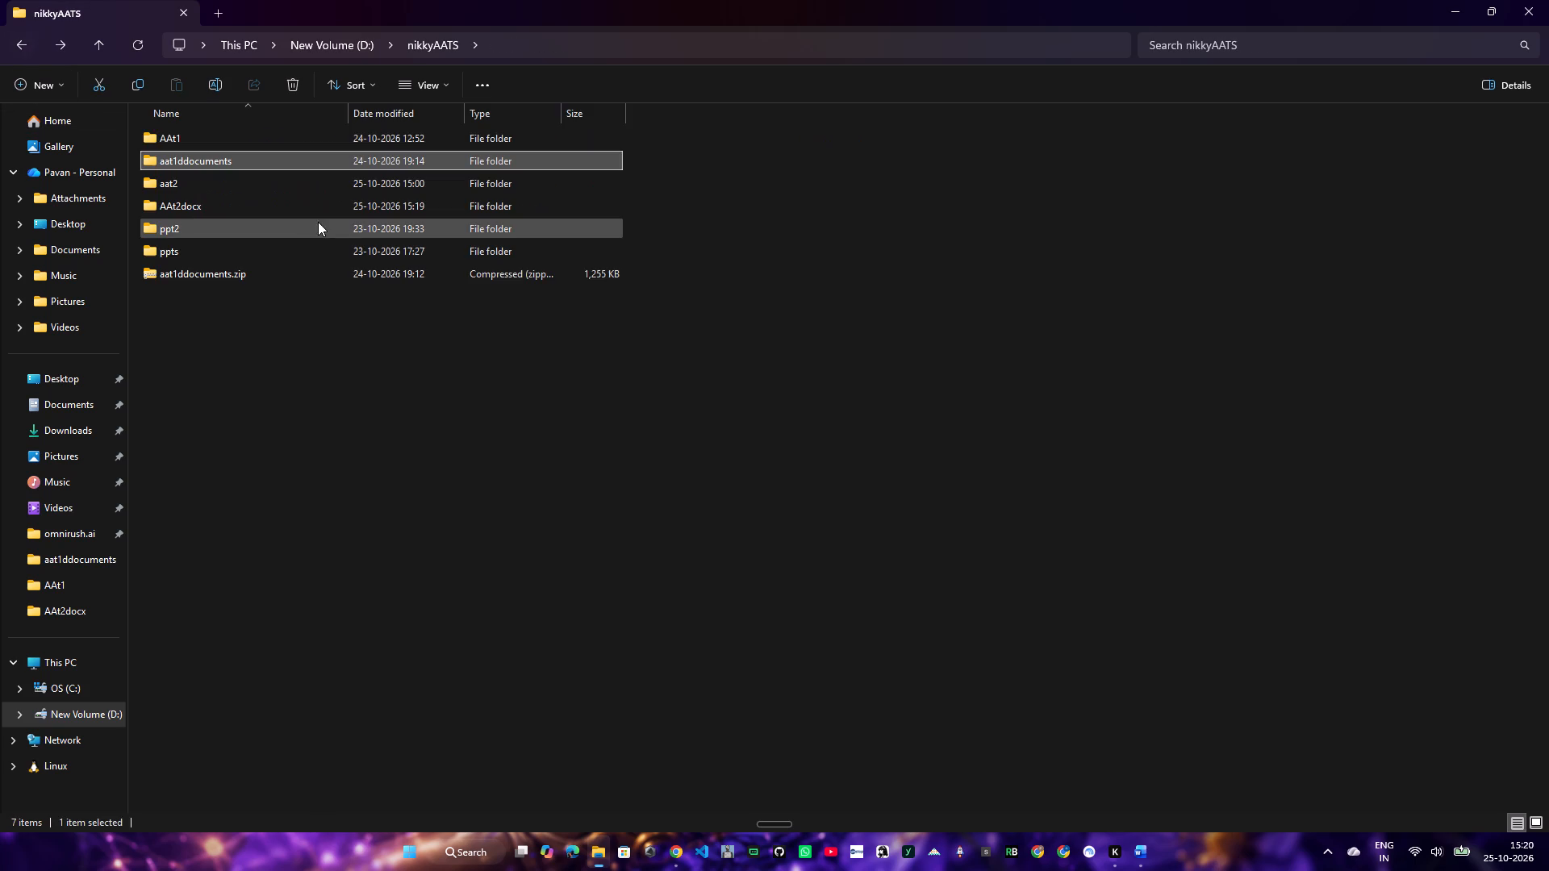
# Open TOC_CFG_Case_Study_a_i_b_j_c_k.docx from the AAt2docx folder.
pyautogui.click(240, 201)
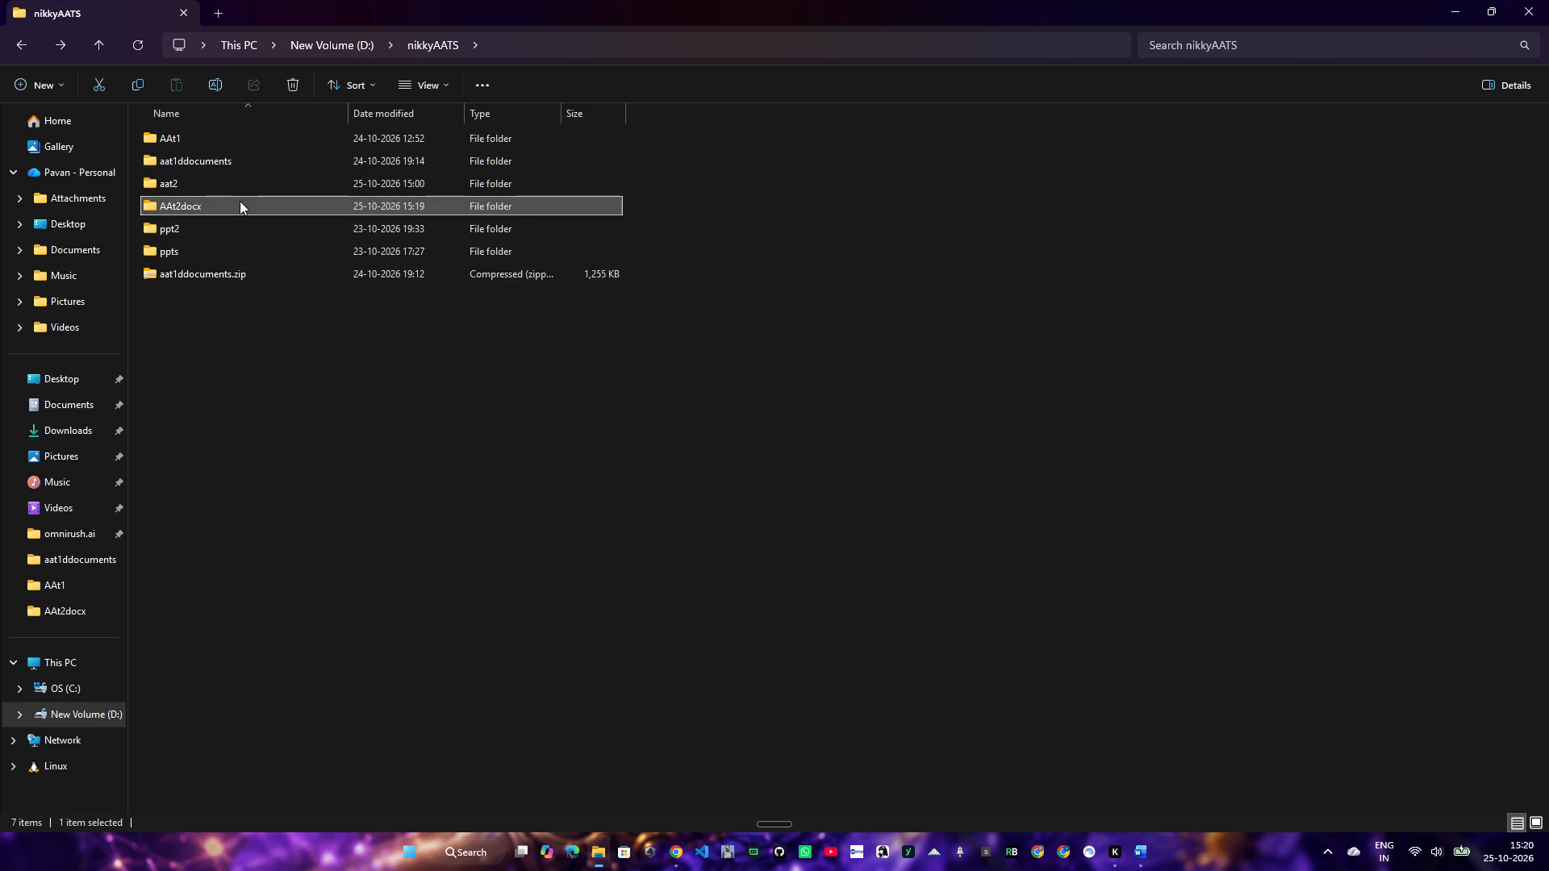
pyautogui.doubleClick(240, 201)
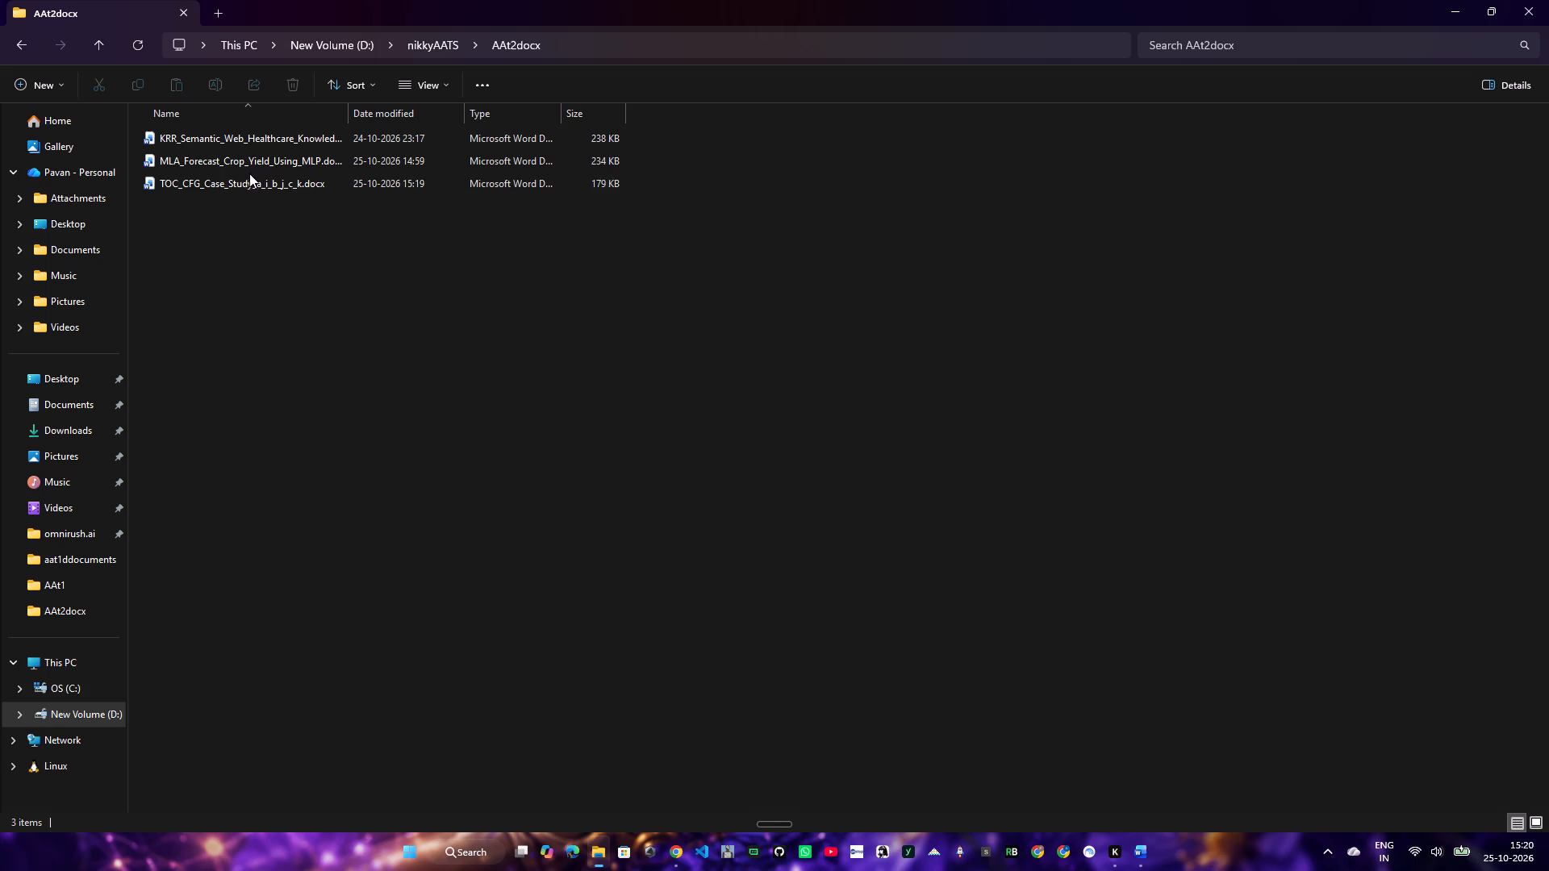
pyautogui.doubleClick(279, 185)
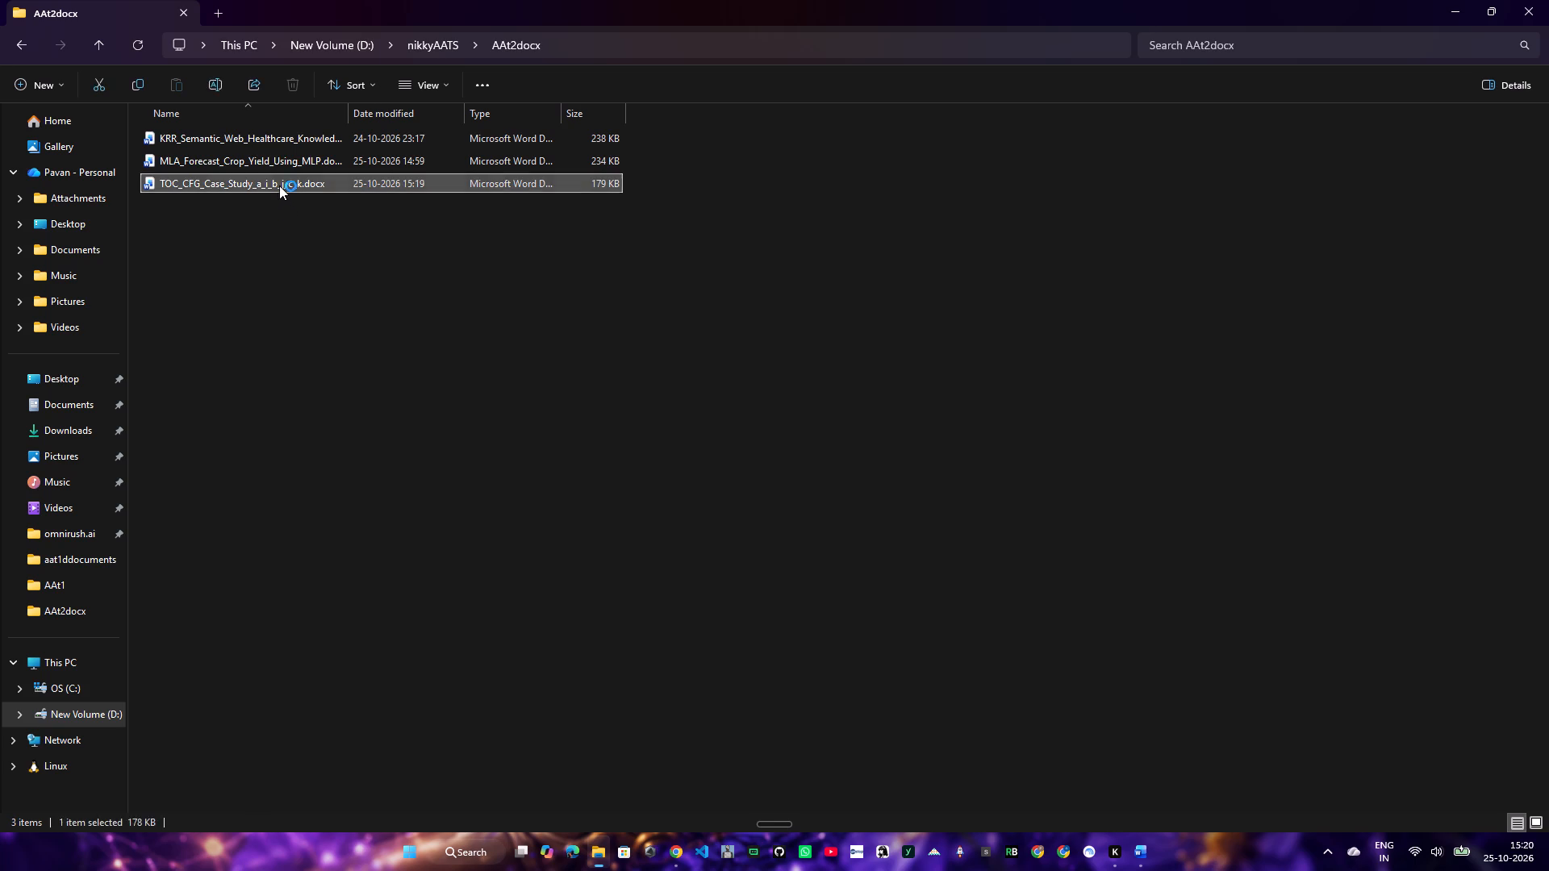
# Go back to the self-assessment form on the first page and examine its course name and course code rows.
pyautogui.scroll(11, 502, 352)
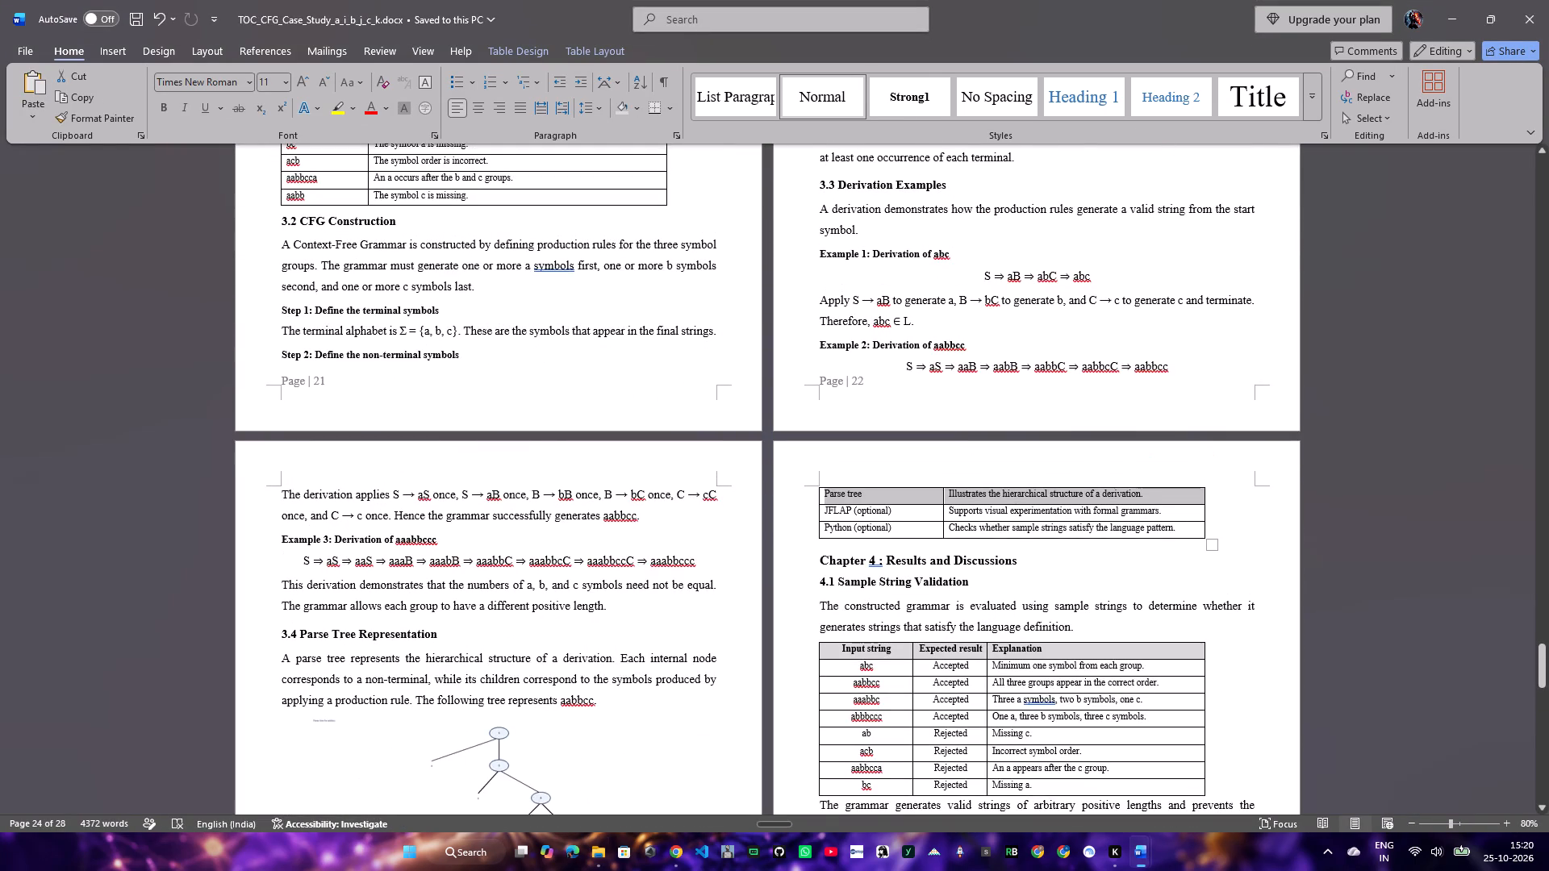
pyautogui.scroll(2, 959, 431)
pyautogui.middleClick(958, 430)
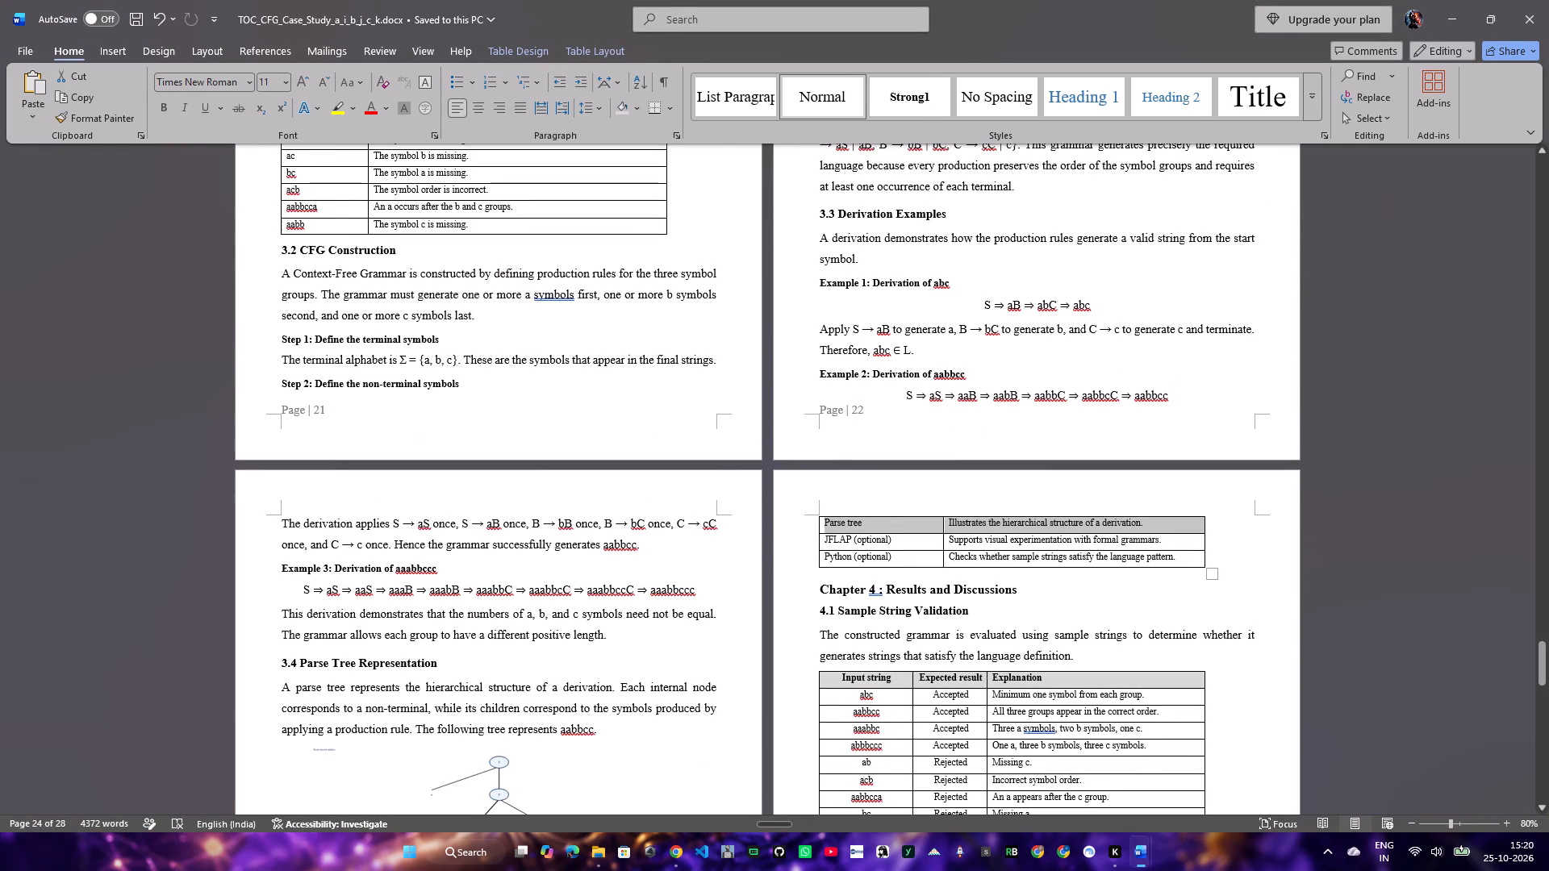
pyautogui.middleClick(820, 306)
pyautogui.scroll(7, 820, 306)
pyautogui.middleClick(817, 277)
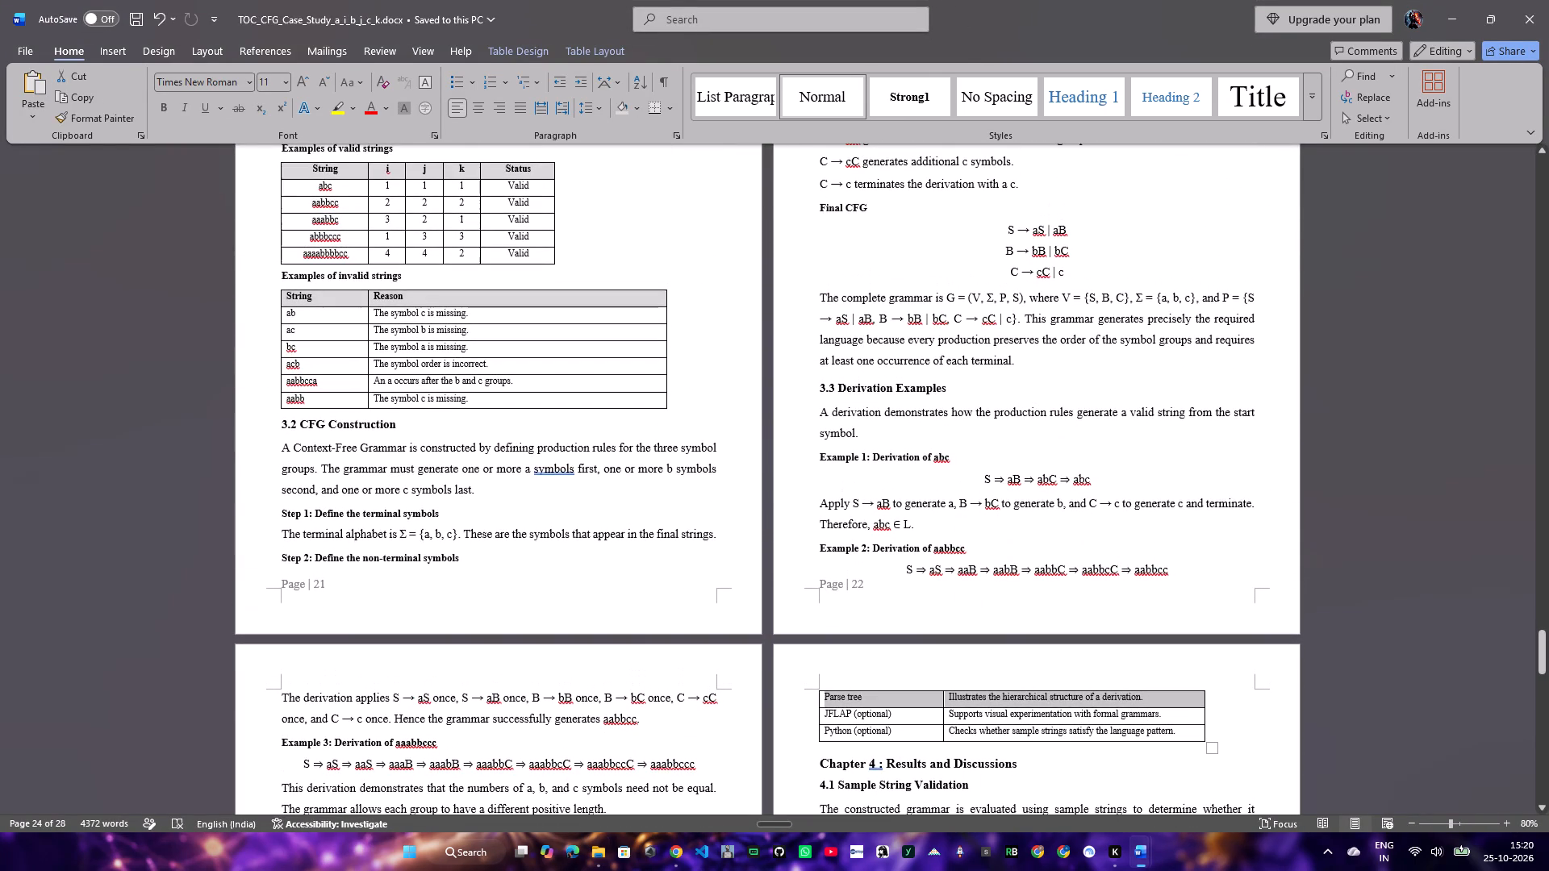
pyautogui.middleClick(739, 386)
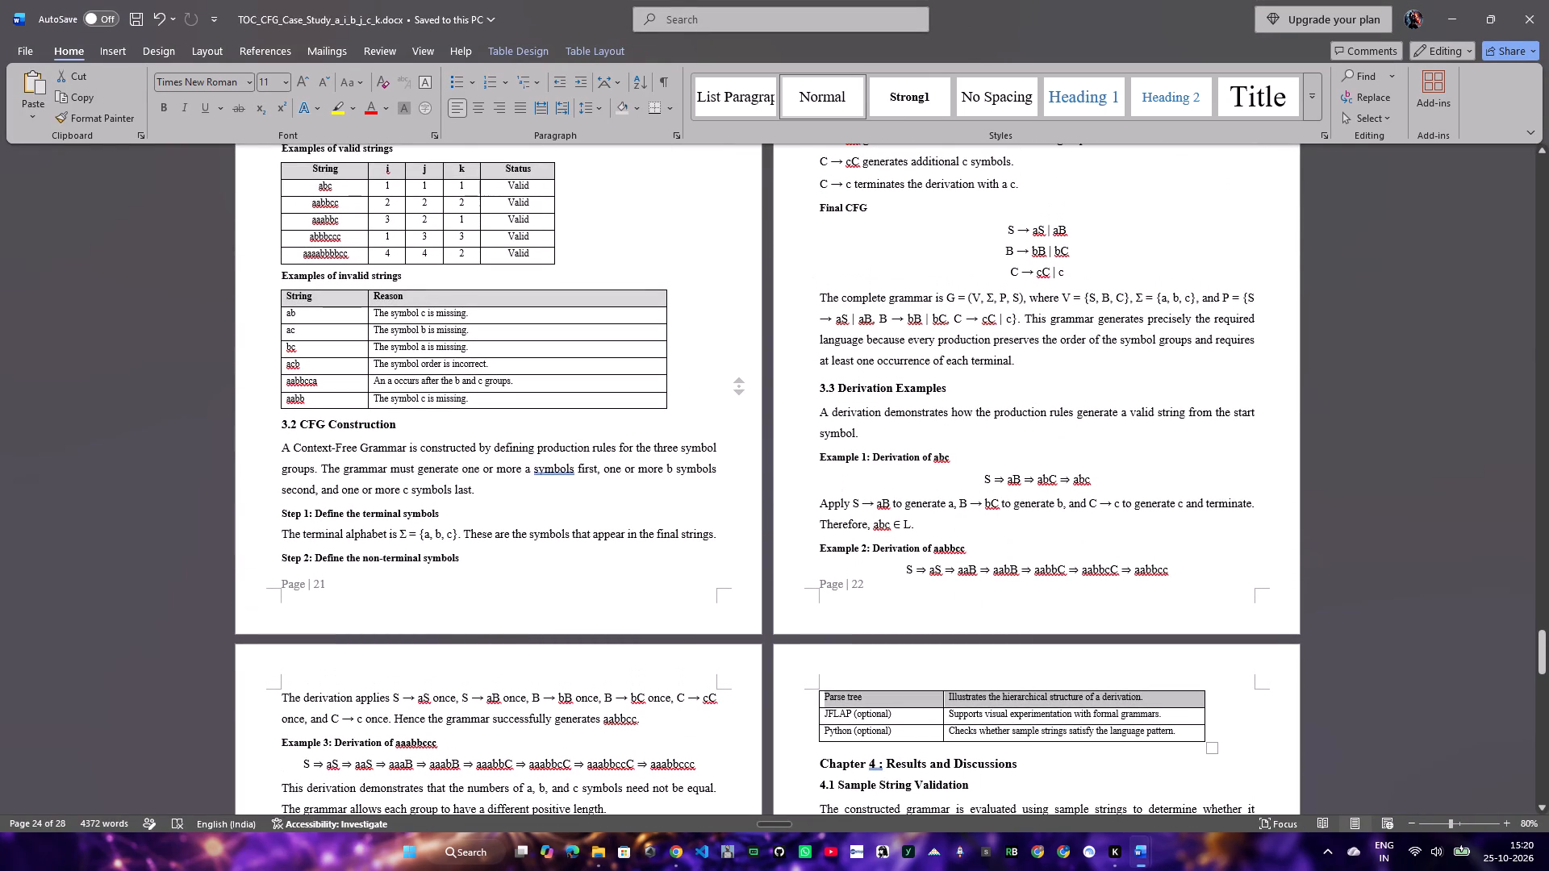
pyautogui.click(691, 274)
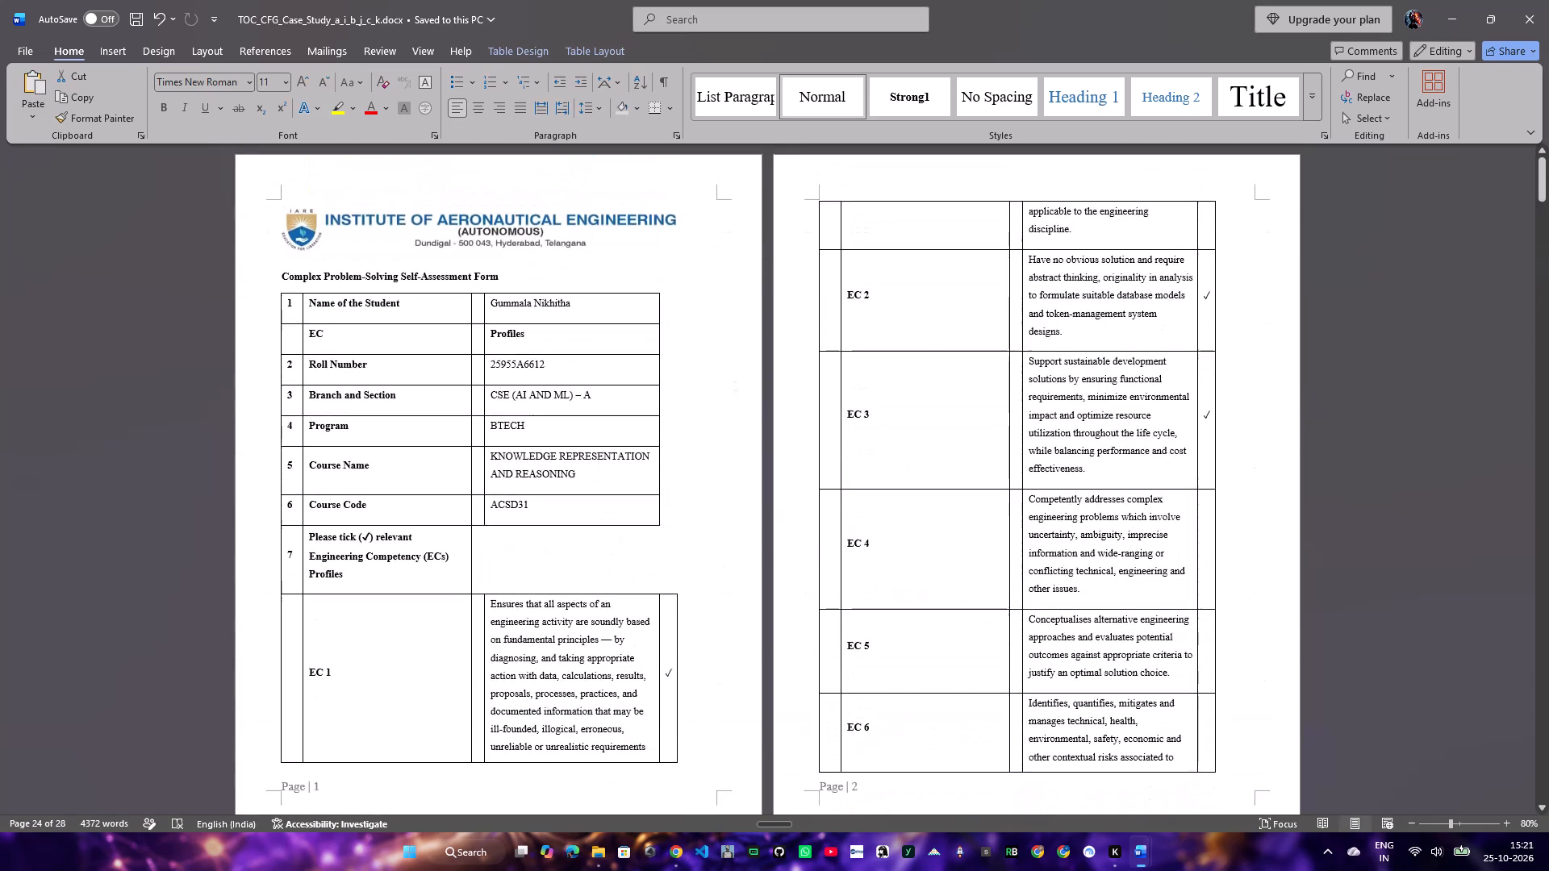
pyautogui.click(542, 508)
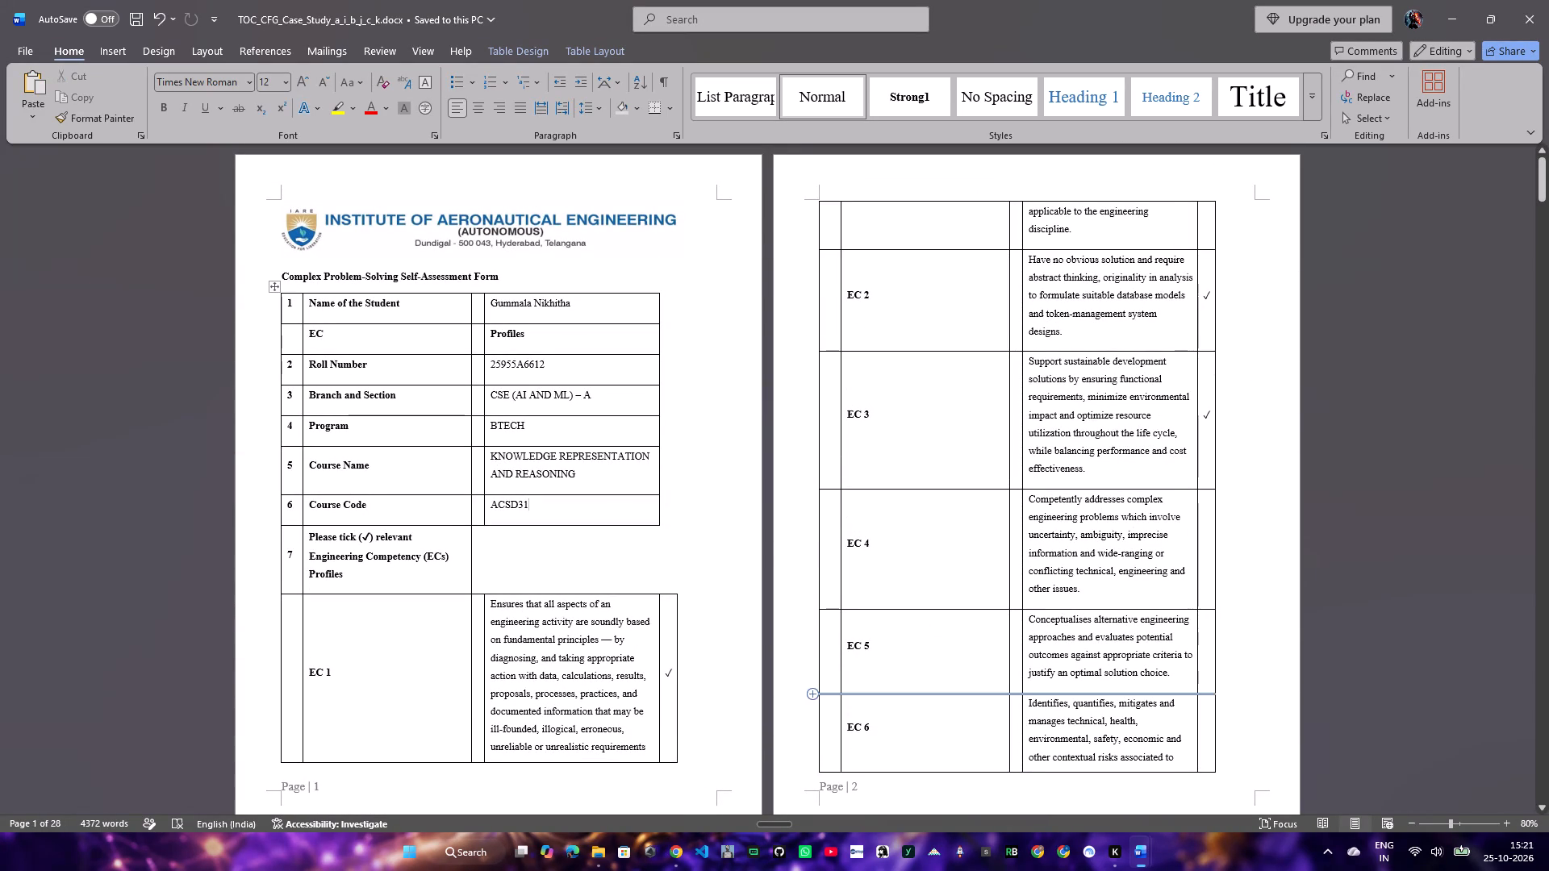
pyautogui.click(669, 852)
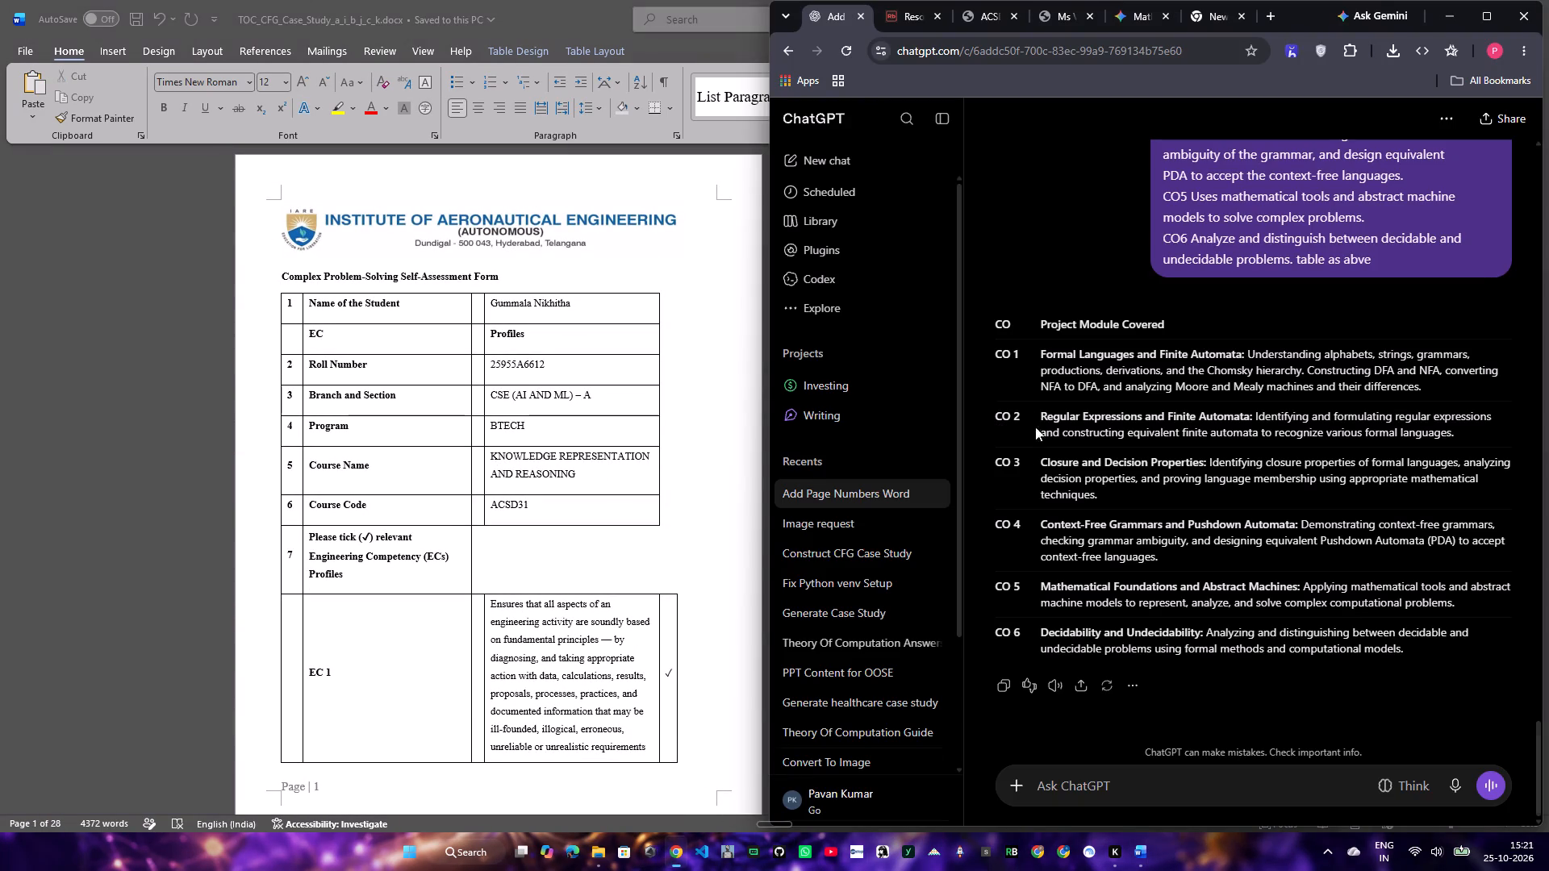
pyautogui.click(1001, 19)
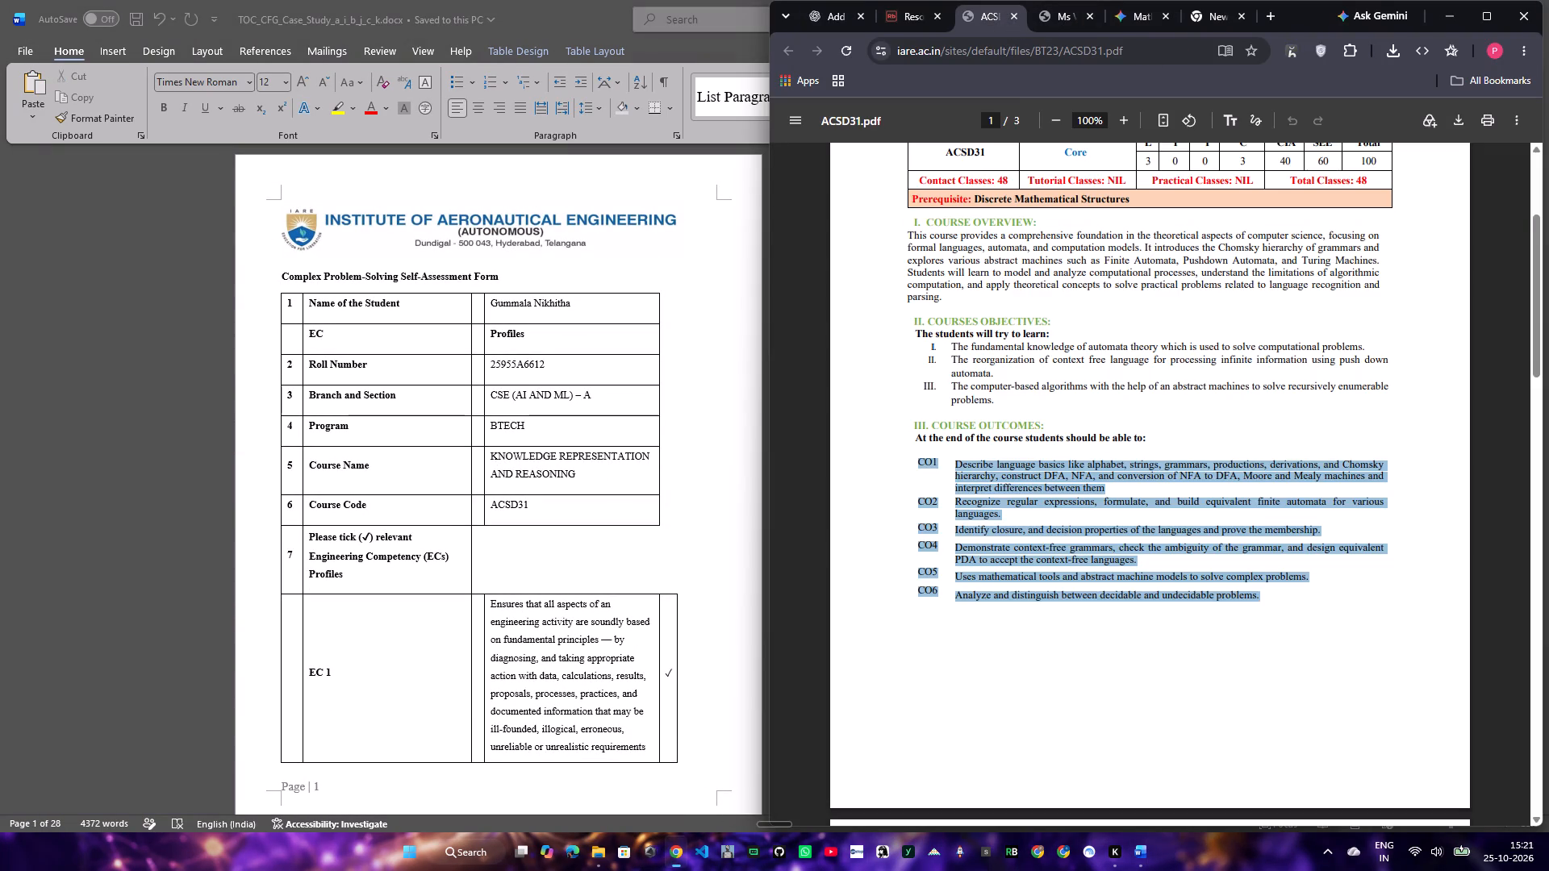
pyautogui.scroll(4, 1060, 344)
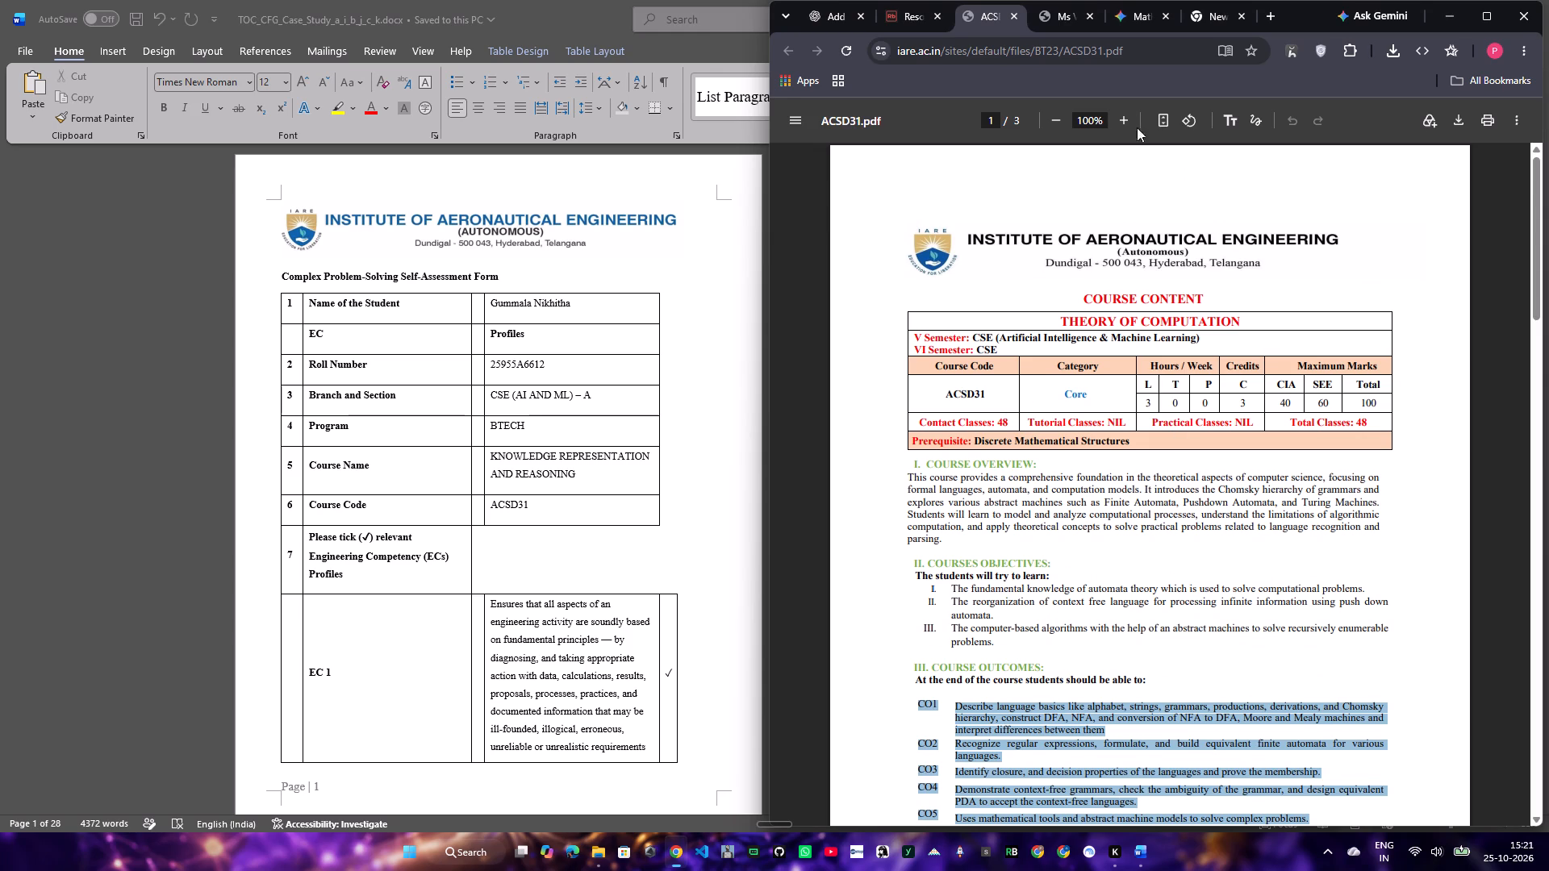
pyautogui.click(930, 19)
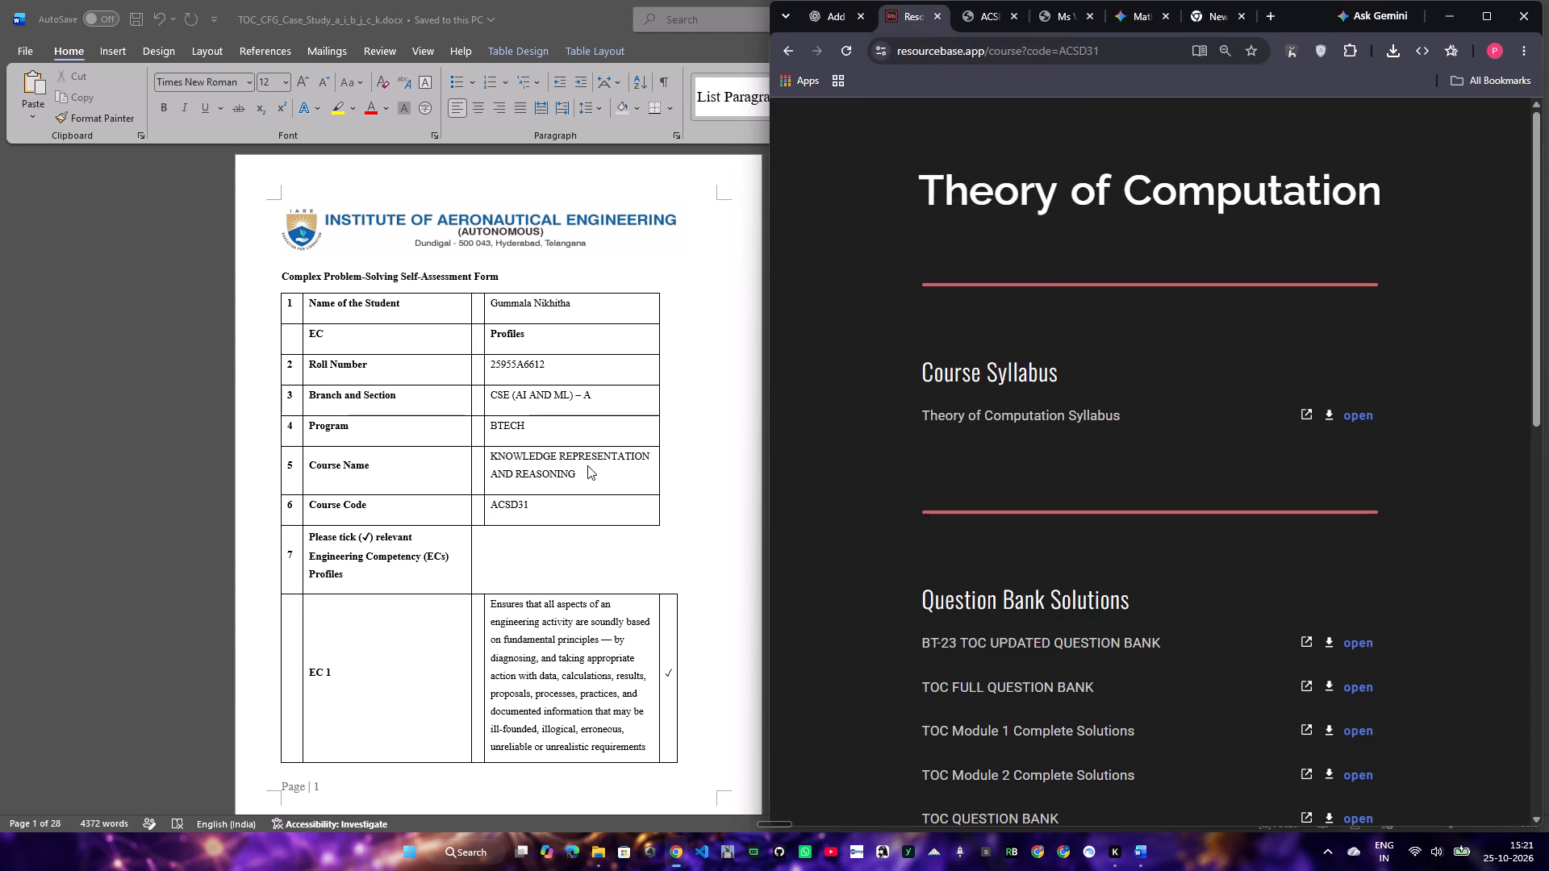
pyautogui.click(587, 465)
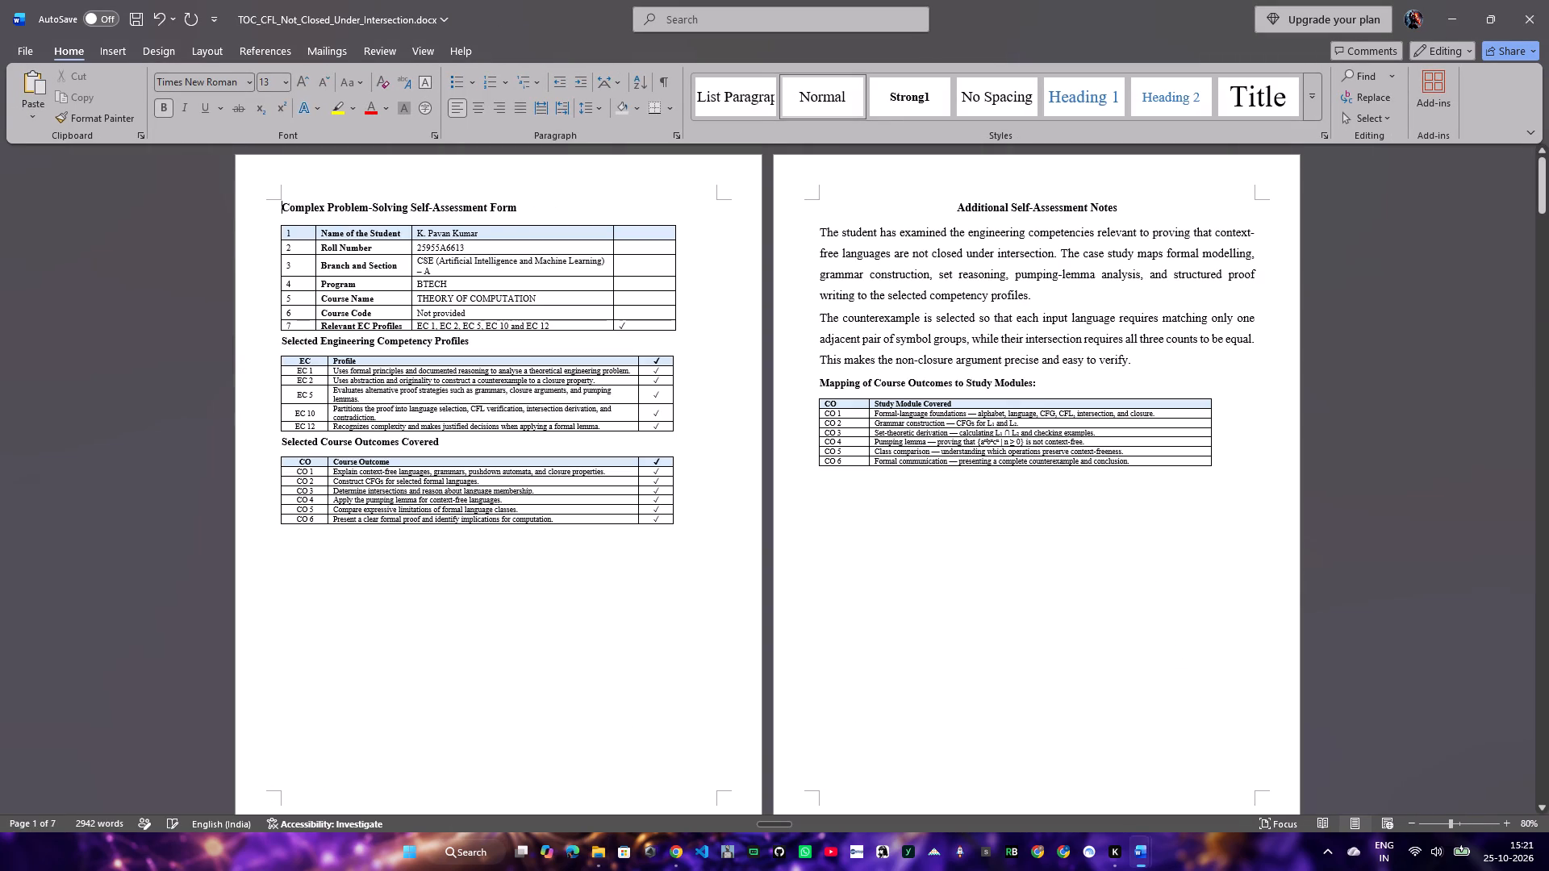
pyautogui.click(162, 106)
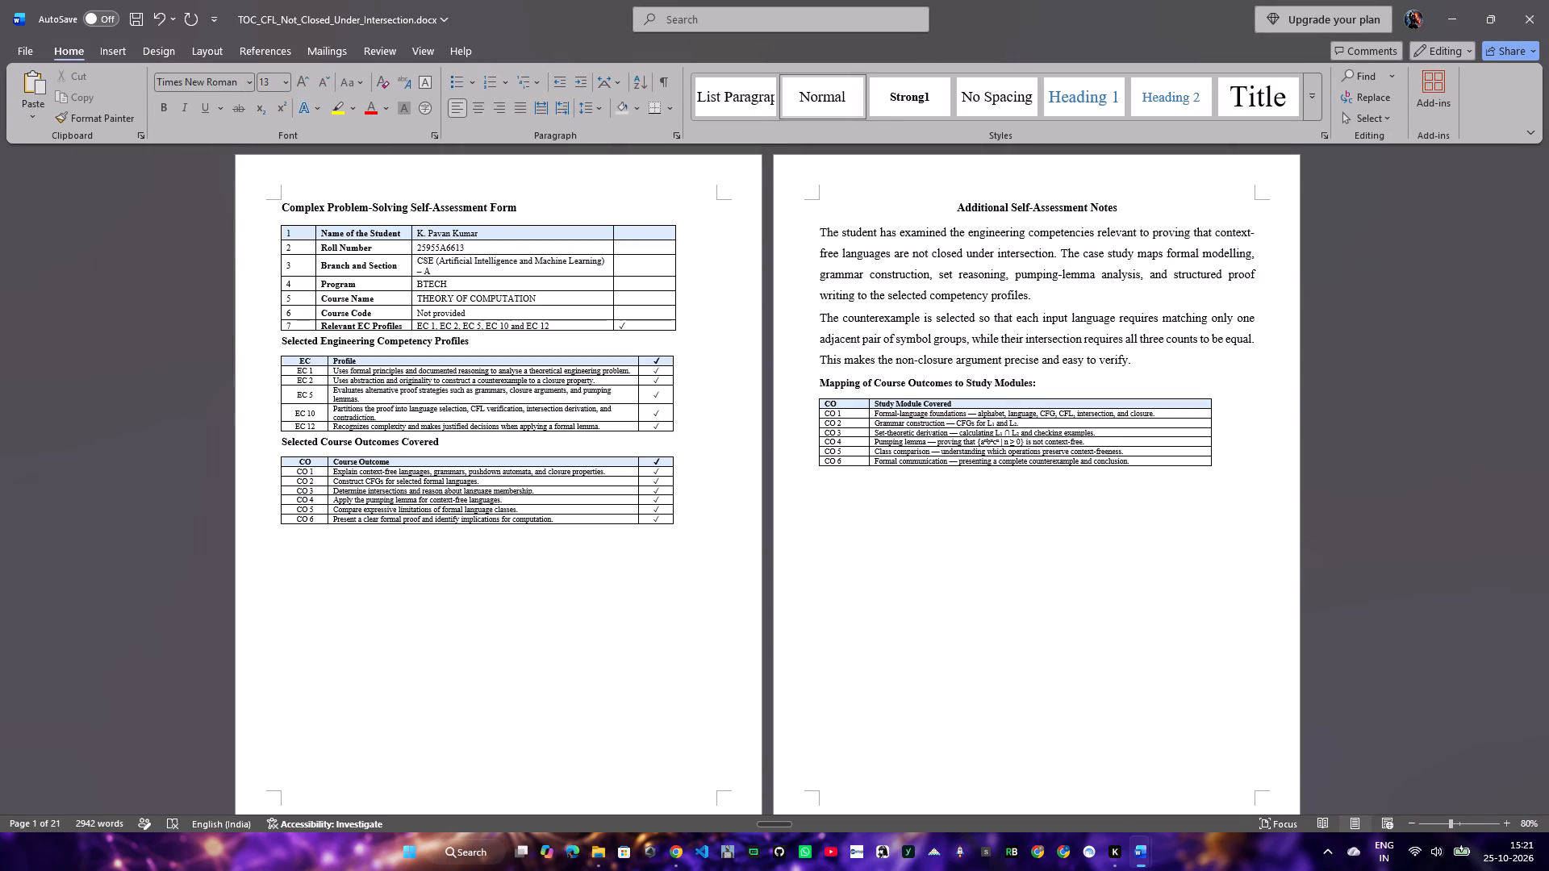
pyautogui.click(261, 84)
pyautogui.click(392, 582)
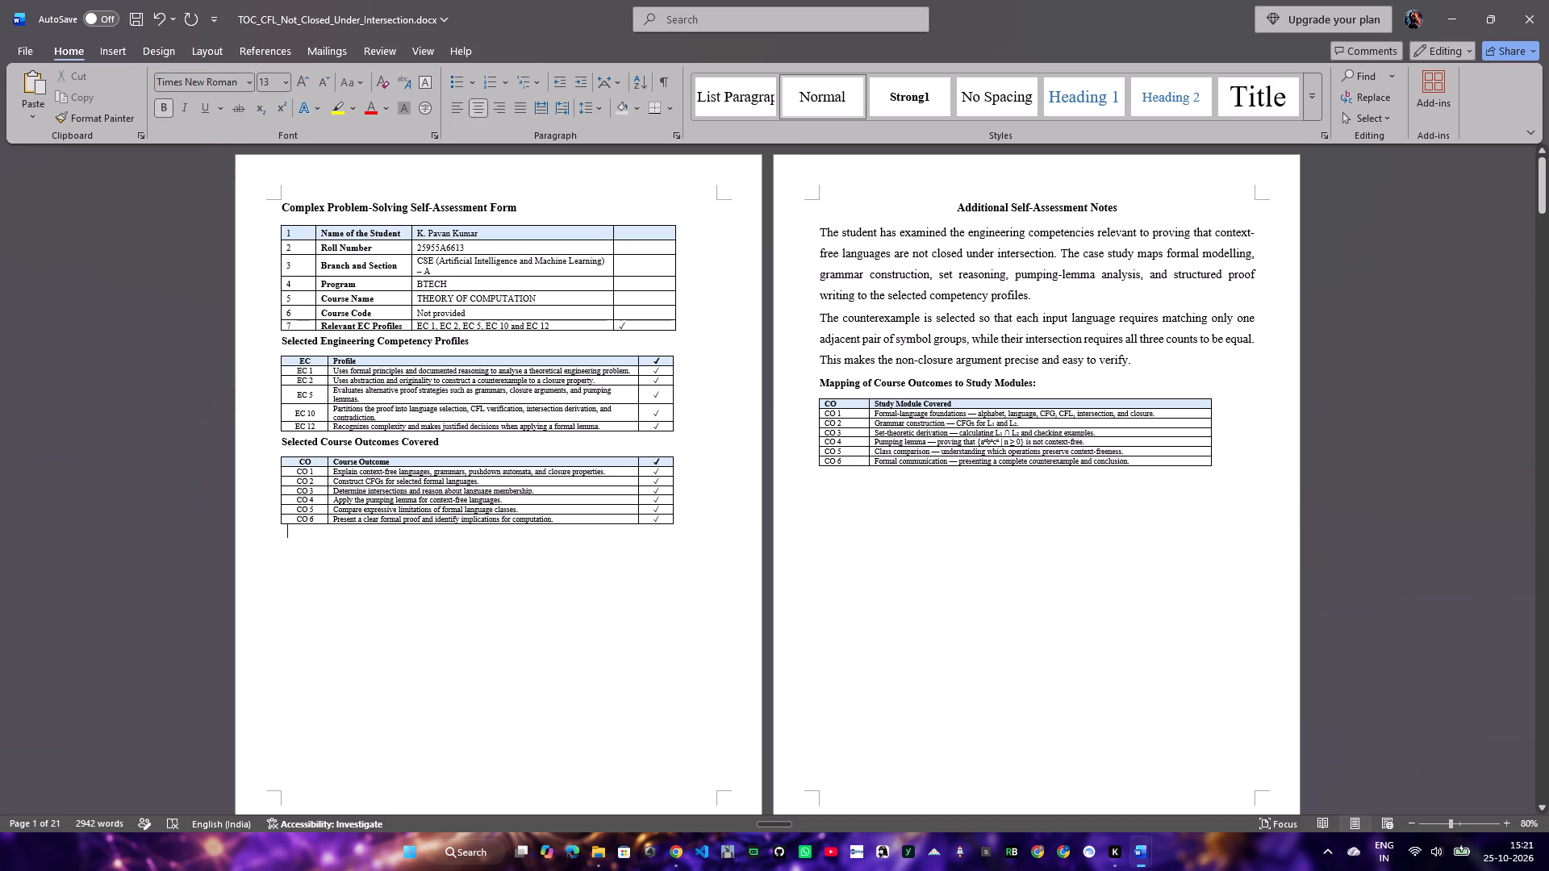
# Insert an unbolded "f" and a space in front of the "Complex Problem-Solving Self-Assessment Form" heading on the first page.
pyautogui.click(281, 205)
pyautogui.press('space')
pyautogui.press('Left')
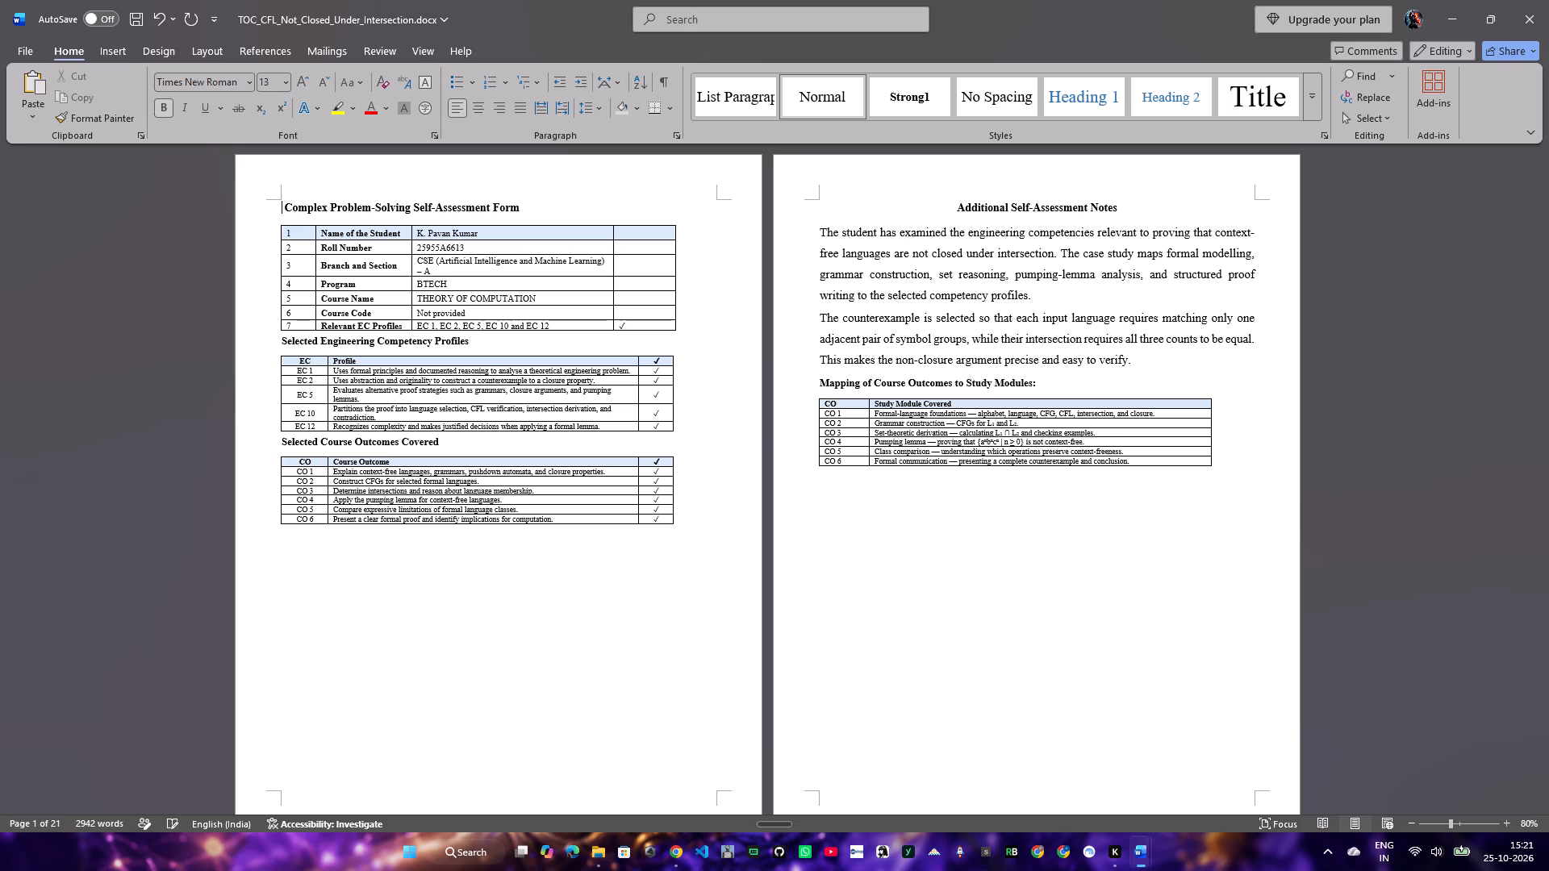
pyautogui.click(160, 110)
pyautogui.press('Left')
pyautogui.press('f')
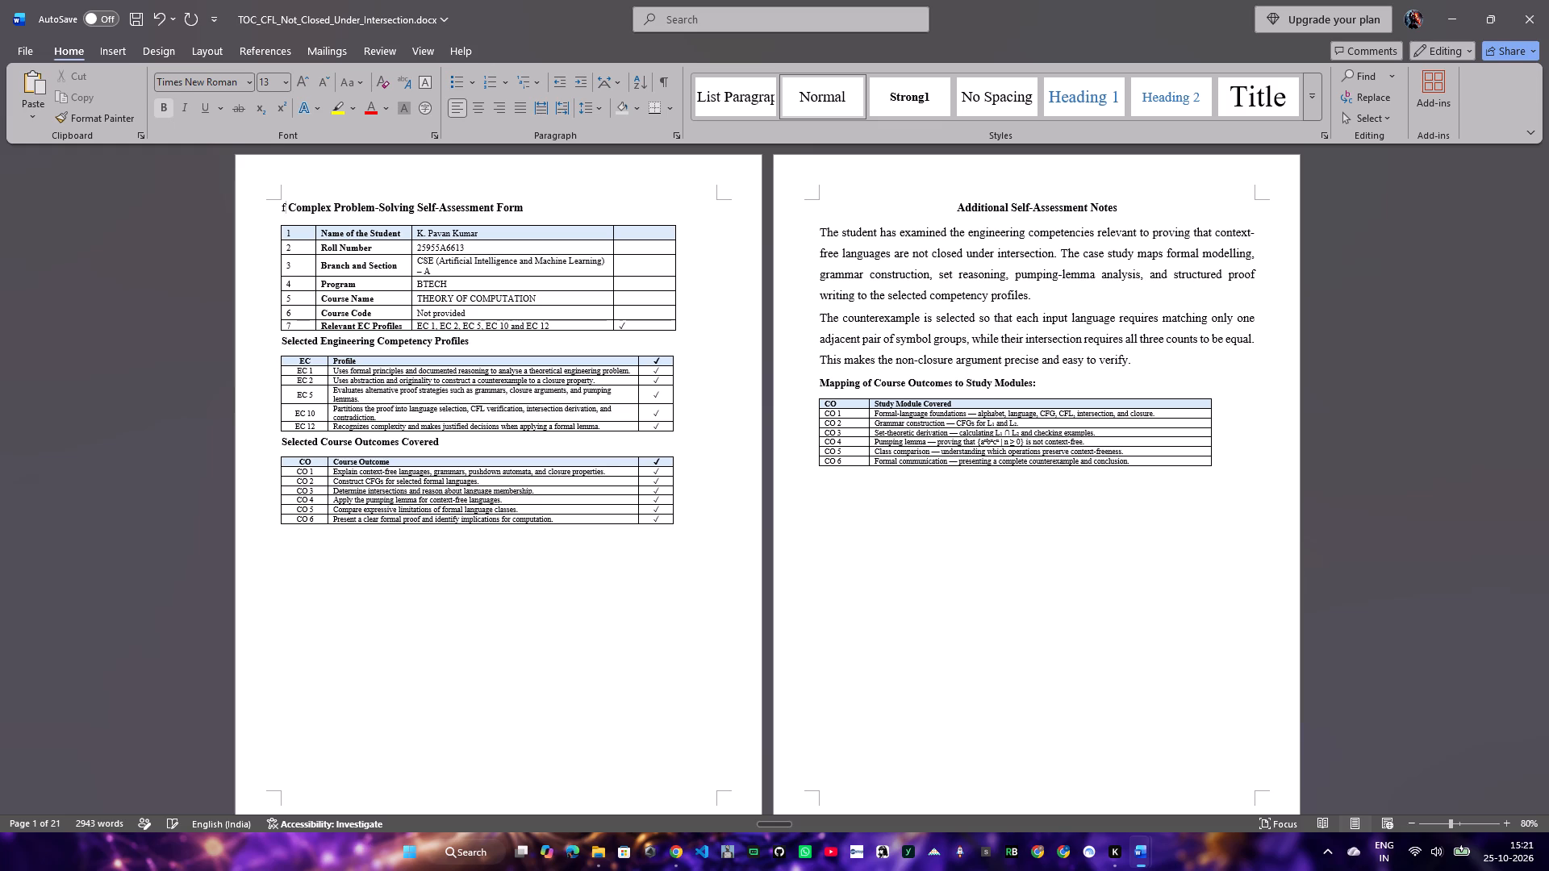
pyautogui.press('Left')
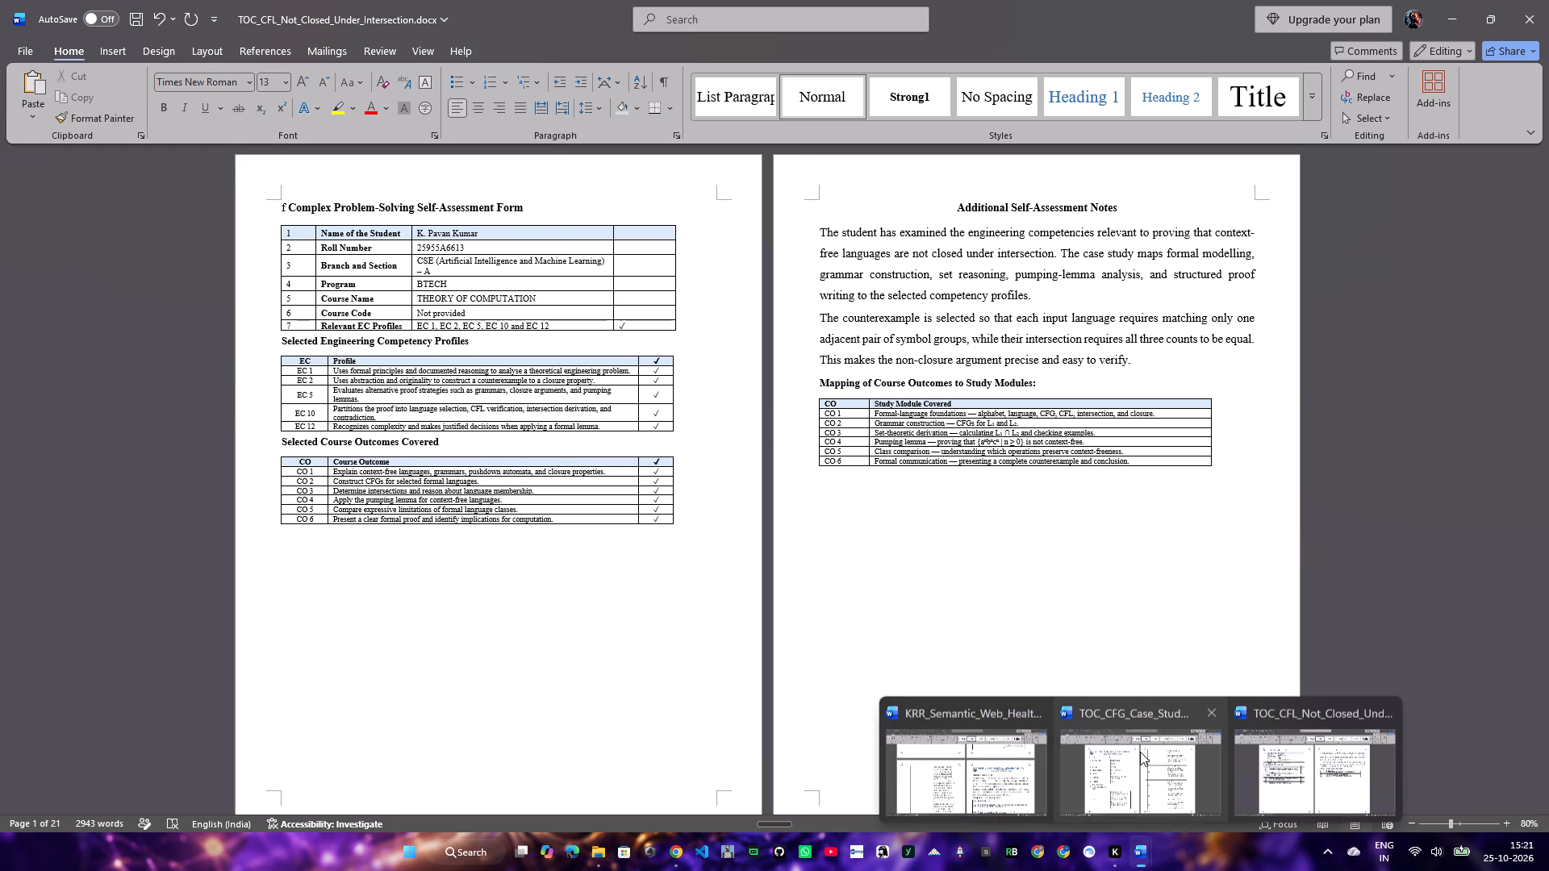
# Copy the self-assessment form, from the institute letterhead through row 12, from TOC_CFG_Case_Study and paste it at the start of TOC_CFL_Not_Closed_Under_Intersection.
pyautogui.click(1108, 756)
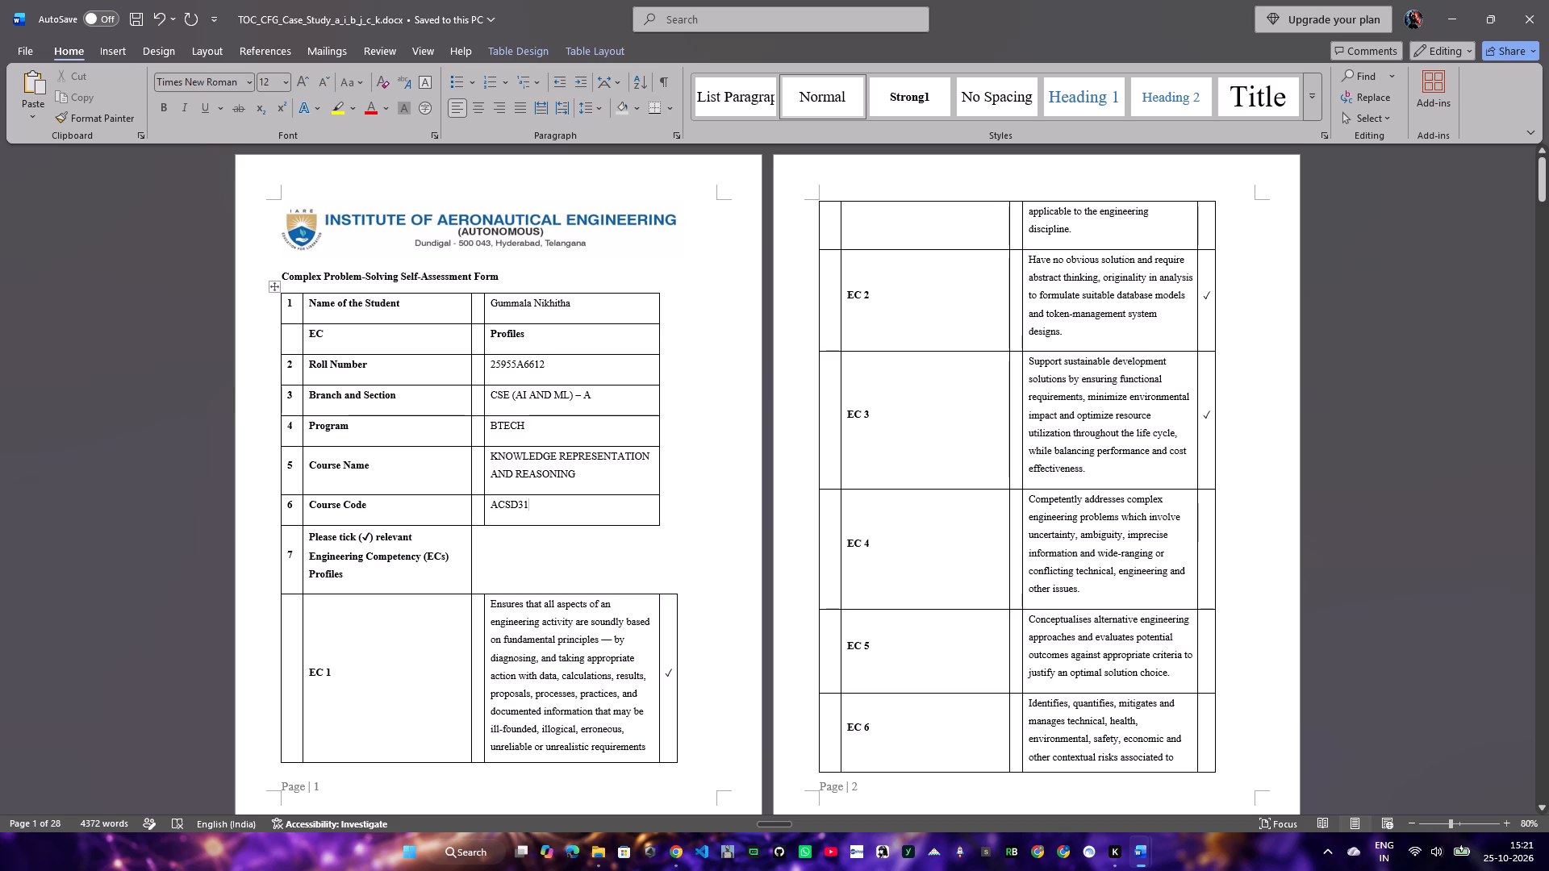
pyautogui.moveTo(263, 208); pyautogui.dragTo(1063, 870)
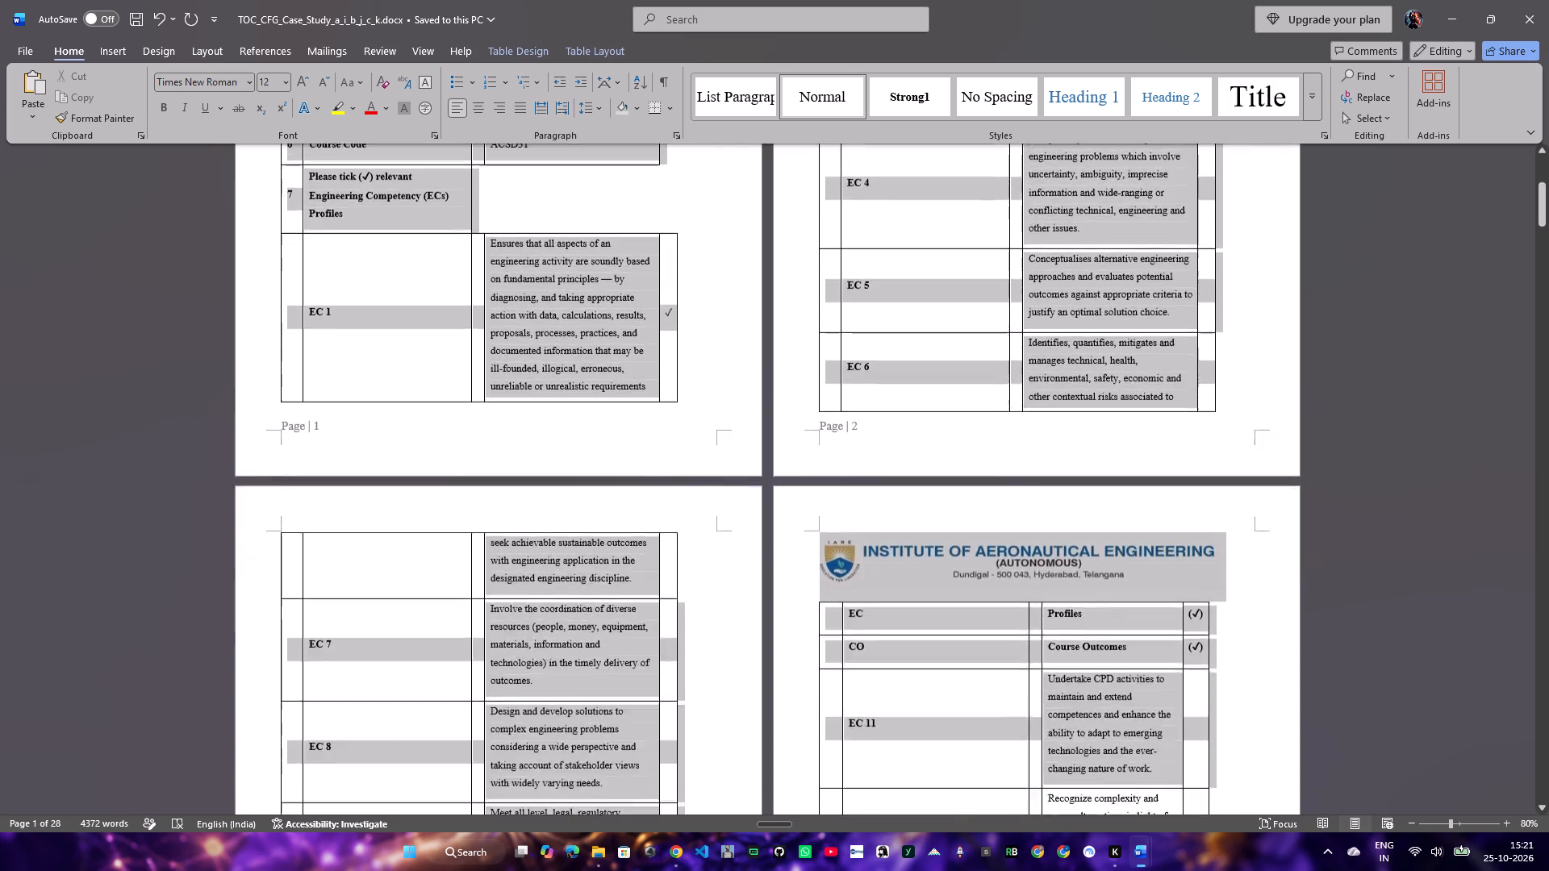
pyautogui.moveTo(1063, 870); pyautogui.dragTo(854, 624)
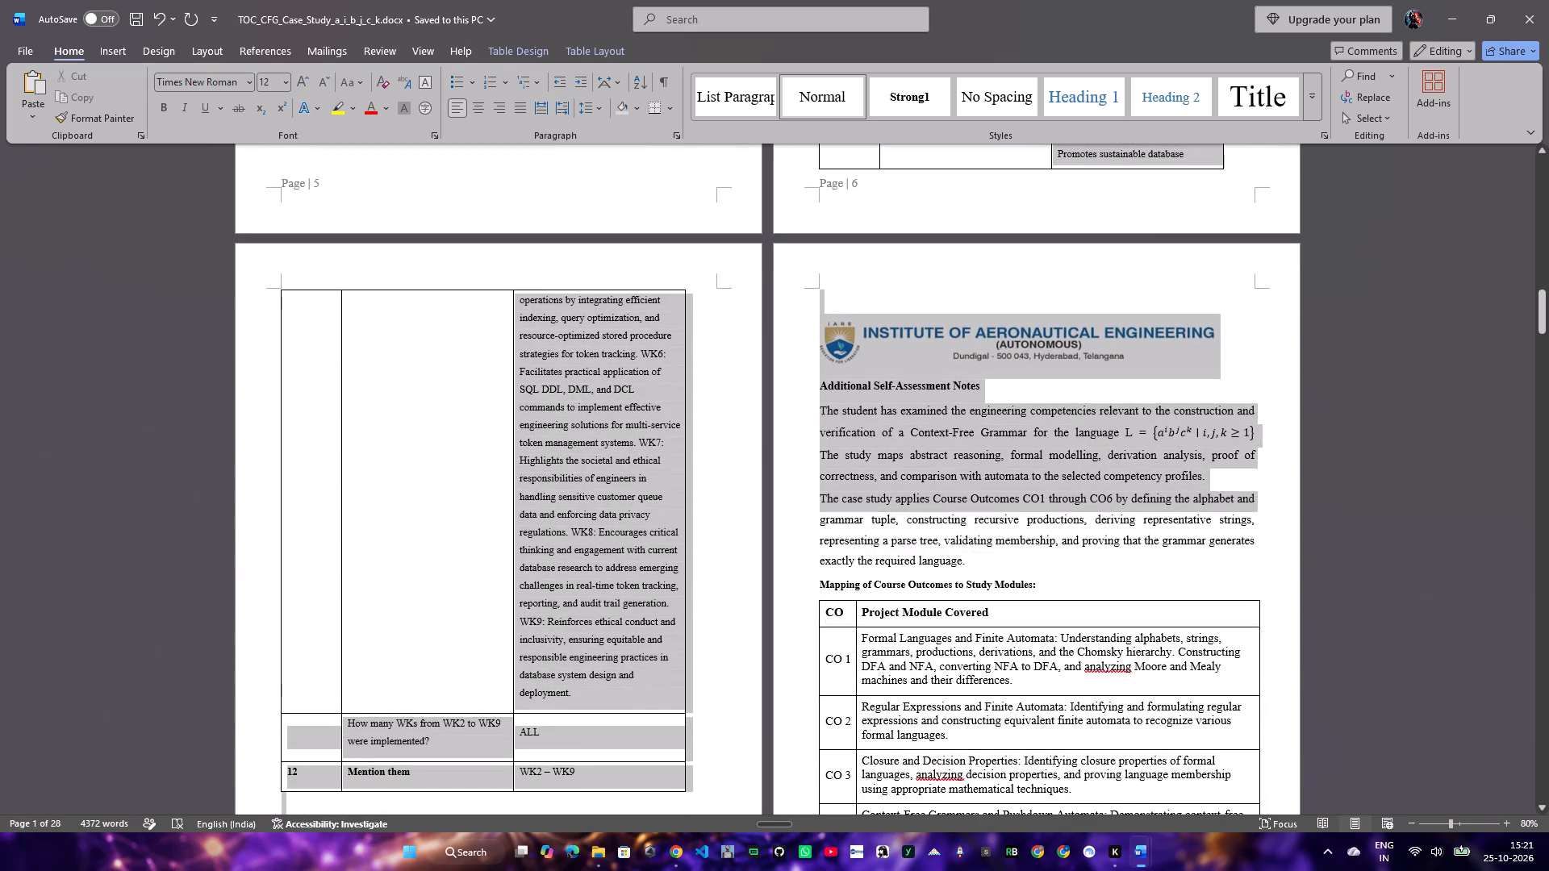
pyautogui.moveTo(854, 624); pyautogui.dragTo(470, 531)
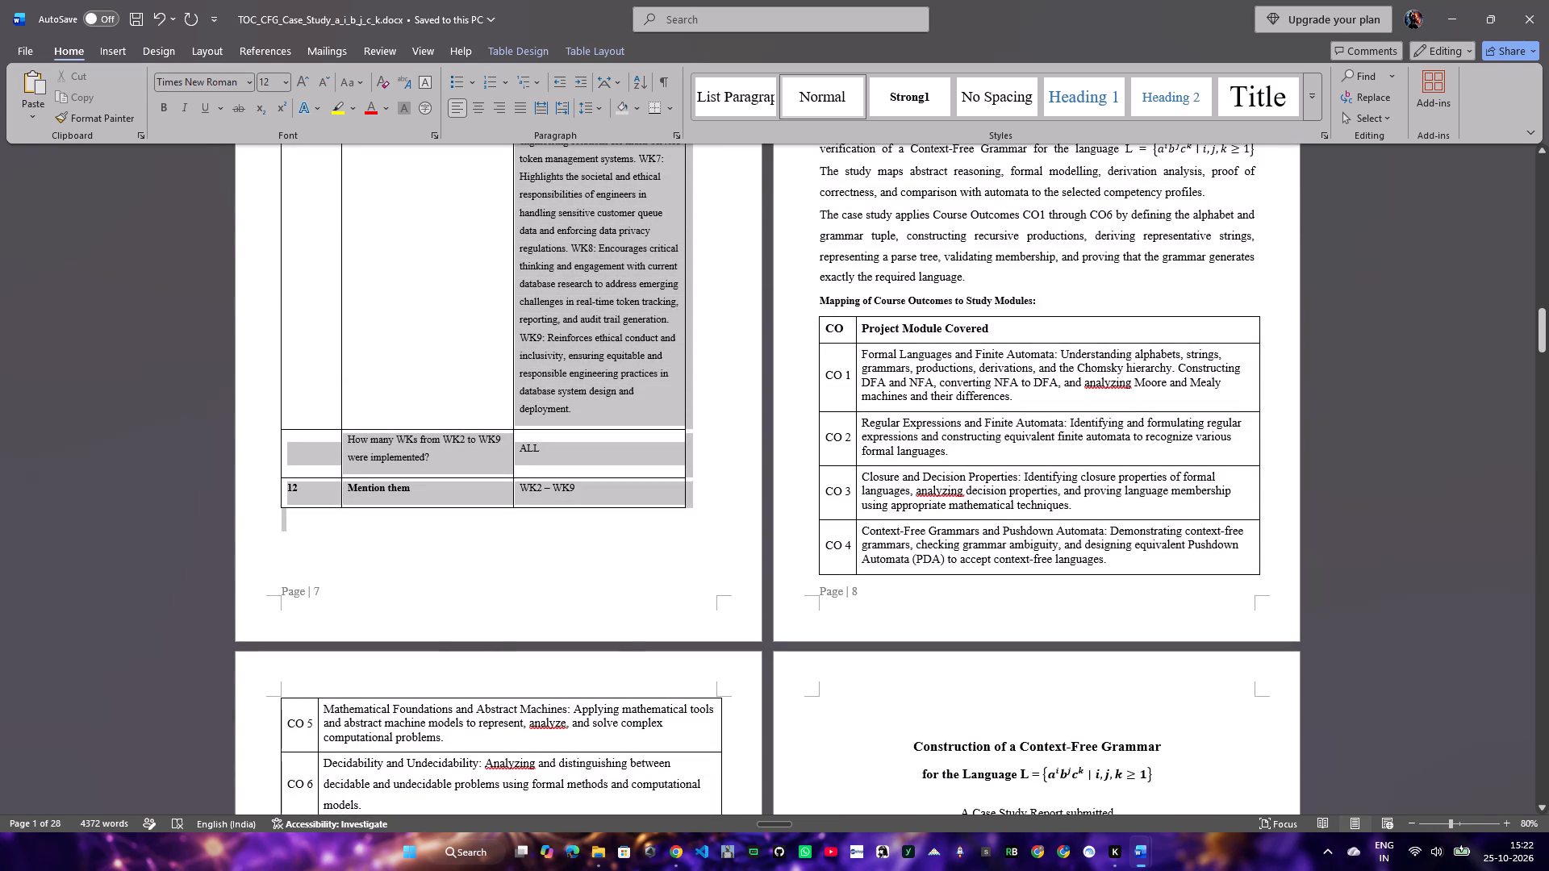
pyautogui.moveTo(470, 531); pyautogui.dragTo(466, 539)
pyautogui.moveTo(466, 539); pyautogui.dragTo(470, 545)
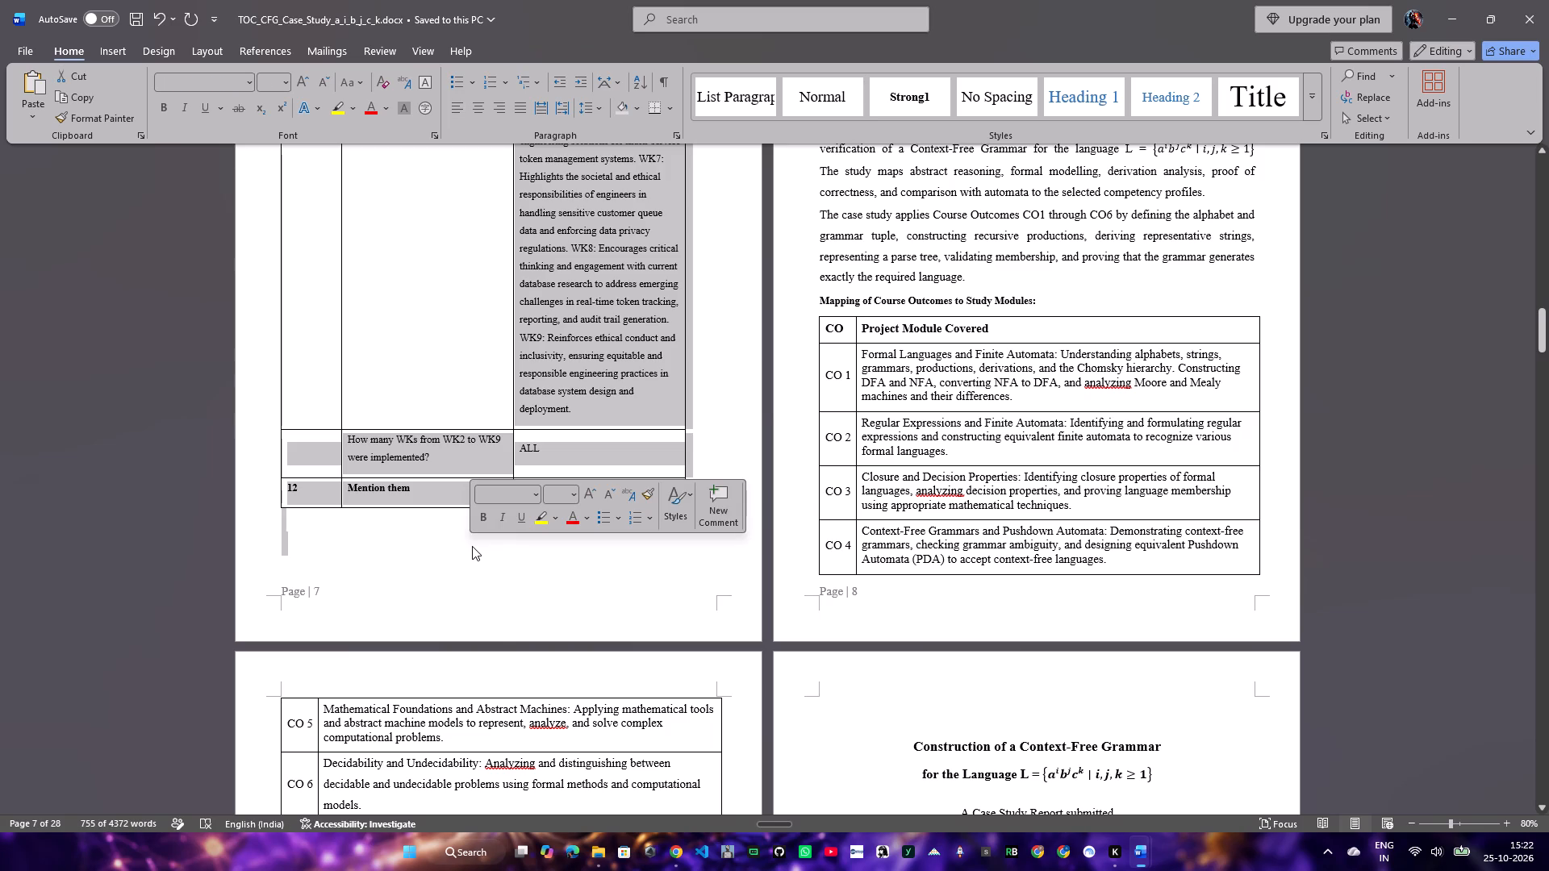
pyautogui.hotkey('ctrl', 'c')
pyautogui.hotkey('alt', 'Tab')
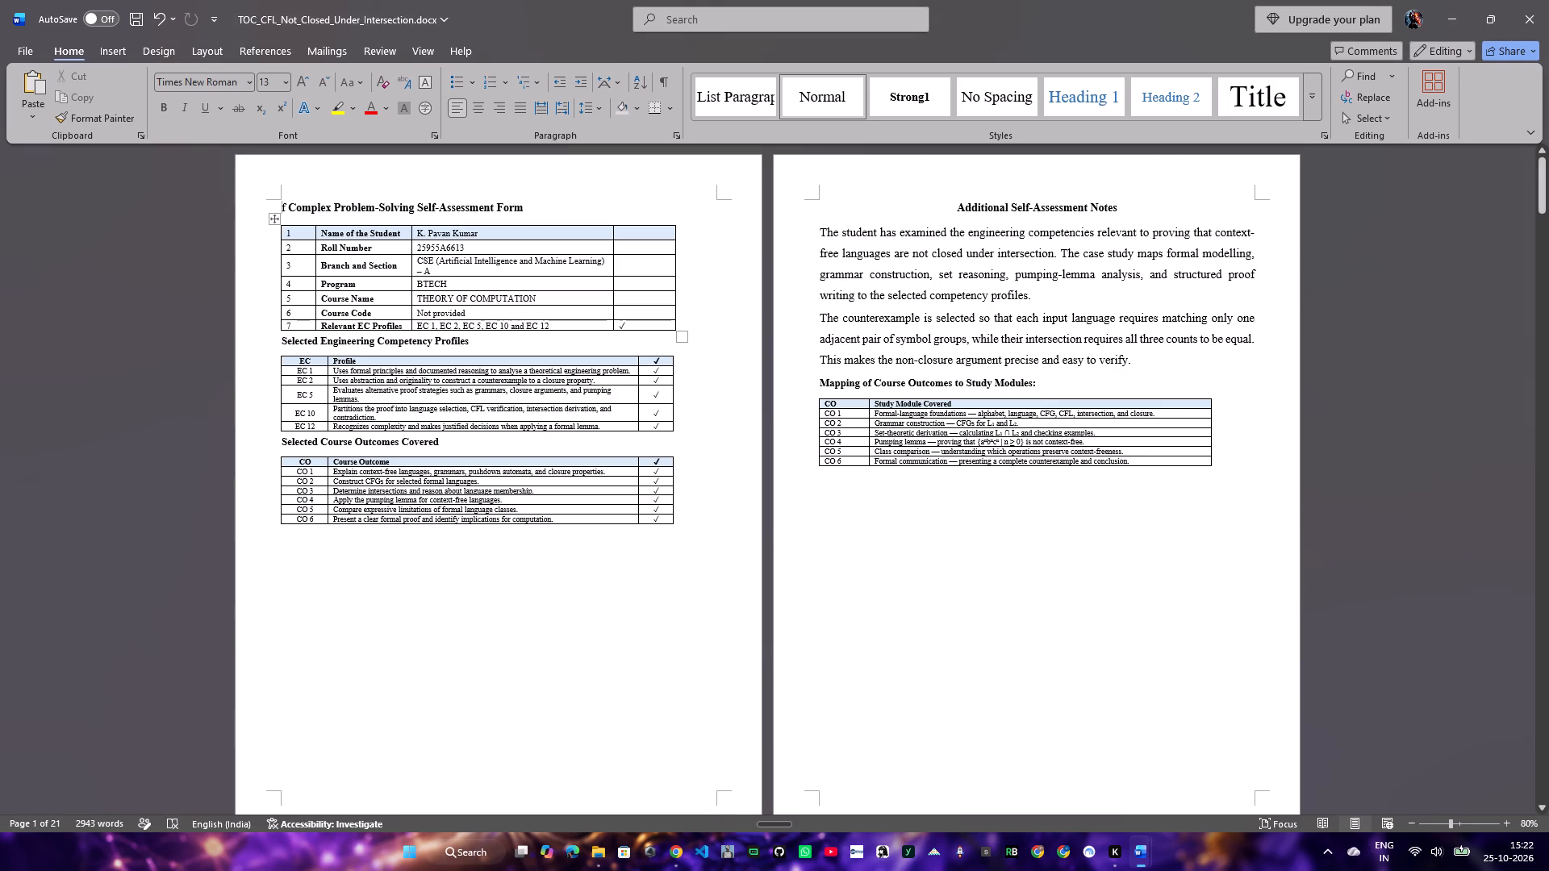
pyautogui.hotkey('ctrl', 'v')
# Delete the old self-assessment form below the pasted one, from its heading through the Selected Course Outcomes Covered table.
pyautogui.scroll(-9, 344, 269)
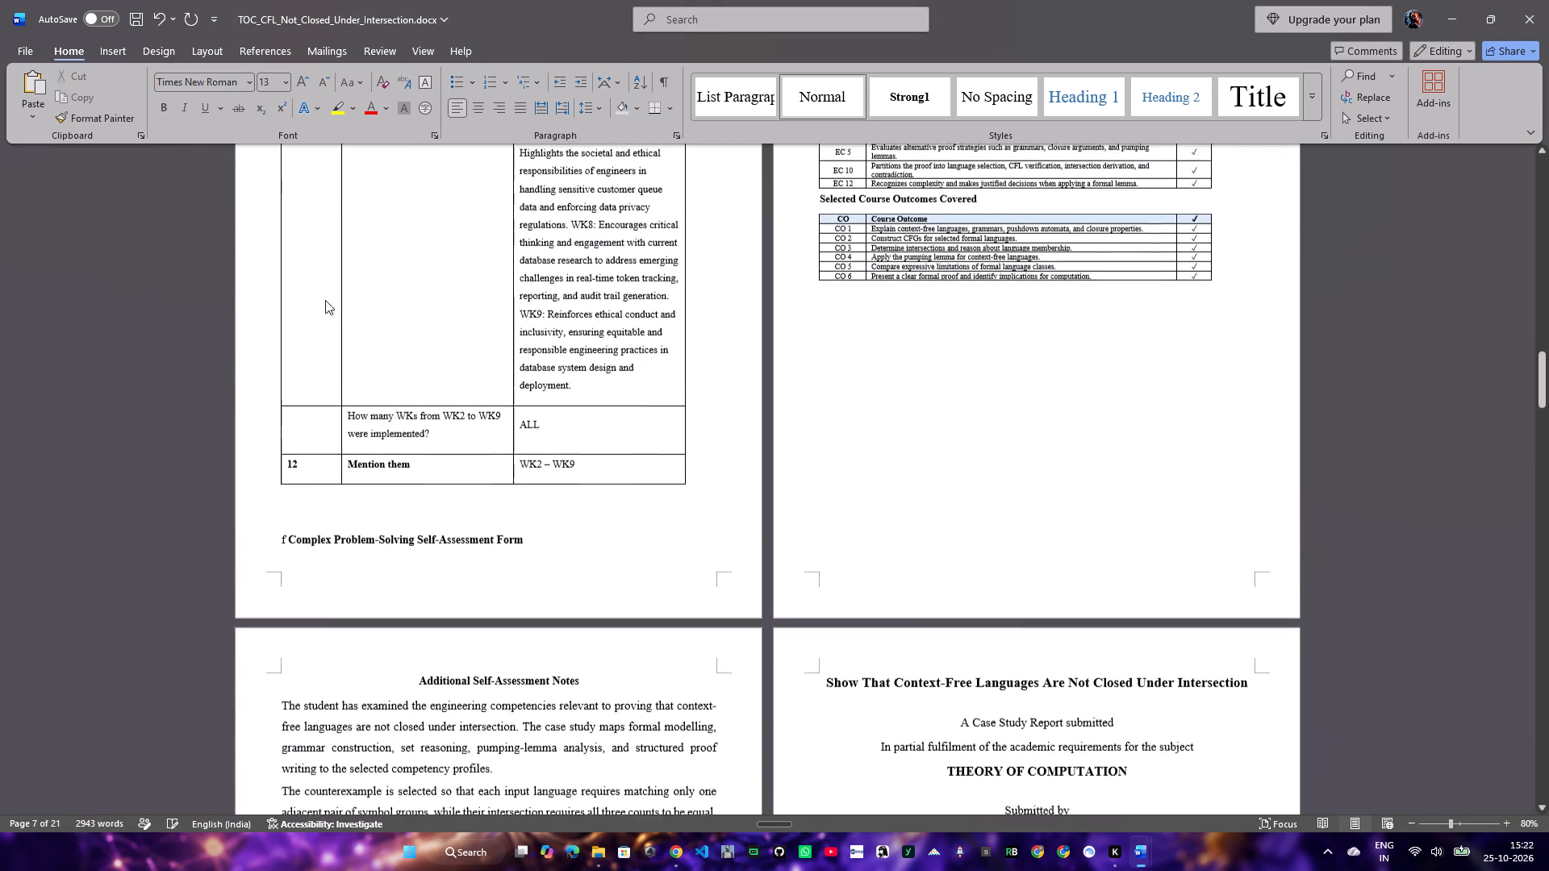
pyautogui.moveTo(274, 529); pyautogui.dragTo(1049, 306)
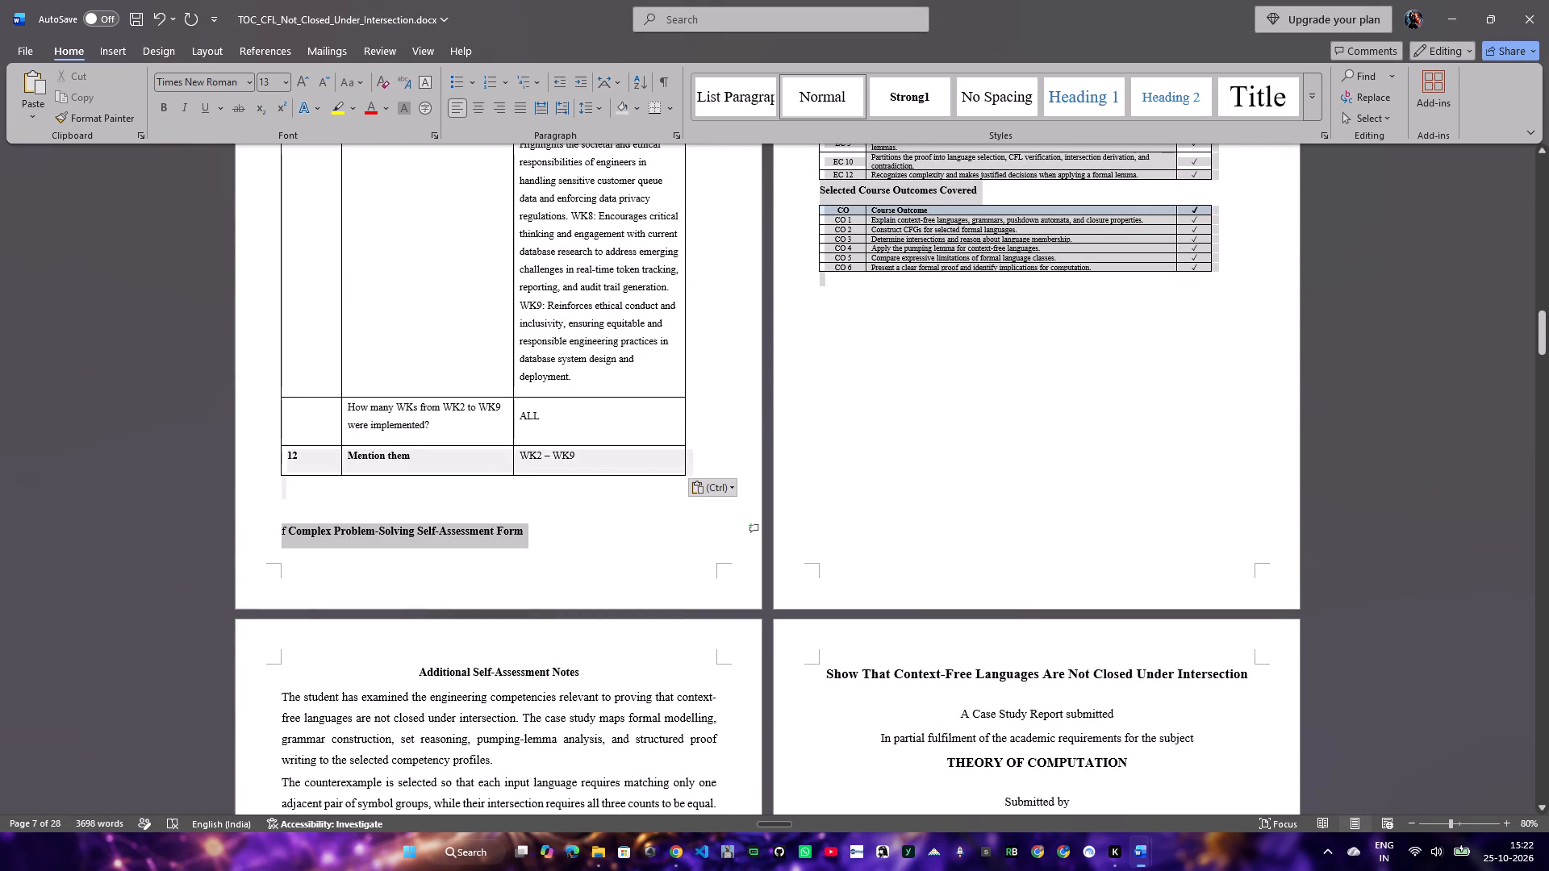
pyautogui.moveTo(1049, 306); pyautogui.dragTo(1050, 314)
pyautogui.press('BackSpace')
# Copy the institute letterhead image from page 8 of TOC_CFG_Case_Study and place it above "Additional Self-Assessment Notes", moved down onto the following page.
pyautogui.scroll(4, 1027, 319)
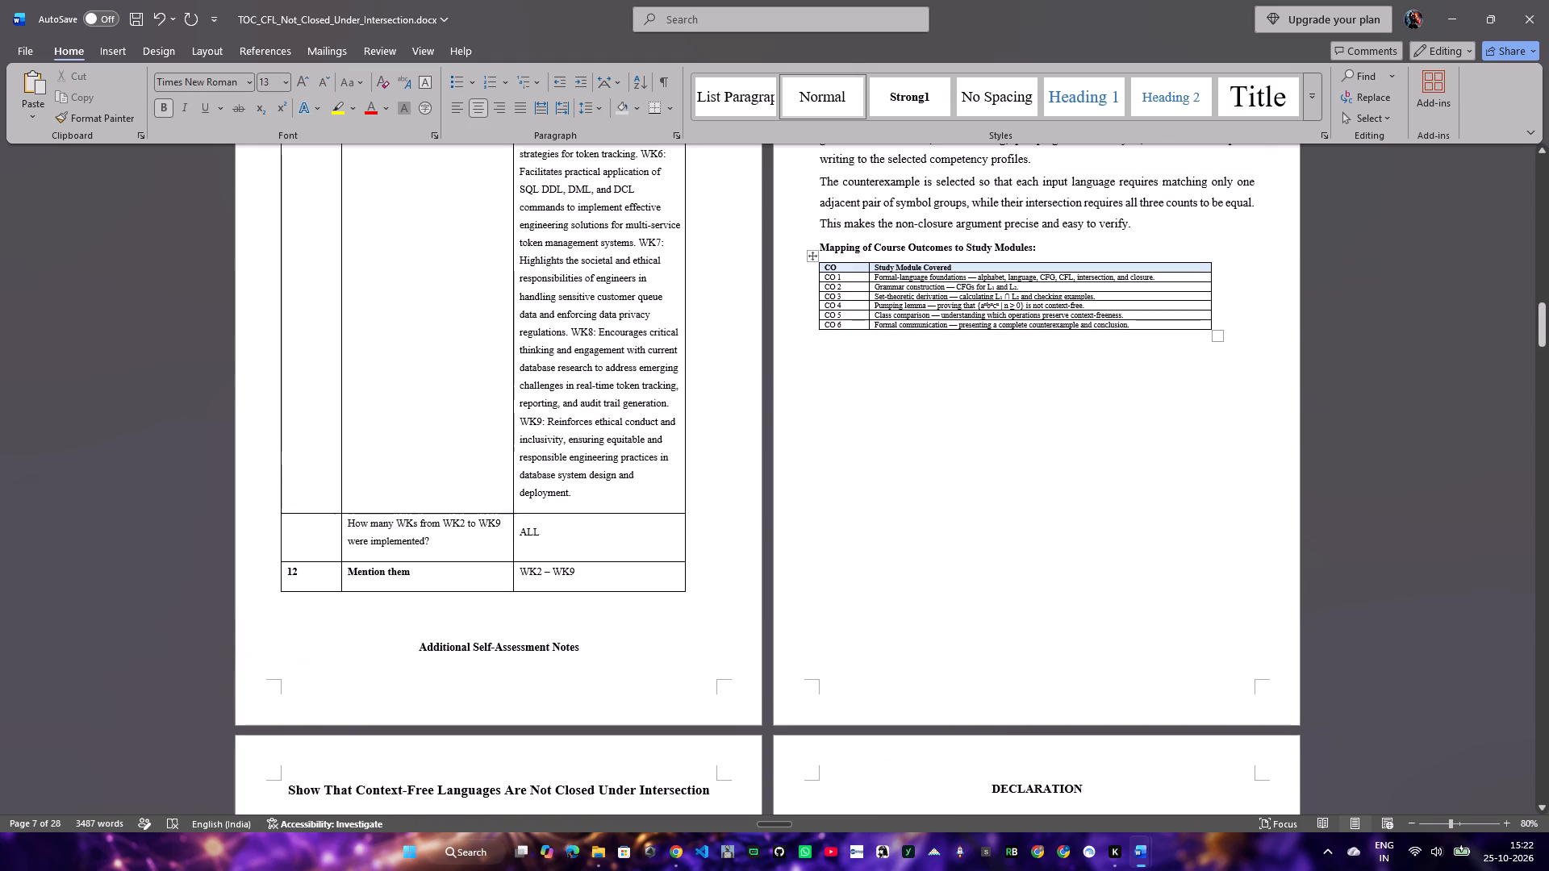
pyautogui.hotkey('alt', 'Tab')
pyautogui.scroll(7, 1069, 269)
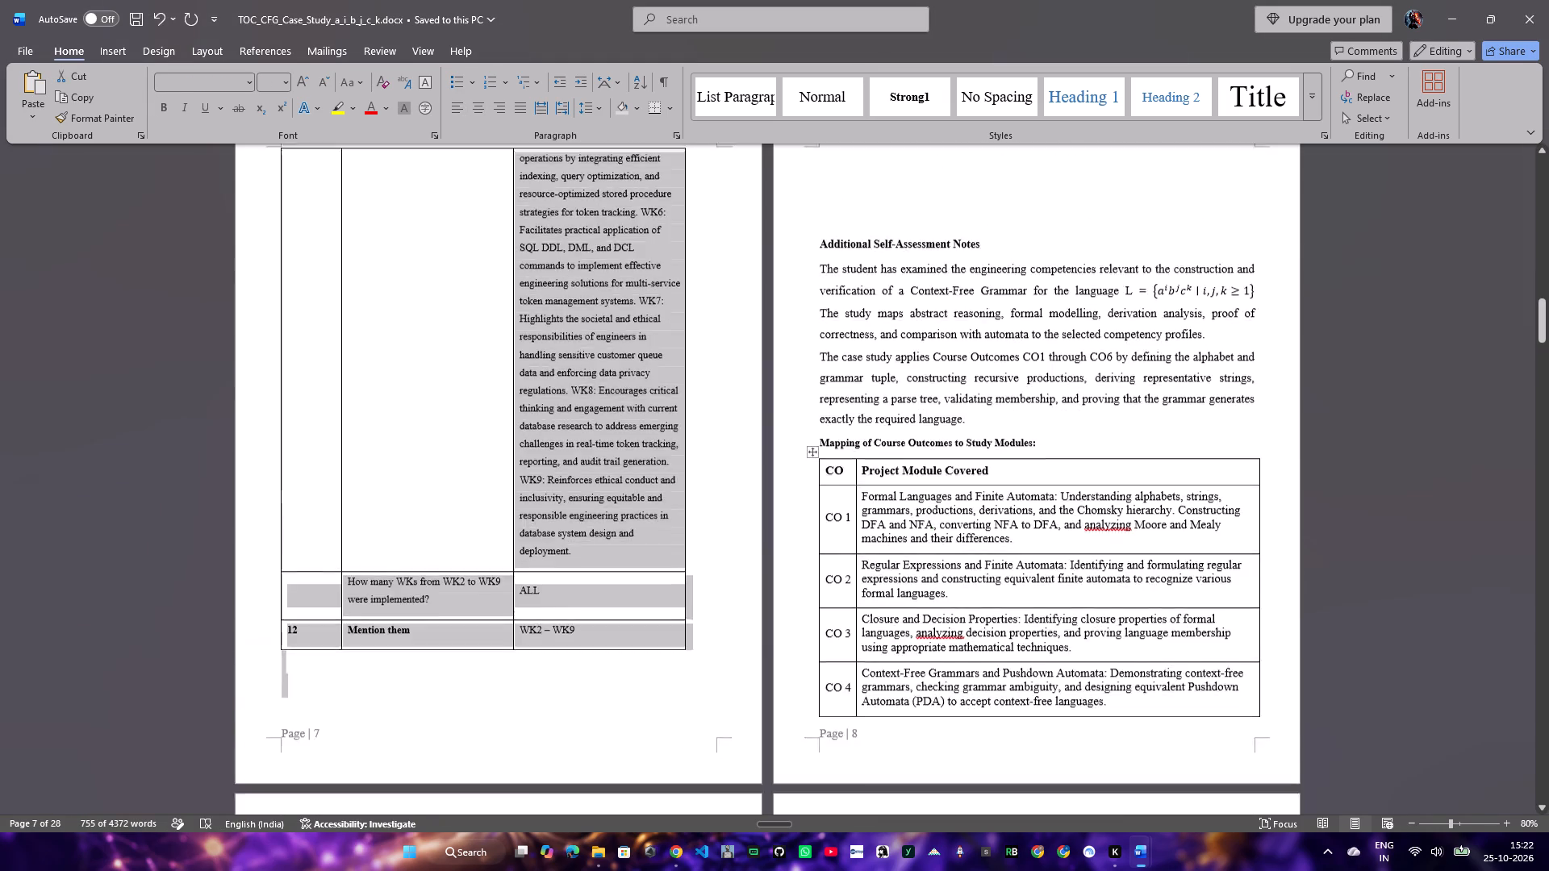
pyautogui.scroll(3, 1069, 269)
pyautogui.click(988, 349)
pyautogui.hotkey('ctrl', 'c')
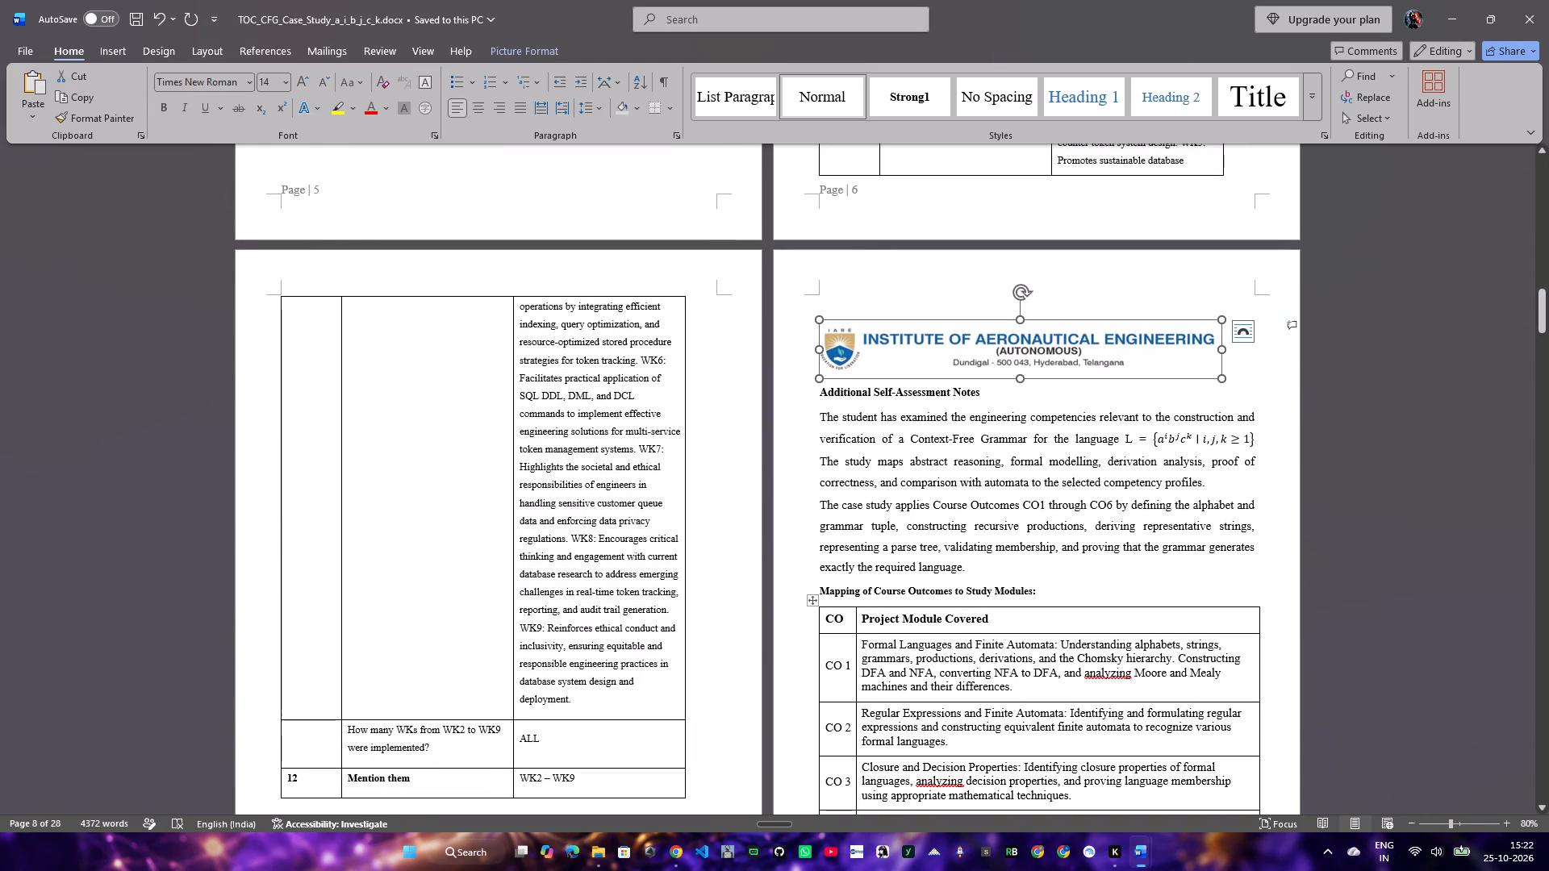
pyautogui.hotkey('alt', 'Tab')
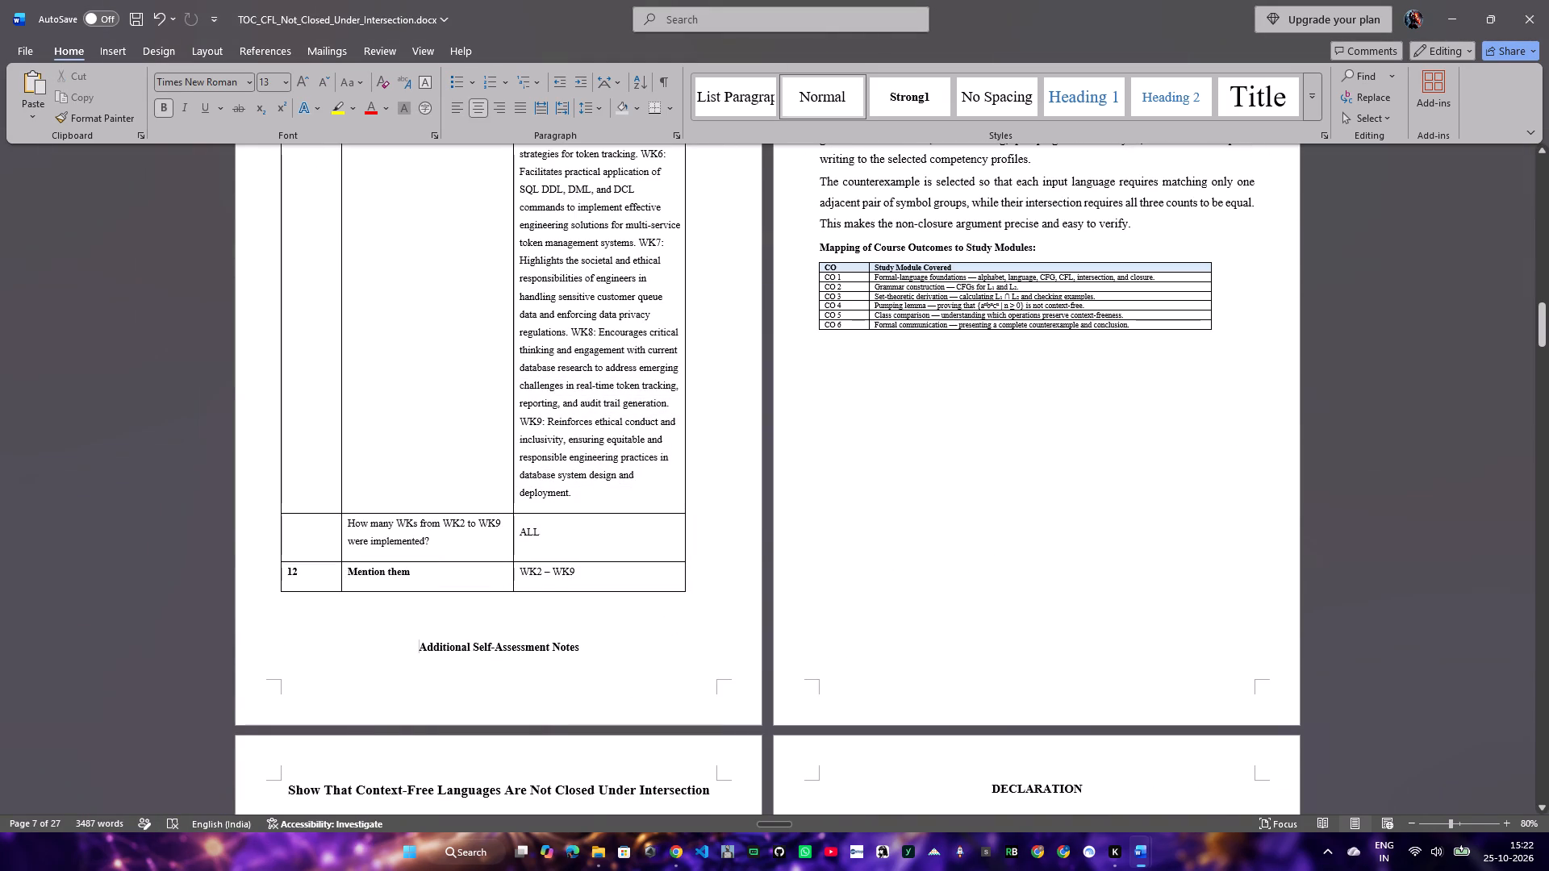
pyautogui.click(299, 659)
pyautogui.press('Left')
pyautogui.click(164, 107)
pyautogui.hotkey('ctrl', 'v')
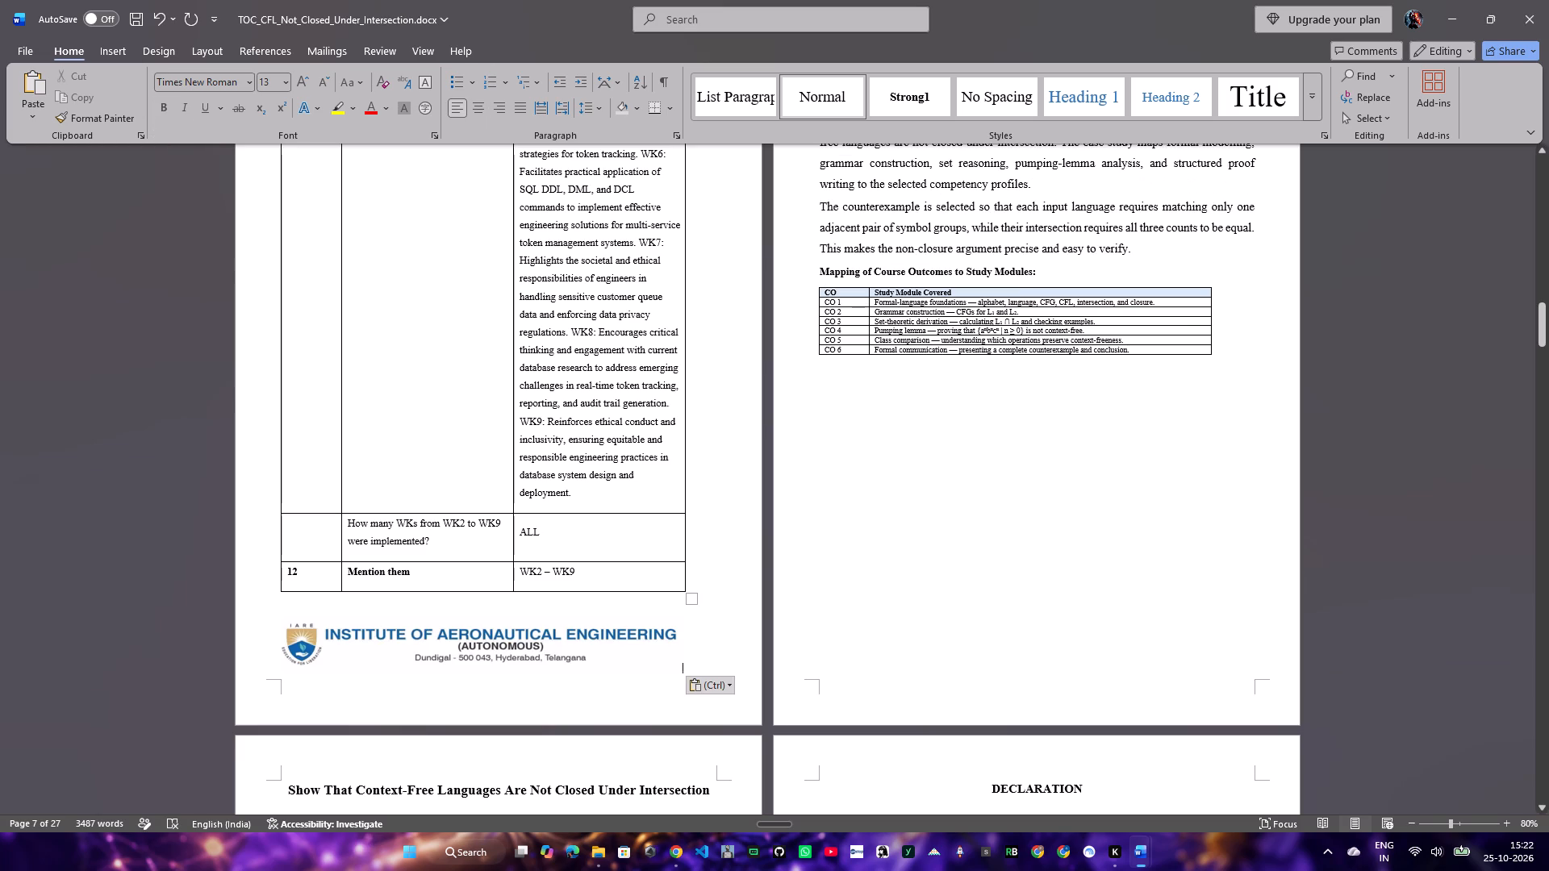
pyautogui.click(278, 638)
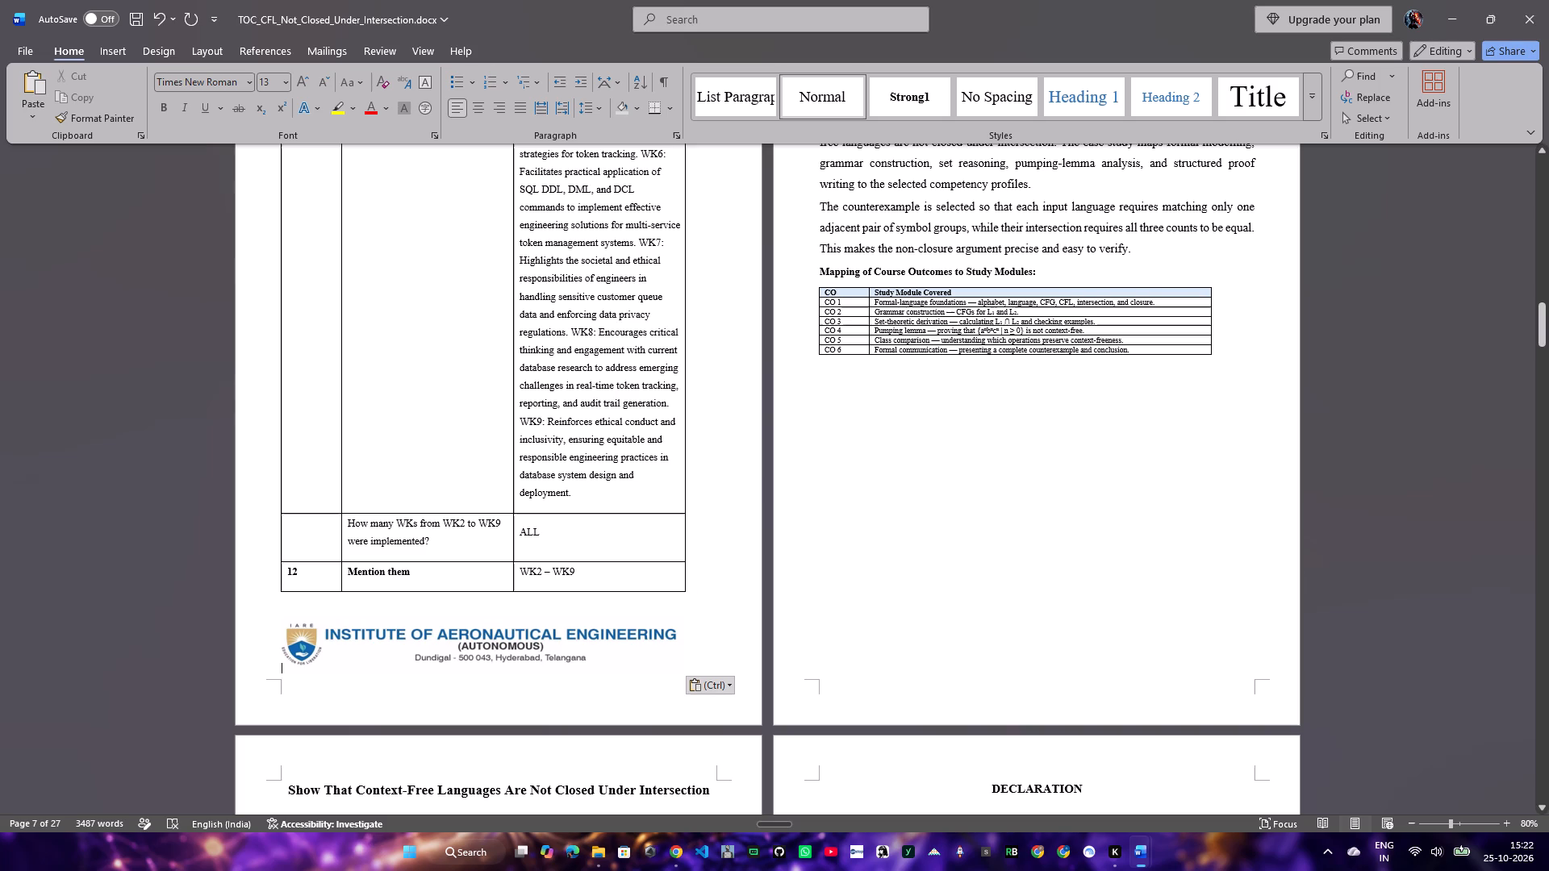
pyautogui.press('Return')
# Left-align the "Additional Self-Assessment Notes" heading.
pyautogui.click(1081, 234)
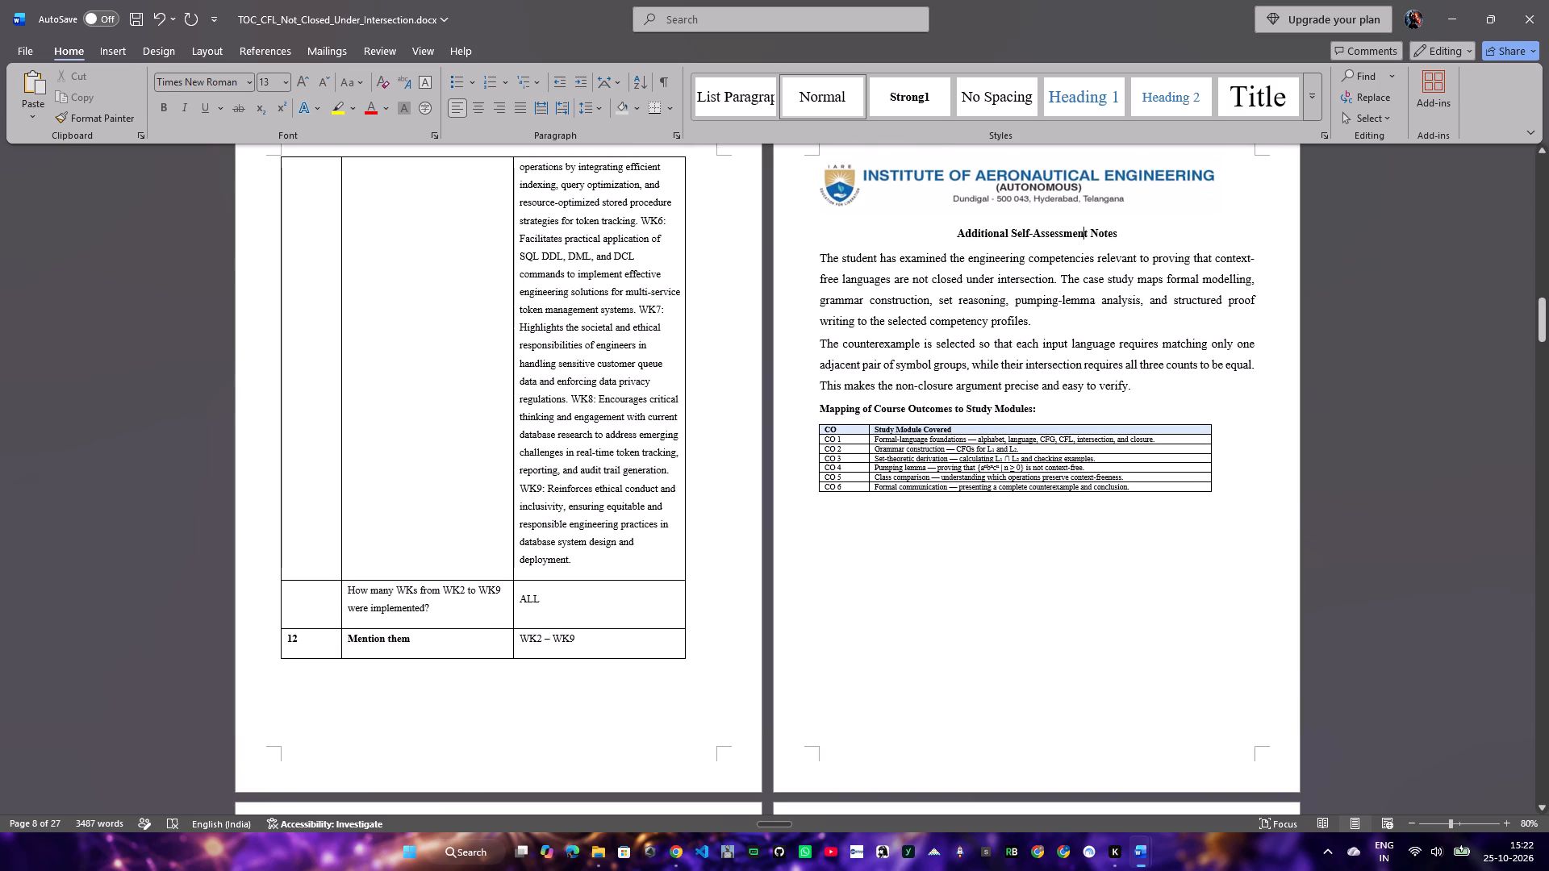
pyautogui.click(449, 110)
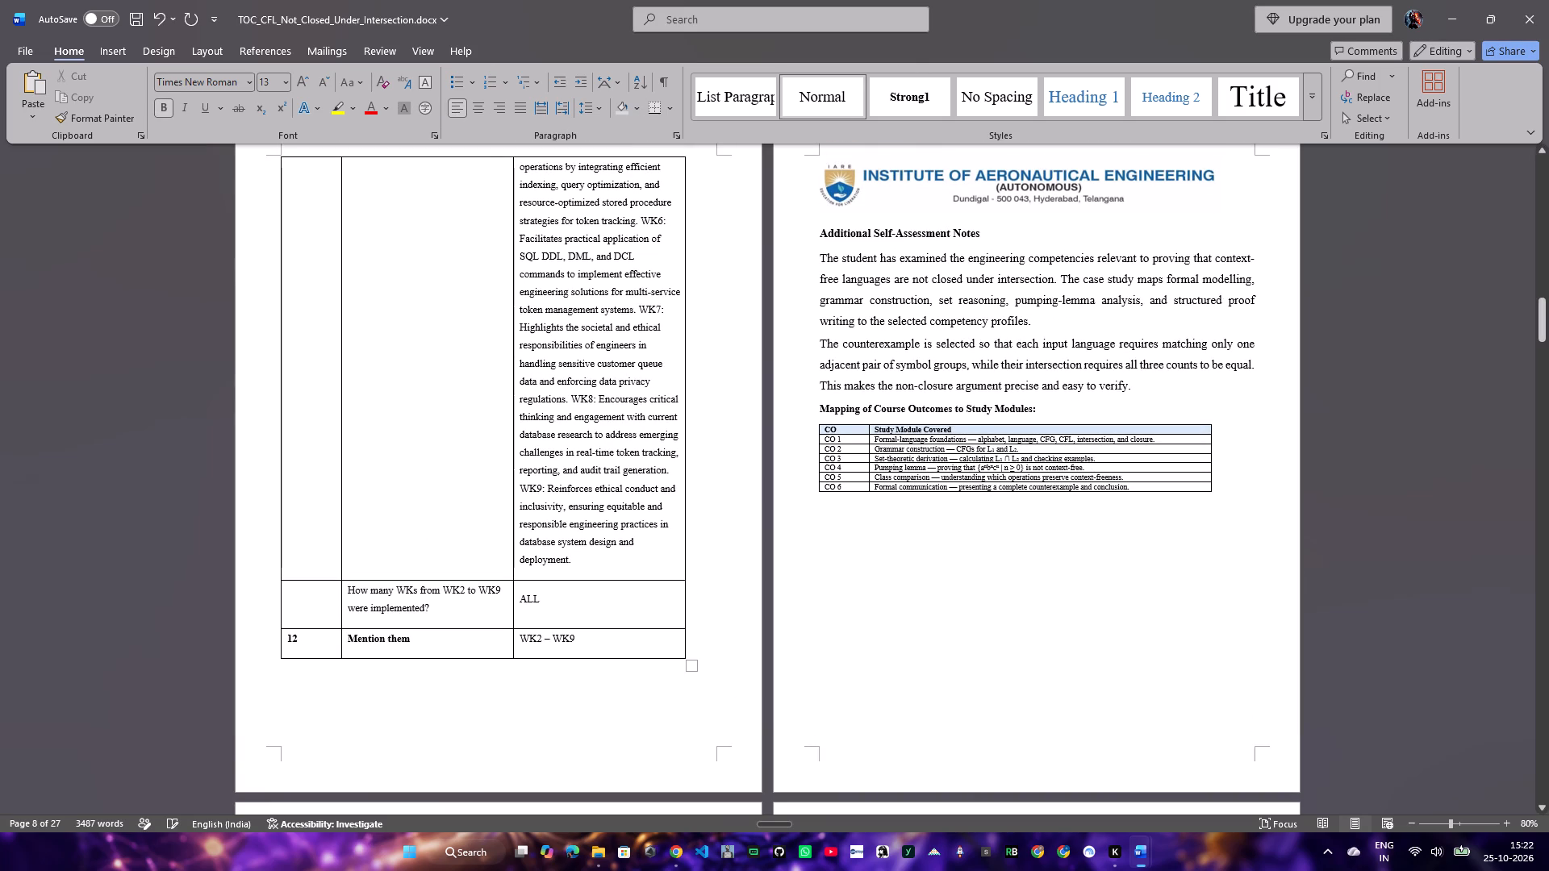
# Replace the table under "Mapping of Course Outcomes to Study Modules" with the CO and Project Module Covered table copied from TOC_CFG_Case_Study.
pyautogui.click(1219, 481)
pyautogui.click(1218, 498)
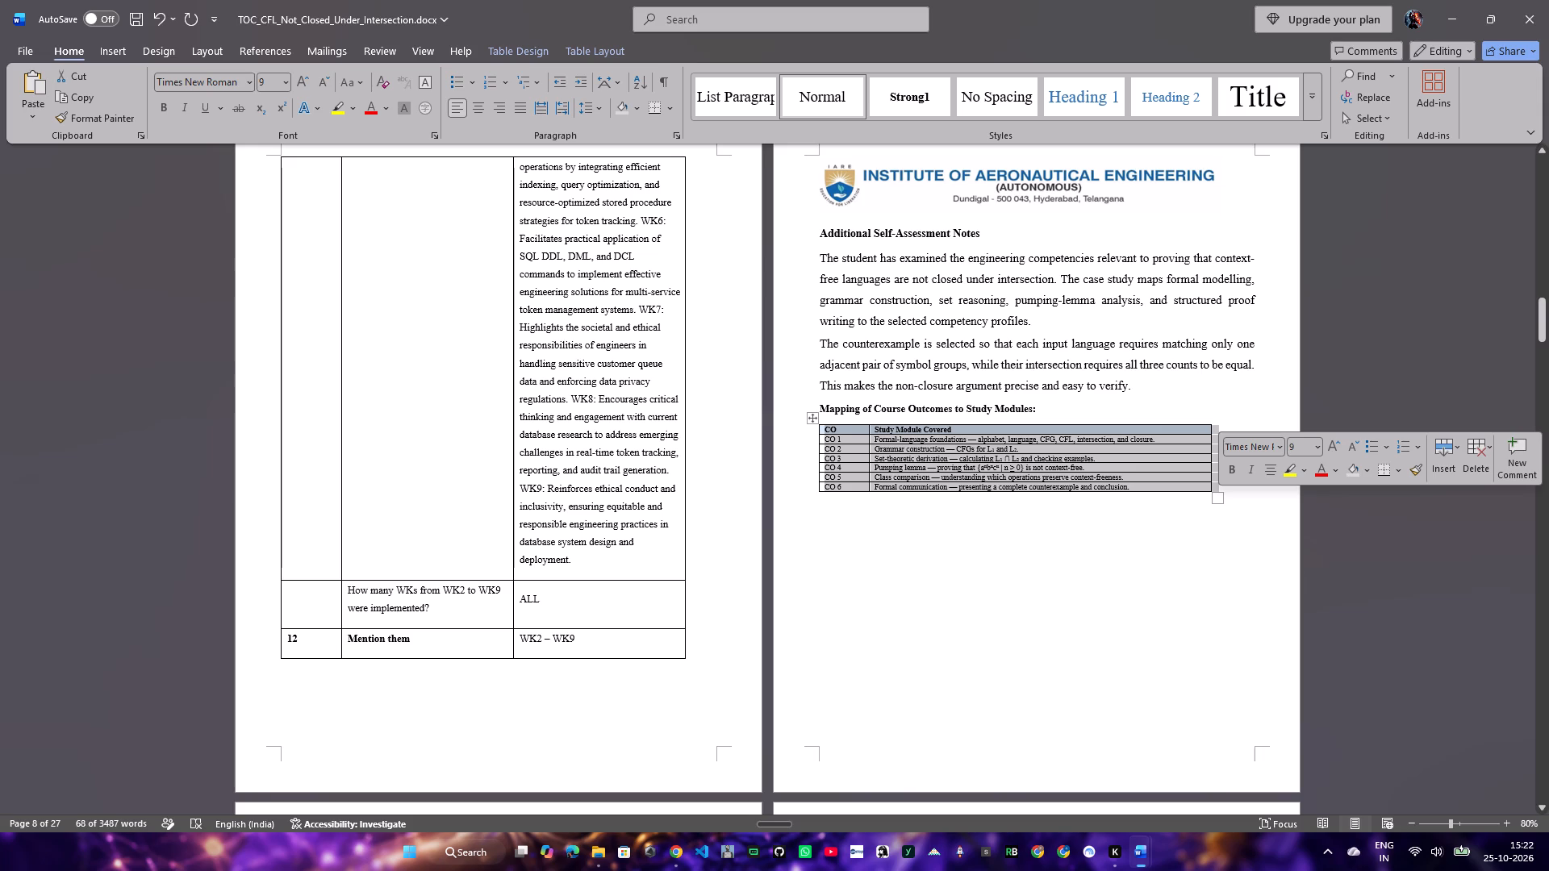
pyautogui.press('BackSpace')
pyautogui.hotkey('alt', 'Tab')
pyautogui.scroll(-2, 821, 453)
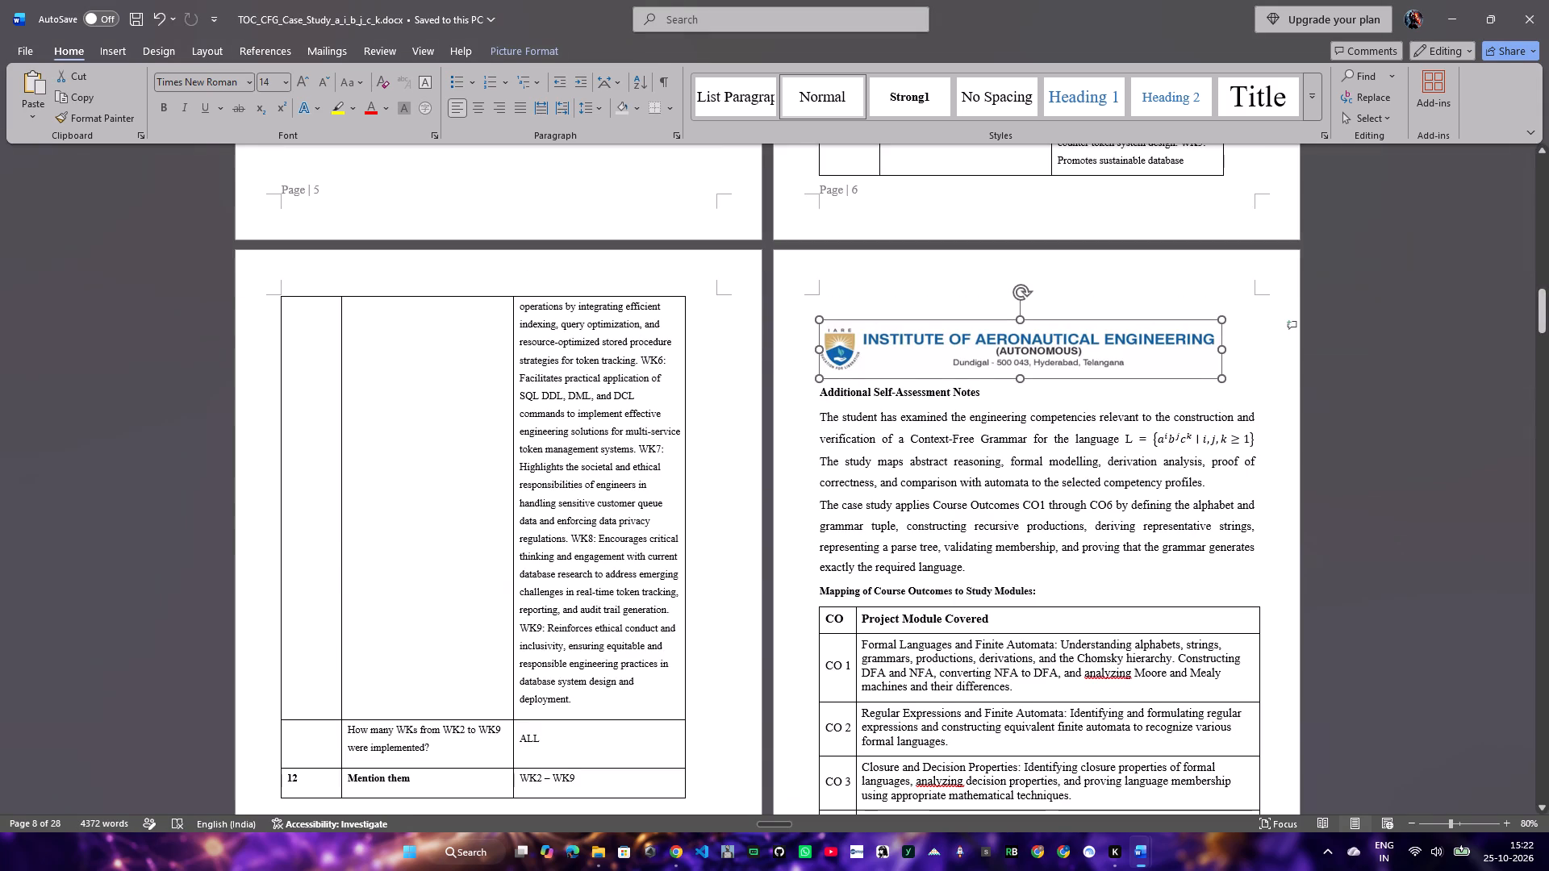
pyautogui.scroll(-2, 821, 453)
pyautogui.click(925, 579)
pyautogui.scroll(-5, 983, 590)
pyautogui.scroll(-5, 1071, 640)
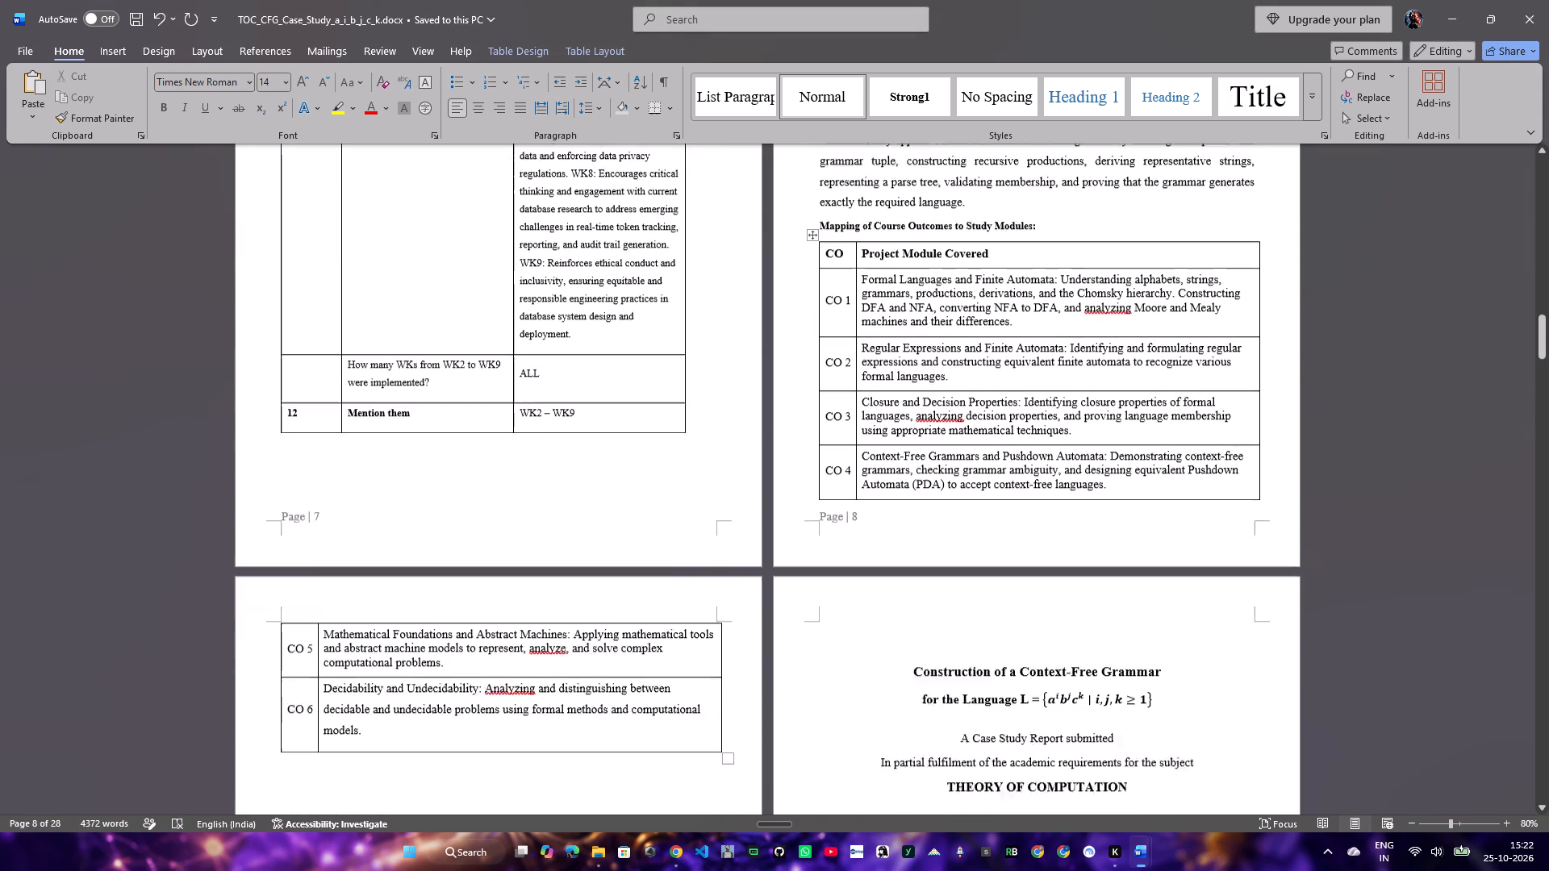
pyautogui.click(729, 721)
pyautogui.hotkey('ctrl', 'c')
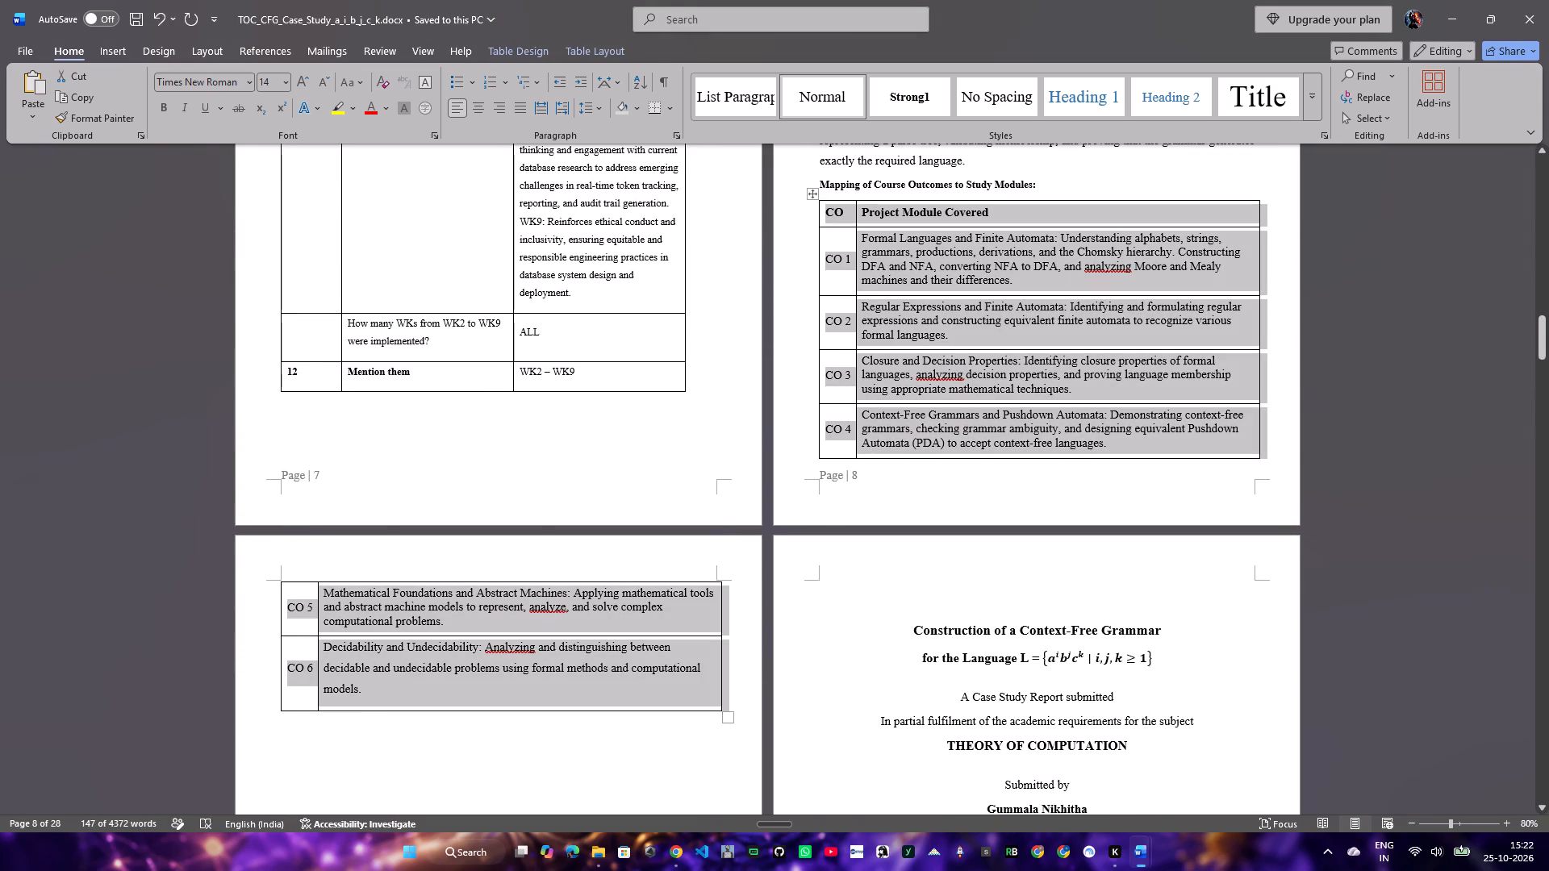
pyautogui.hotkey('alt', 'Tab')
pyautogui.hotkey('ctrl', 'v')
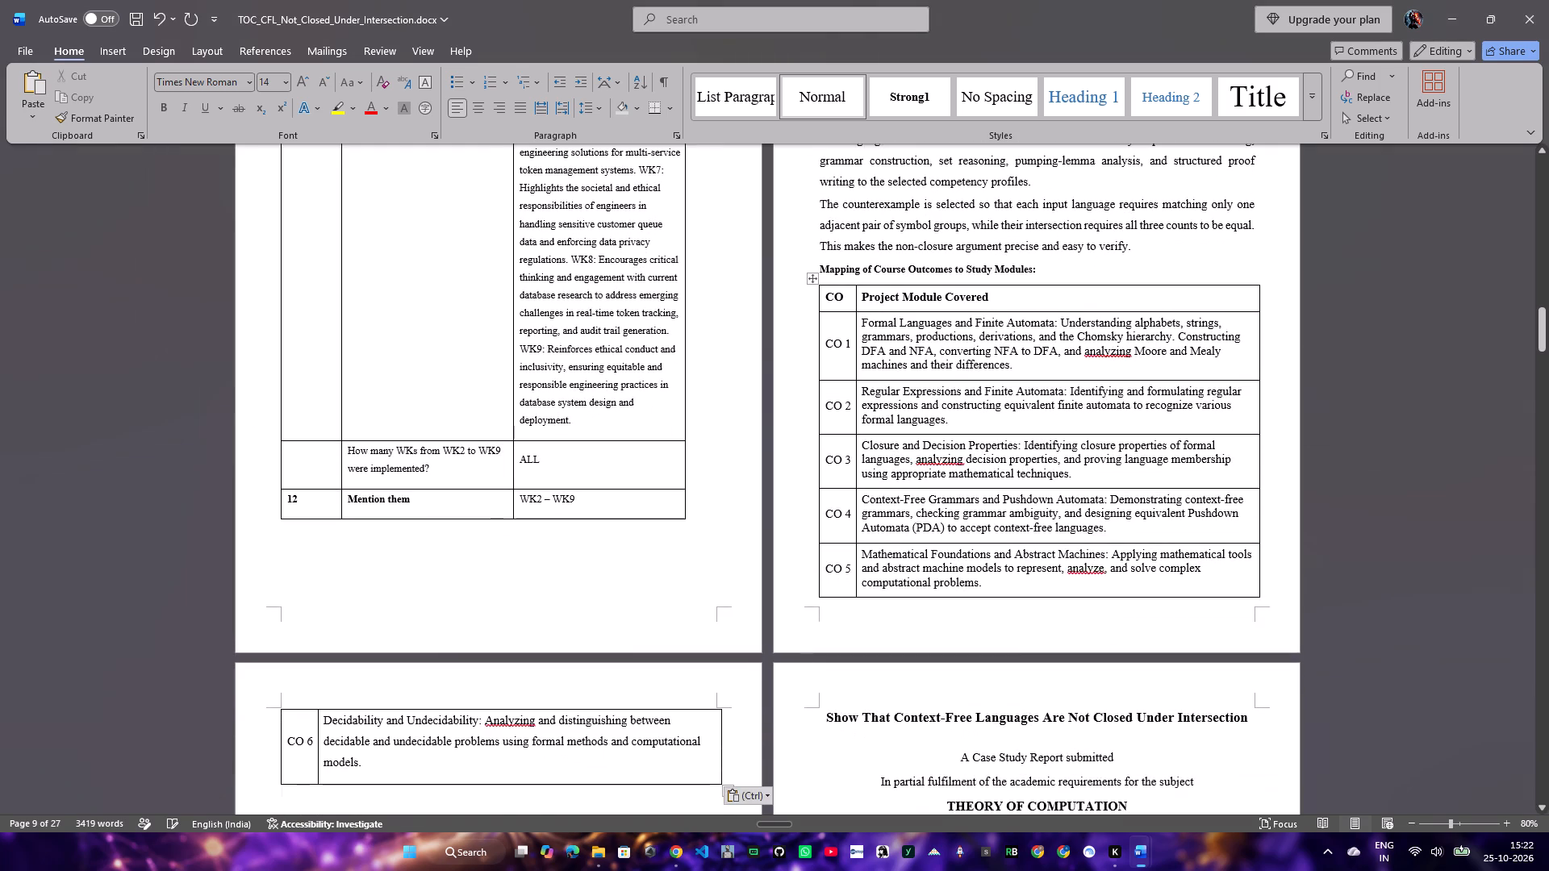
# Compare the pasted self-assessment pages with those in TOC_CFG_Case_Study, going back to the first page in both documents.
pyautogui.scroll(-6, 919, 506)
pyautogui.scroll(8, 920, 520)
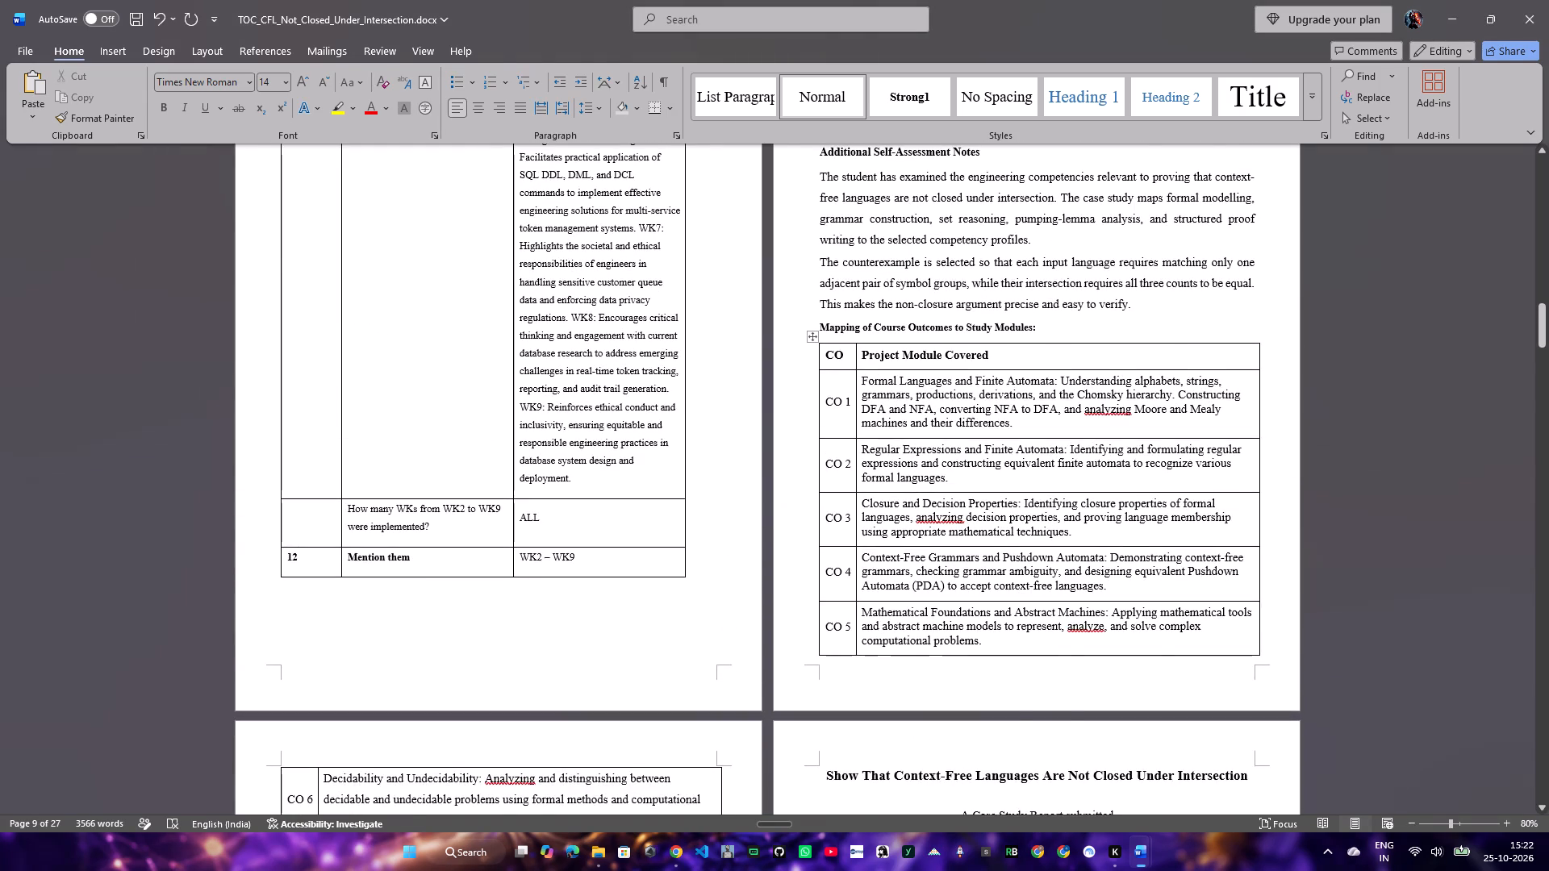
pyautogui.hotkey('alt', 'Tab')
pyautogui.scroll(17, 978, 442)
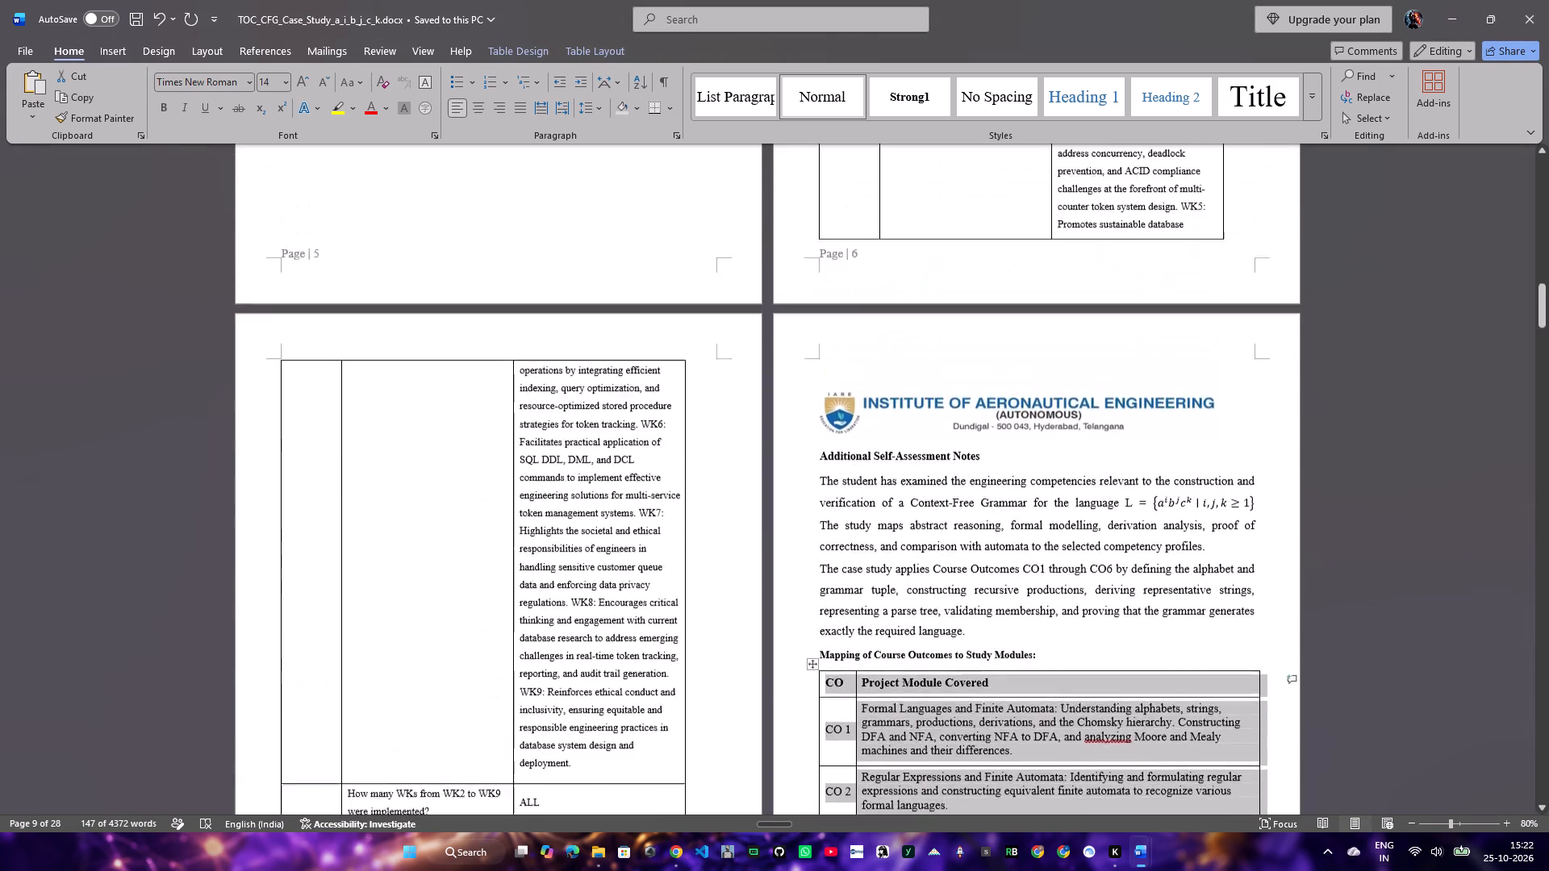
pyautogui.scroll(20, 978, 442)
pyautogui.scroll(20, 978, 442)
pyautogui.scroll(12, 978, 442)
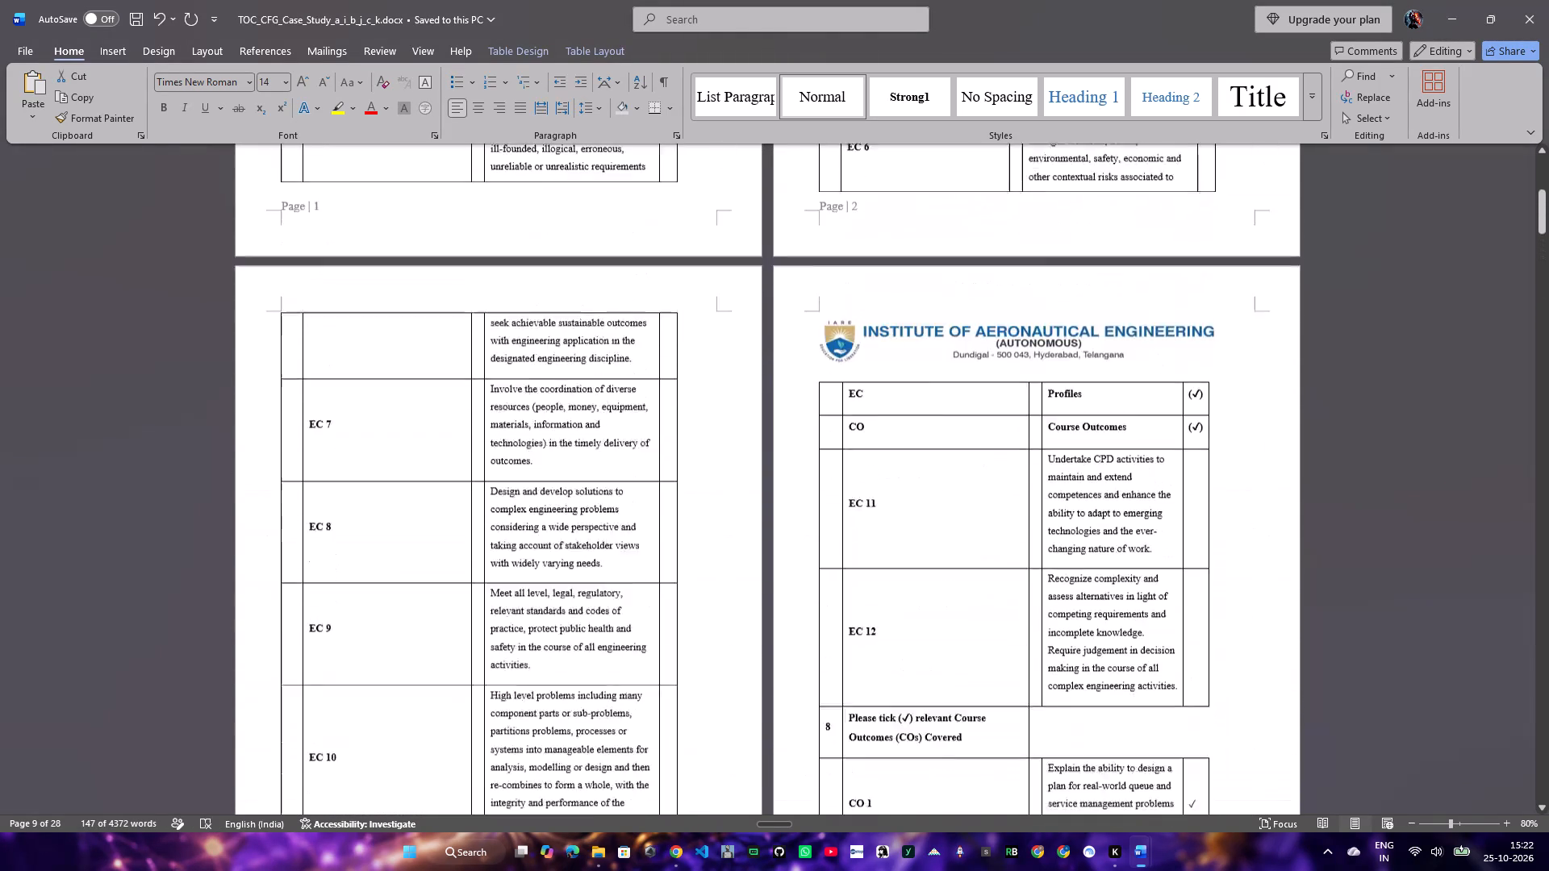
pyautogui.scroll(20, 891, 448)
pyautogui.scroll(6, 891, 448)
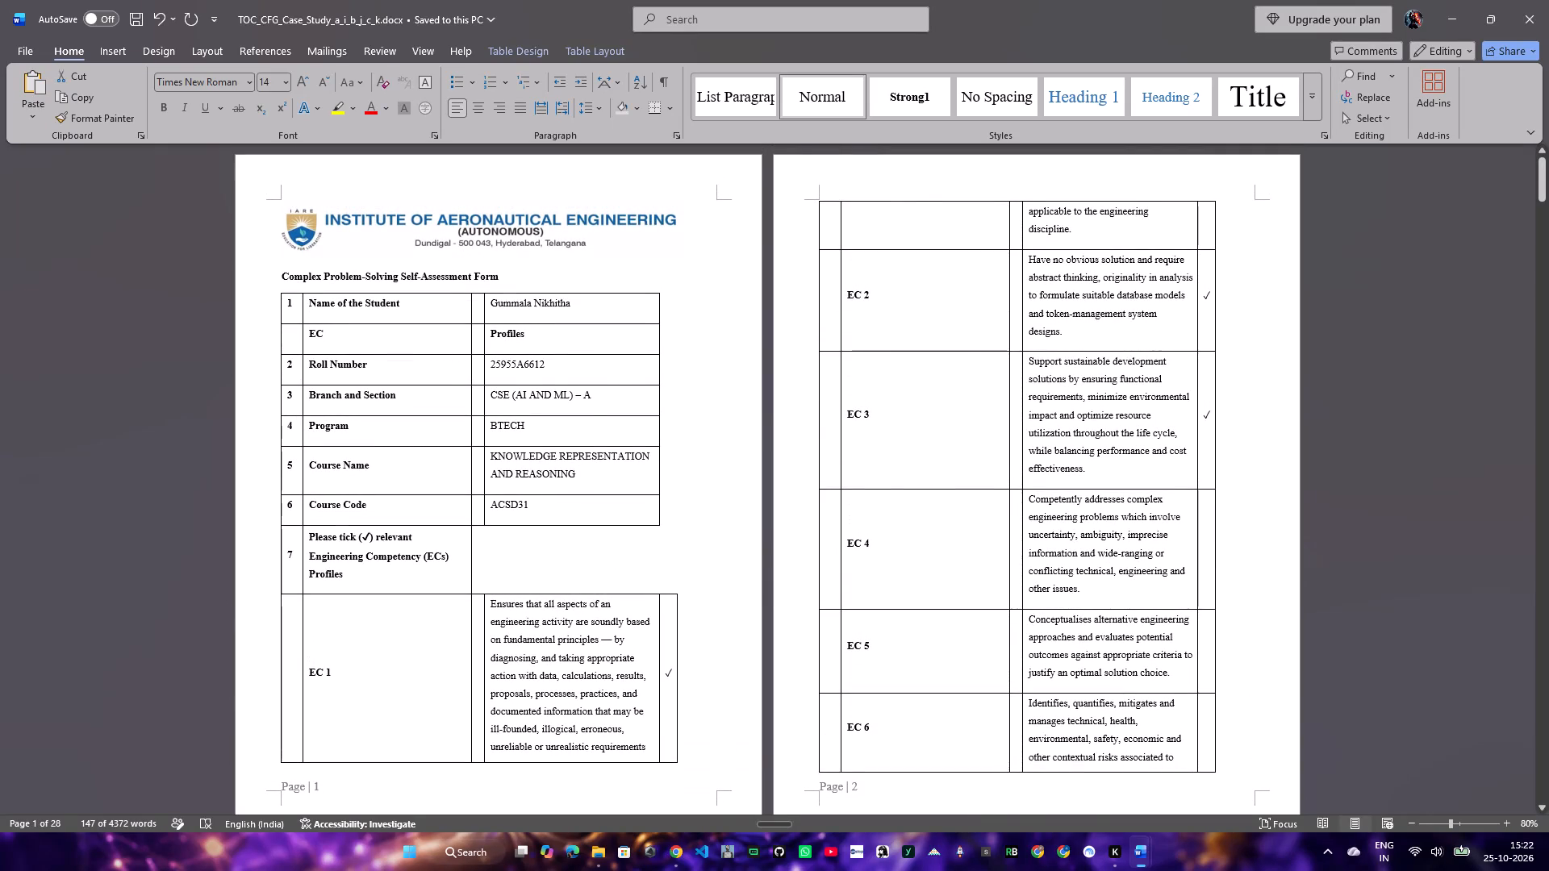
pyautogui.hotkey('alt', 'Tab')
pyautogui.scroll(20, 577, 465)
pyautogui.scroll(17, 577, 465)
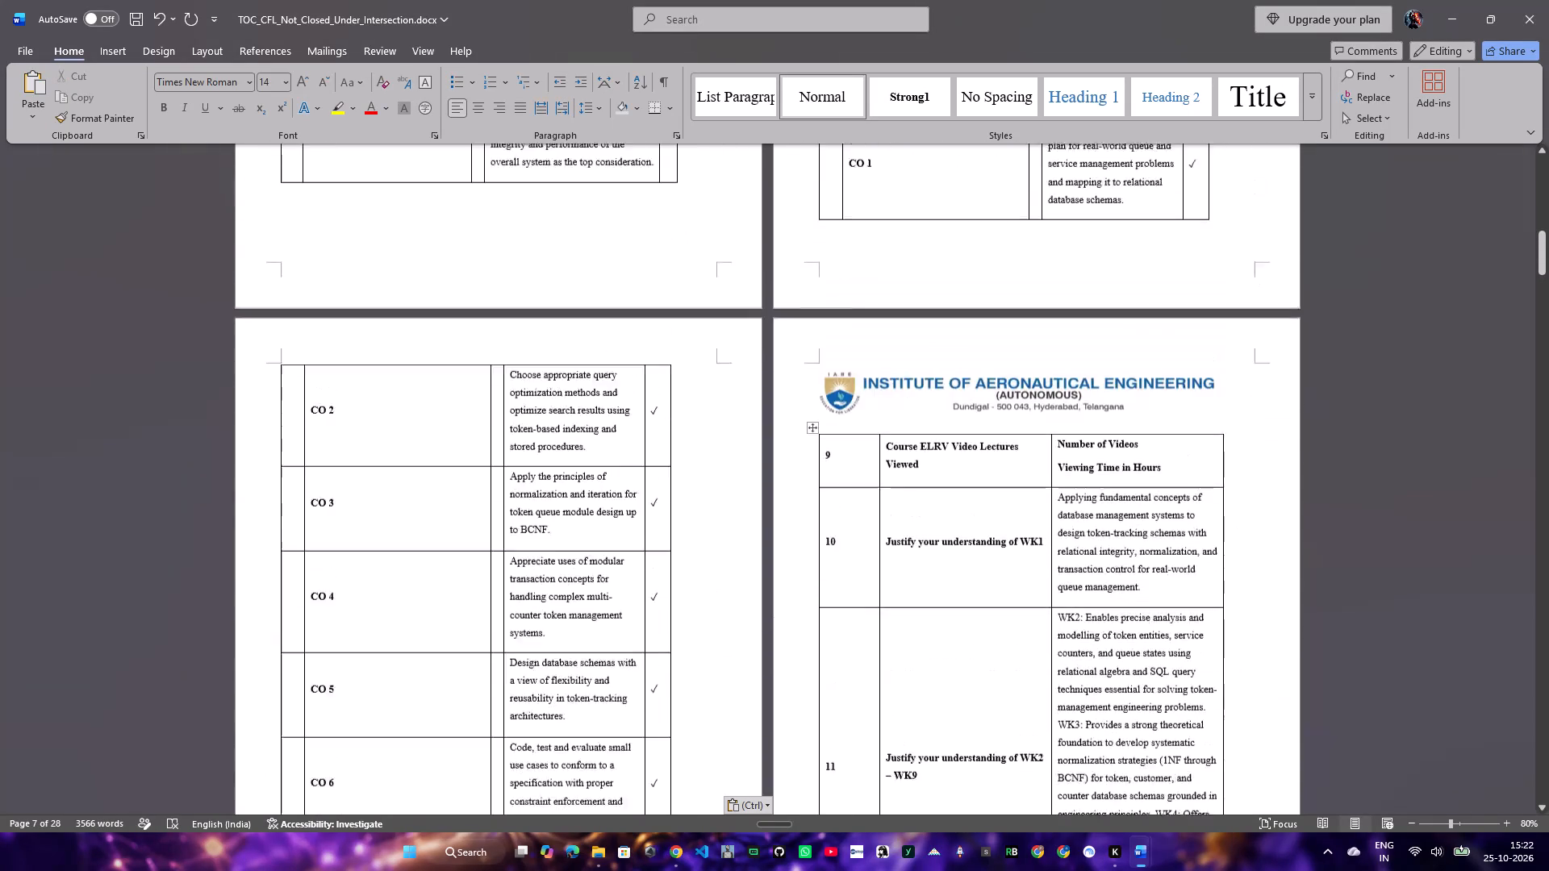
pyautogui.scroll(20, 554, 455)
pyautogui.scroll(20, 554, 455)
pyautogui.scroll(4, 554, 455)
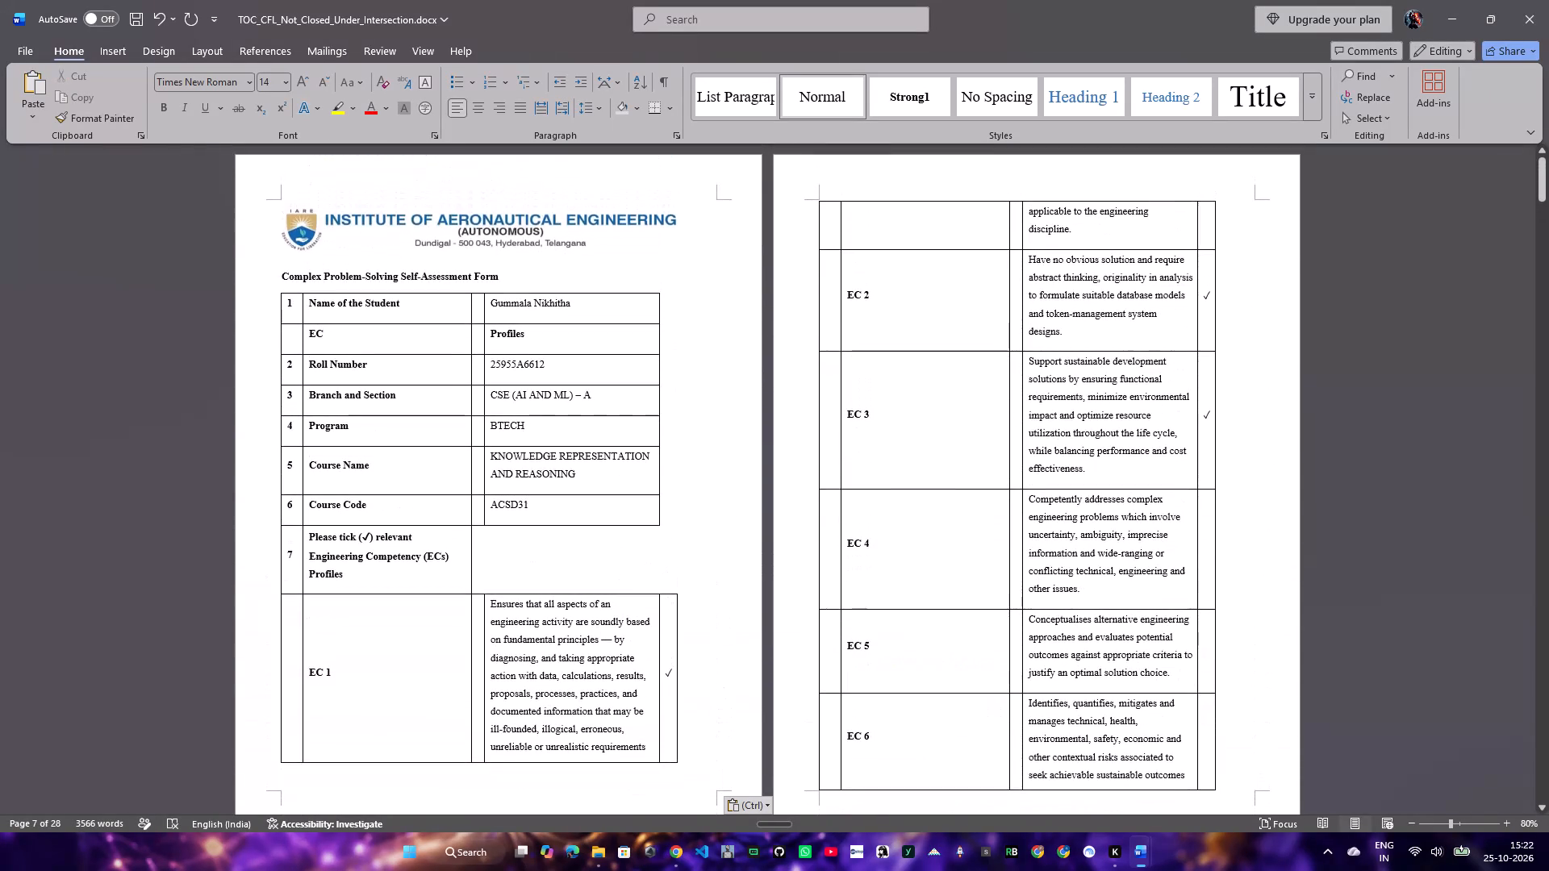
# Replace the Name of the Student entry in the CFL report's self-assessment form with the report author's name.
pyautogui.moveTo(578, 305); pyautogui.dragTo(483, 309)
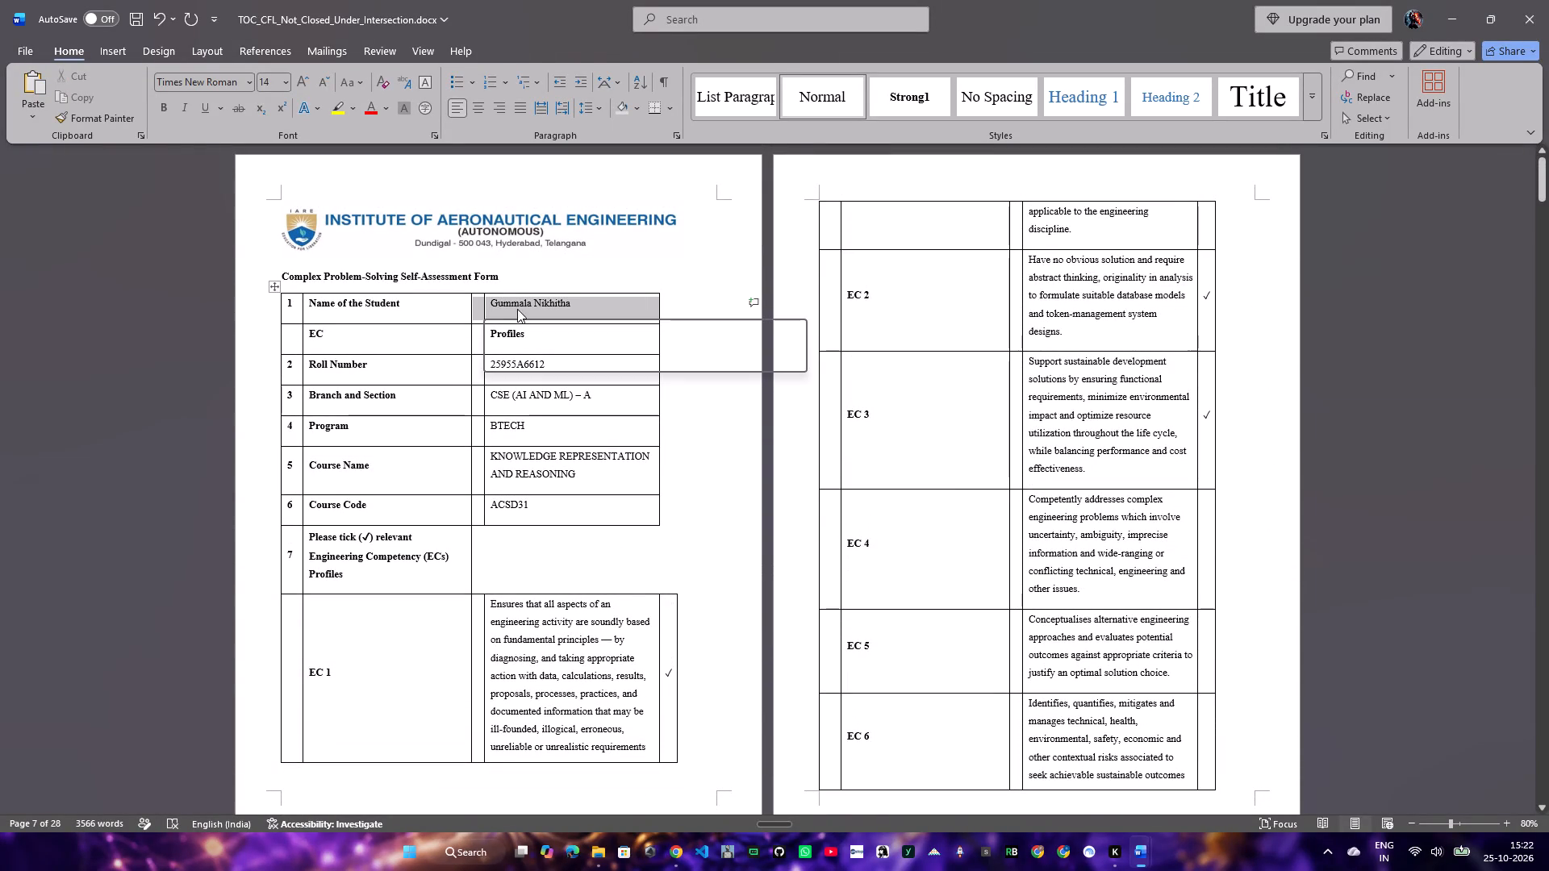
pyautogui.click(517, 309)
pyautogui.moveTo(584, 304); pyautogui.dragTo(496, 306)
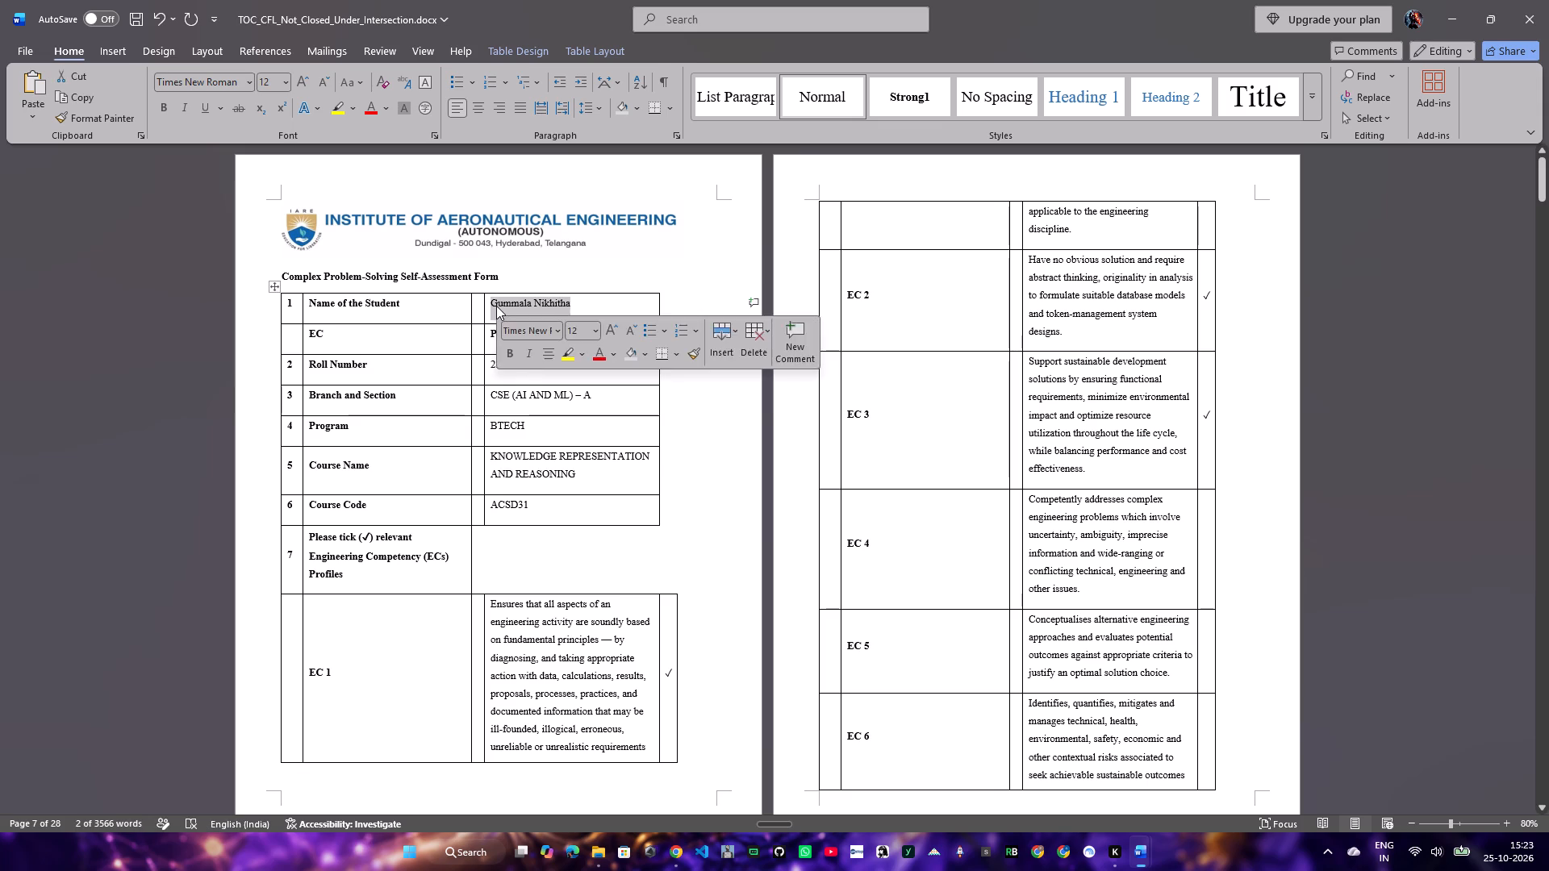
pyautogui.press('BackSpace')
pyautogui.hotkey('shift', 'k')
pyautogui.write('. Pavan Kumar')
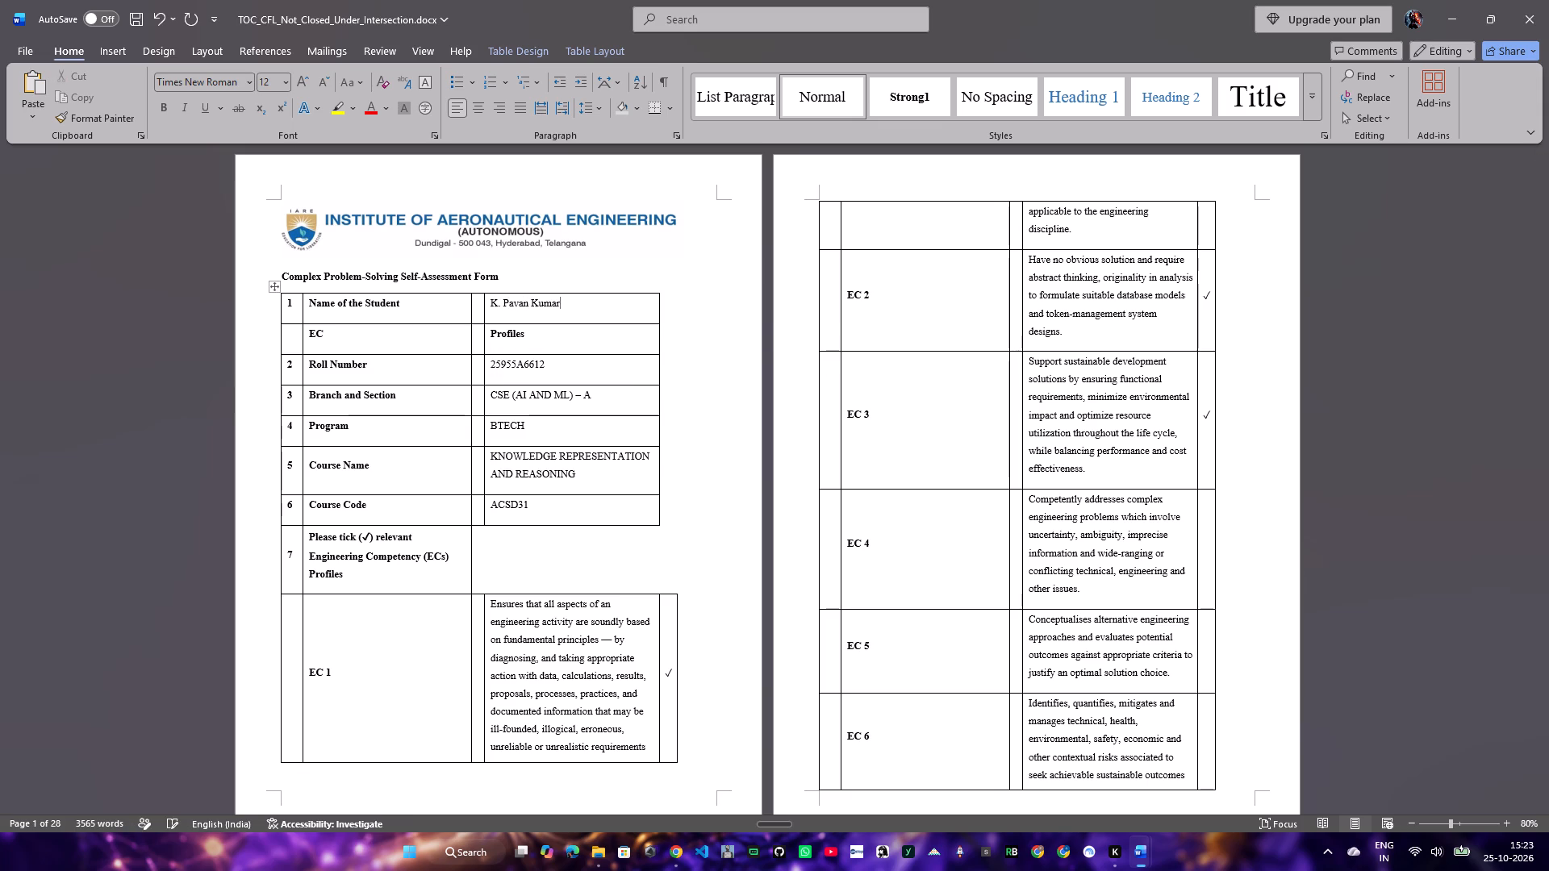
# Change the last digit of the Roll Number in the self-assessment form to 3.
pyautogui.click(554, 366)
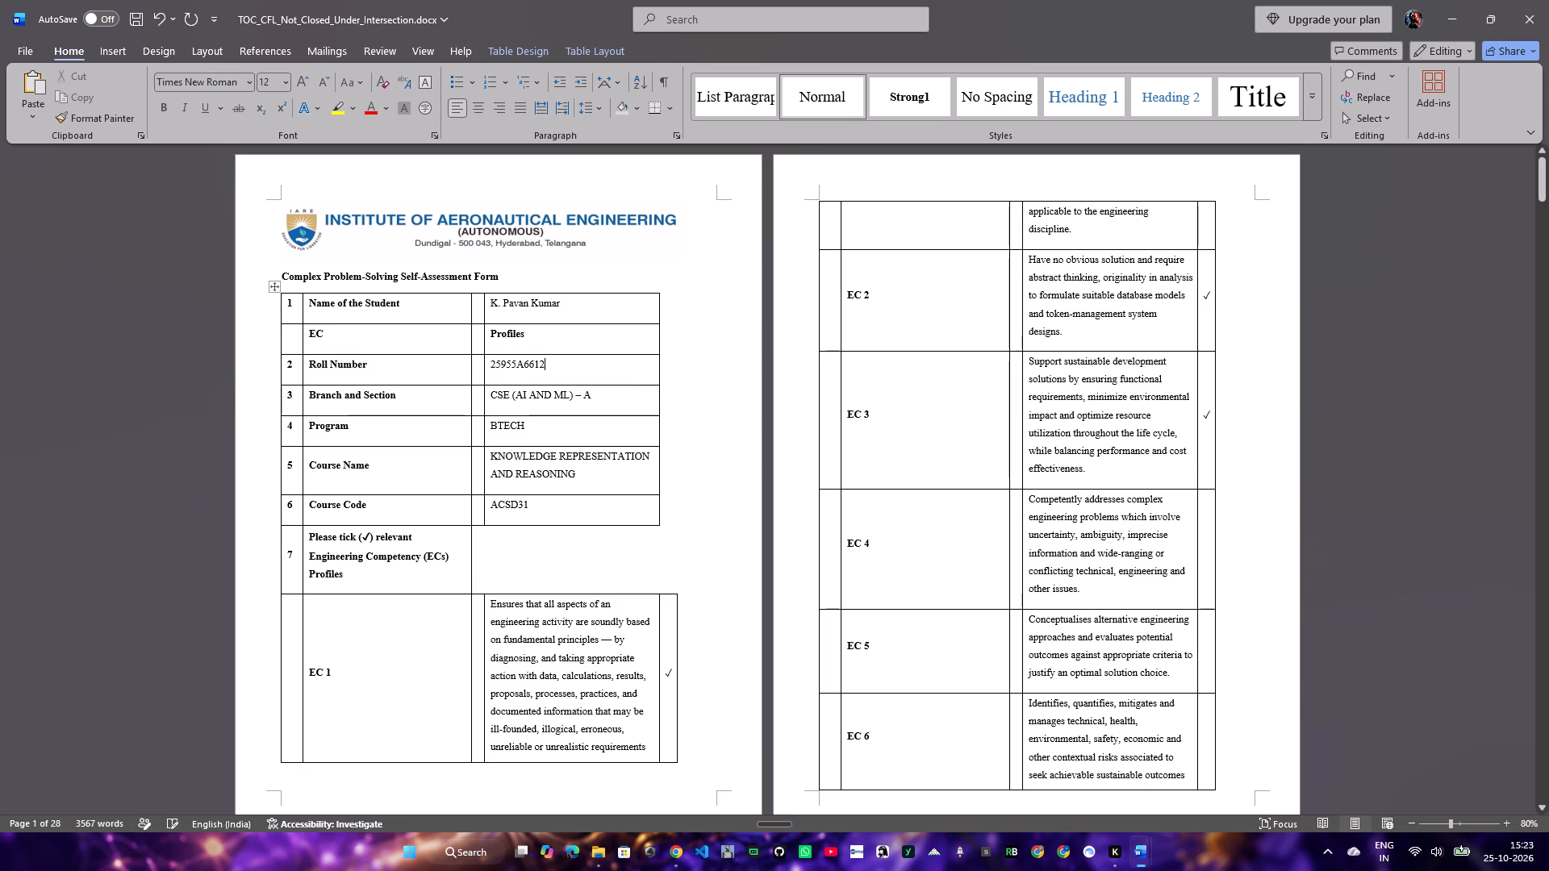
pyautogui.press('BackSpace')
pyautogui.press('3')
# Replace the Course Name in TOC_CFG_Case_Study's self-assessment form with "THEORY OF COMPUTATAIONS".
pyautogui.moveTo(582, 472); pyautogui.dragTo(495, 457)
pyautogui.hotkey('alt', 'Tab')
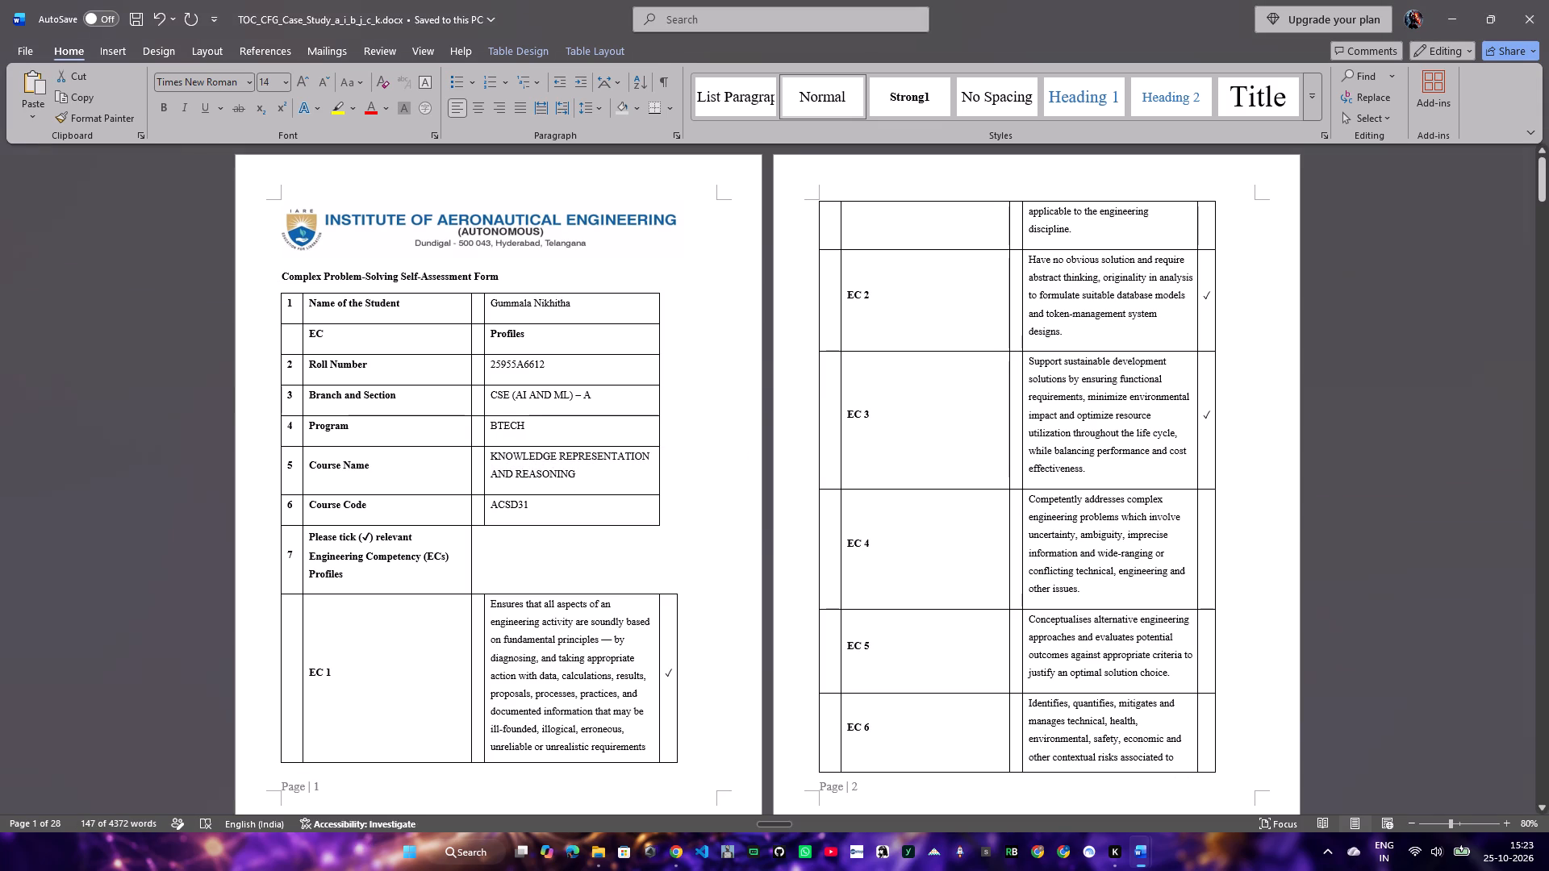
pyautogui.hotkey('alt', 'Tab')
pyautogui.hotkey('alt', 'Tab')
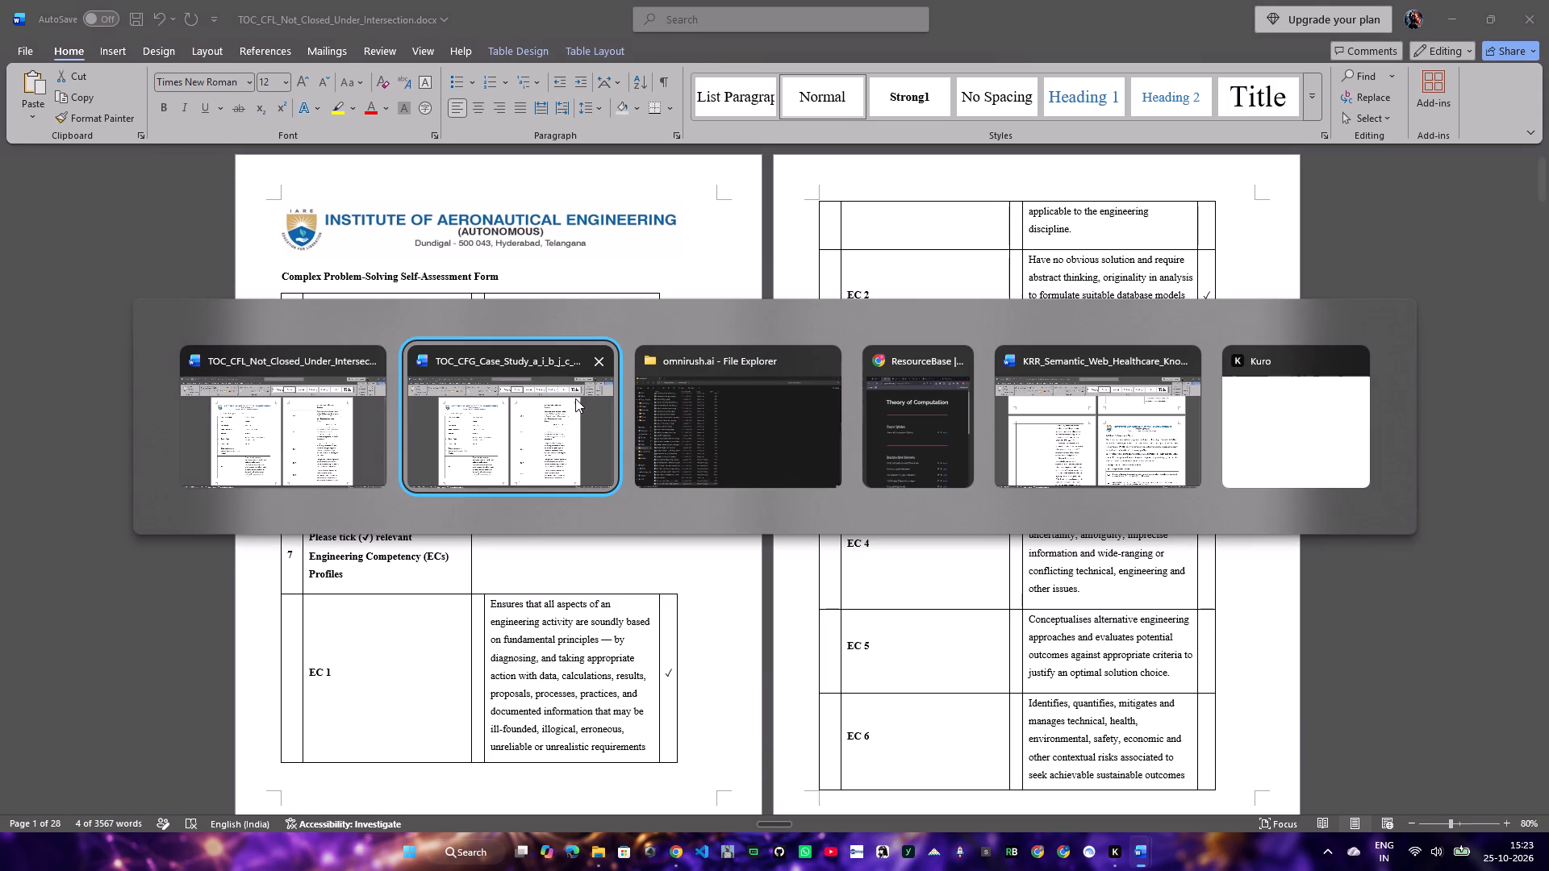
pyautogui.keyDown('alt'); pyautogui.click(574, 403); pyautogui.keyUp('alt')
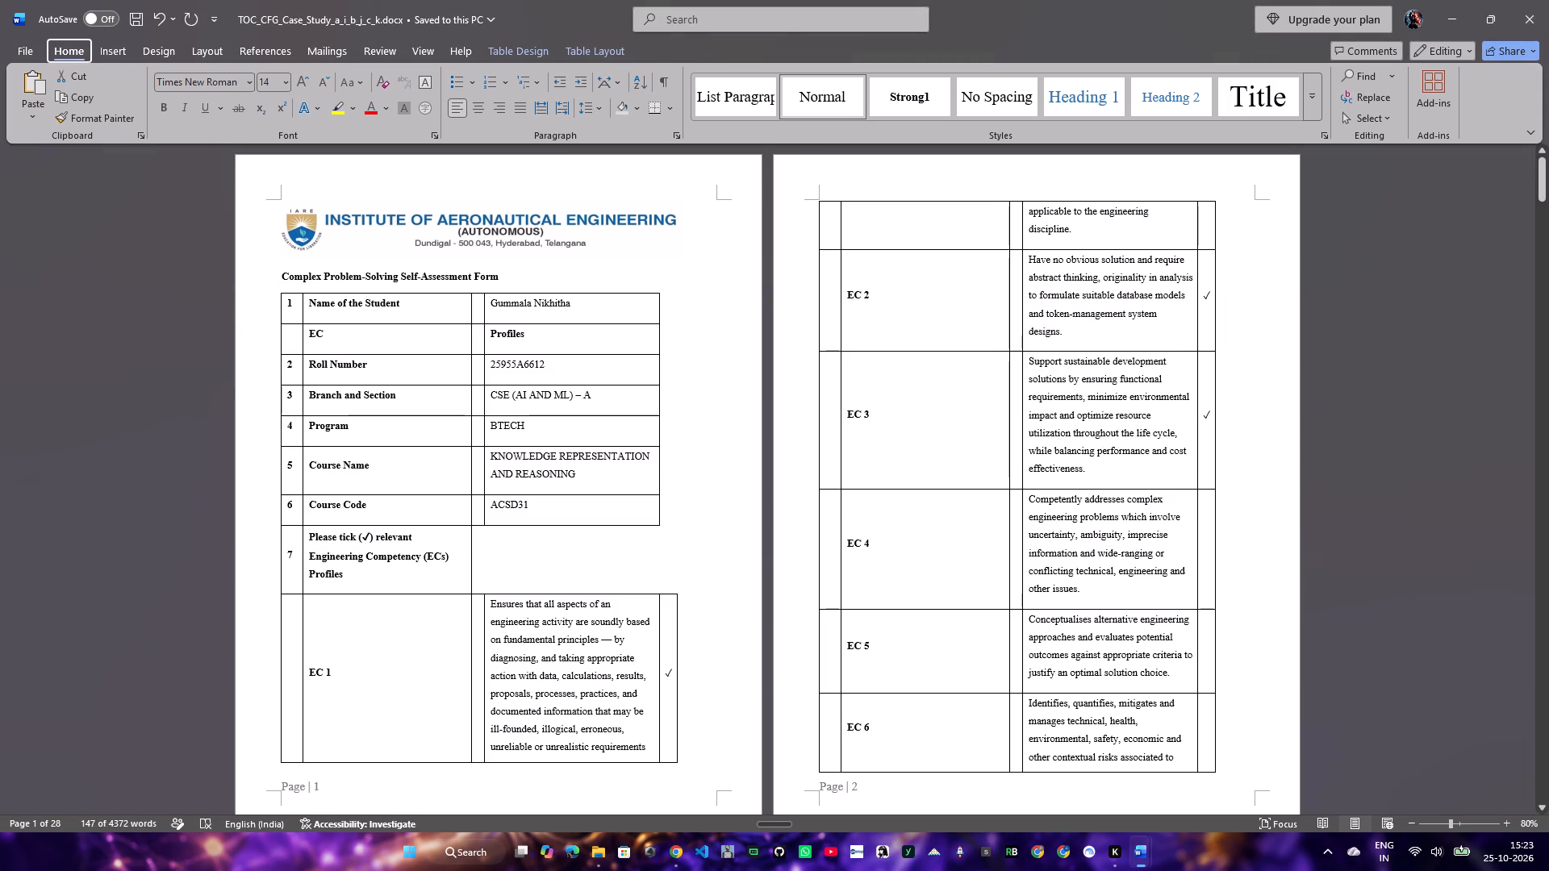
pyautogui.hotkey('alt', 'Tab')
pyautogui.hotkey('alt', 'Tab')
pyautogui.hotkey('alt', 'Tab')
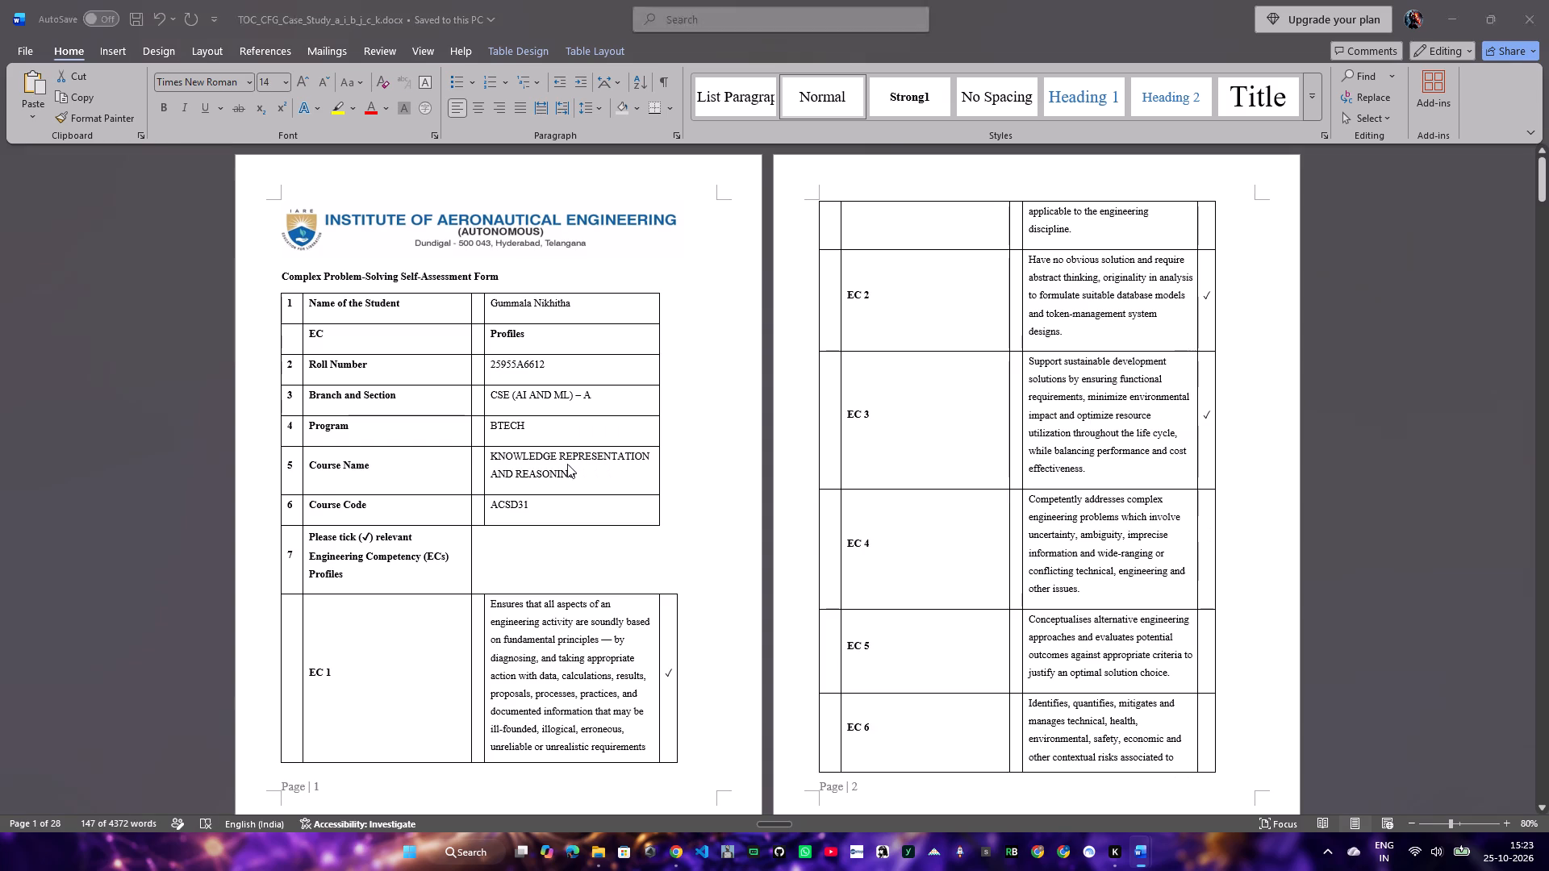
pyautogui.hotkey('alt', 'Tab')
pyautogui.moveTo(576, 478); pyautogui.dragTo(488, 470)
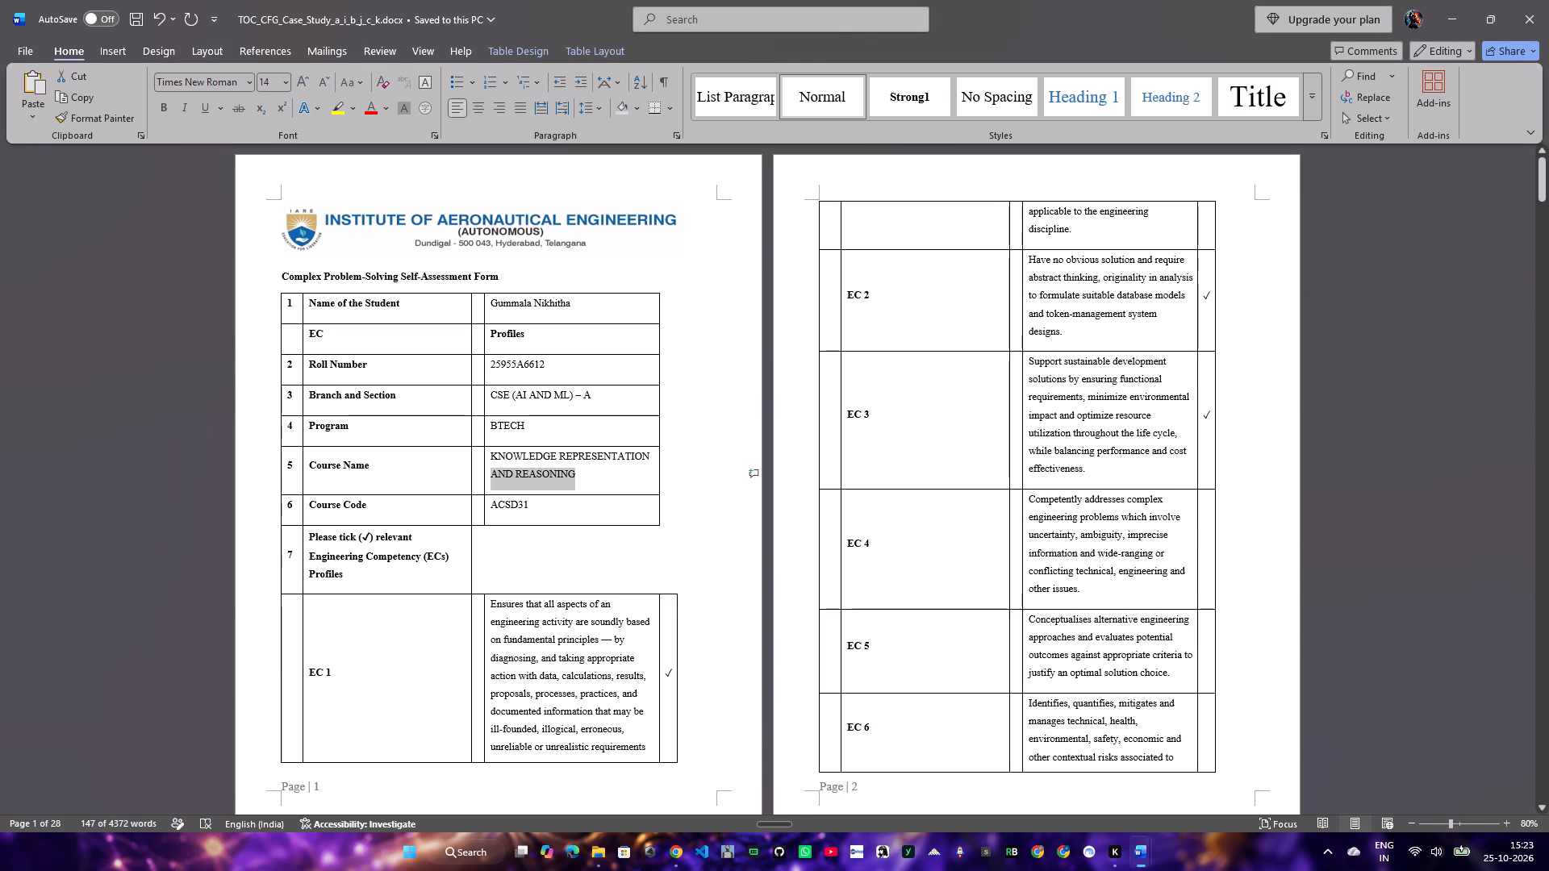
pyautogui.moveTo(488, 470); pyautogui.dragTo(486, 462)
pyautogui.press('BackSpace')
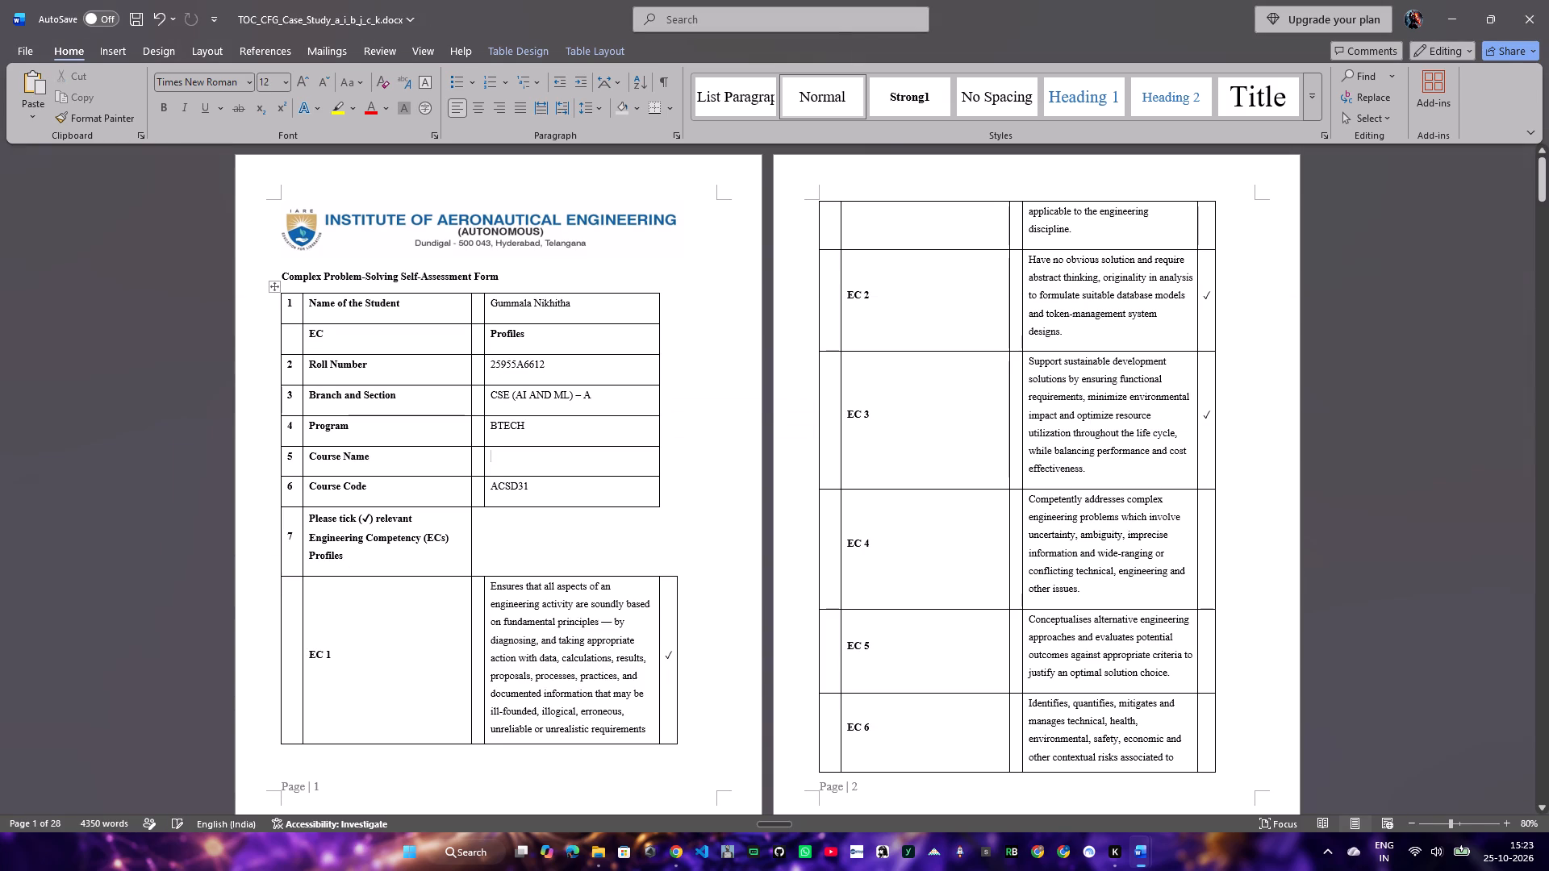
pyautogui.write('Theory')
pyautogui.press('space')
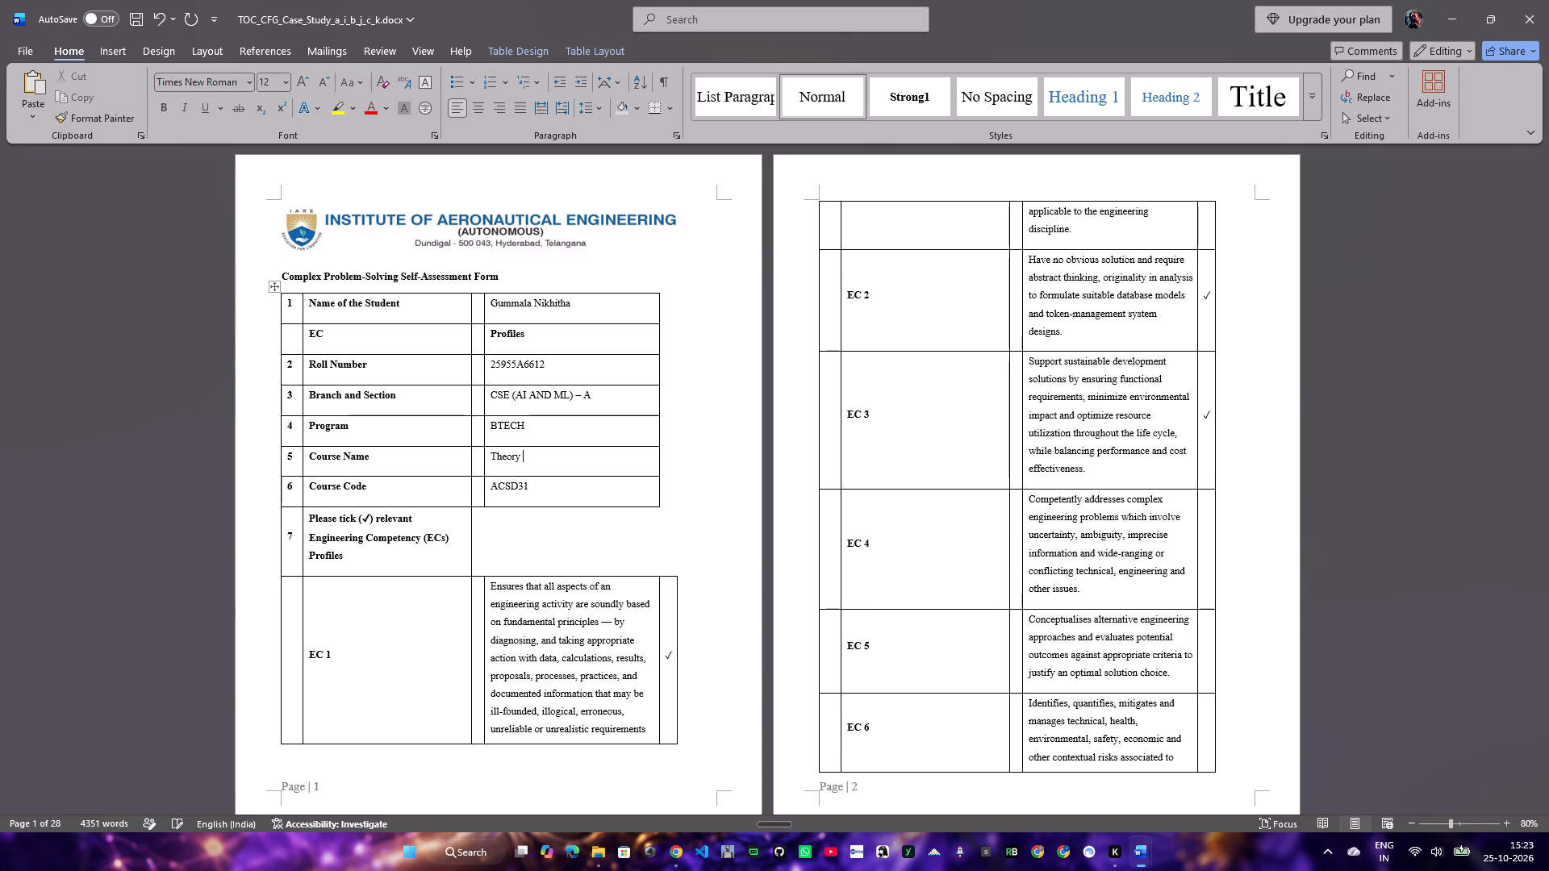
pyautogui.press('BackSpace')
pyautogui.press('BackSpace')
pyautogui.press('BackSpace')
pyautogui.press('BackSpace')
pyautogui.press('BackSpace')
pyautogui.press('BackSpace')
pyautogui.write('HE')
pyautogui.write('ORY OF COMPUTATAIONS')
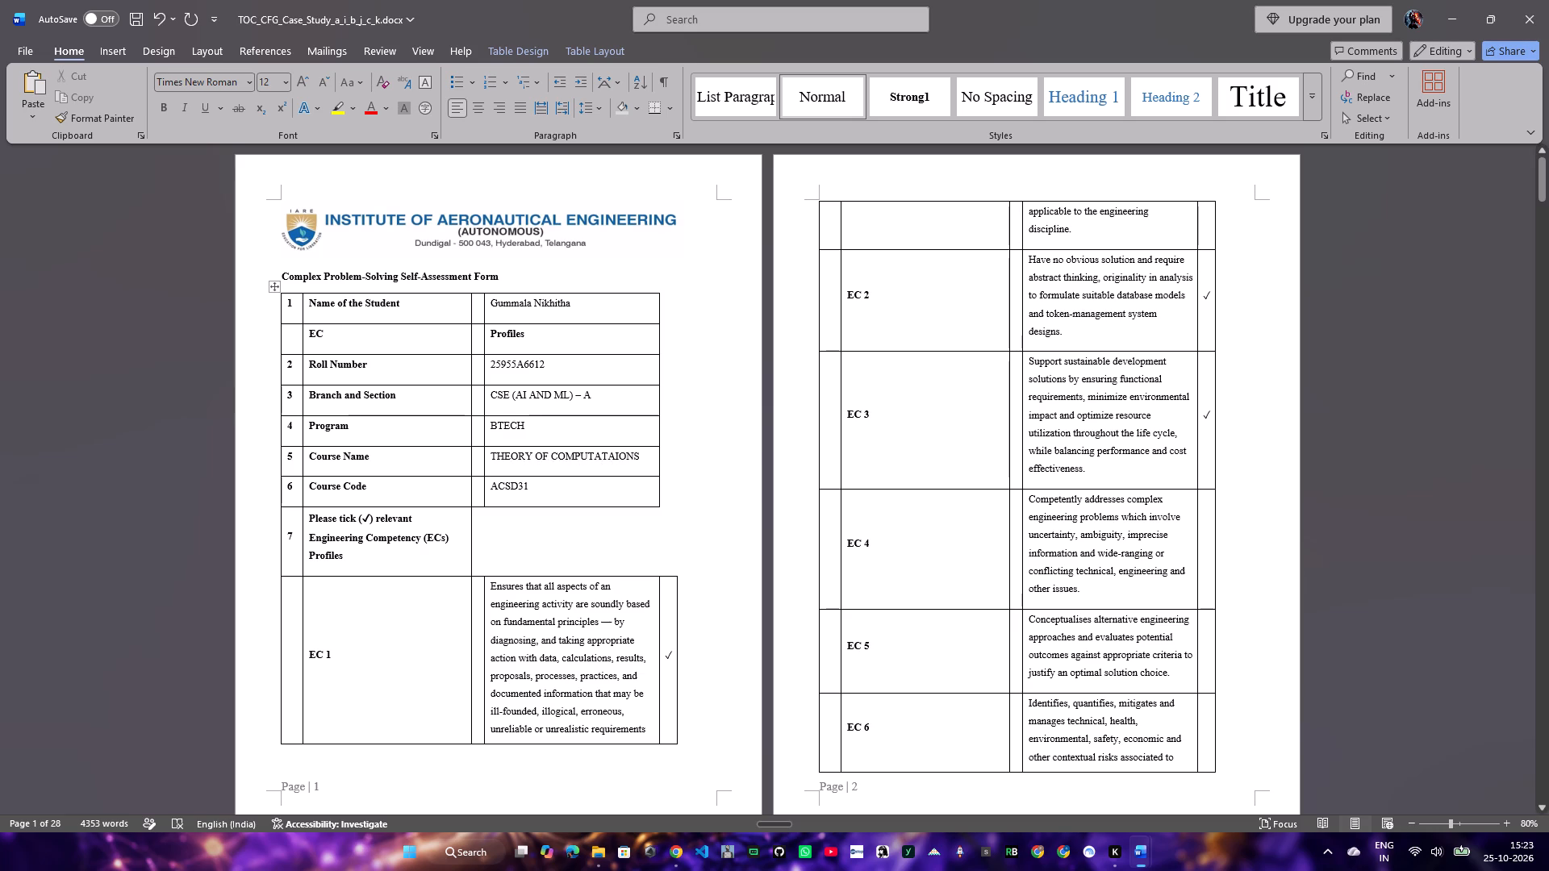
# Save the CFG case study, also using Save As with the AAt2docx folder and the file name TOC_CFG_Case_Study_a_i_b_j_c_k.docx.
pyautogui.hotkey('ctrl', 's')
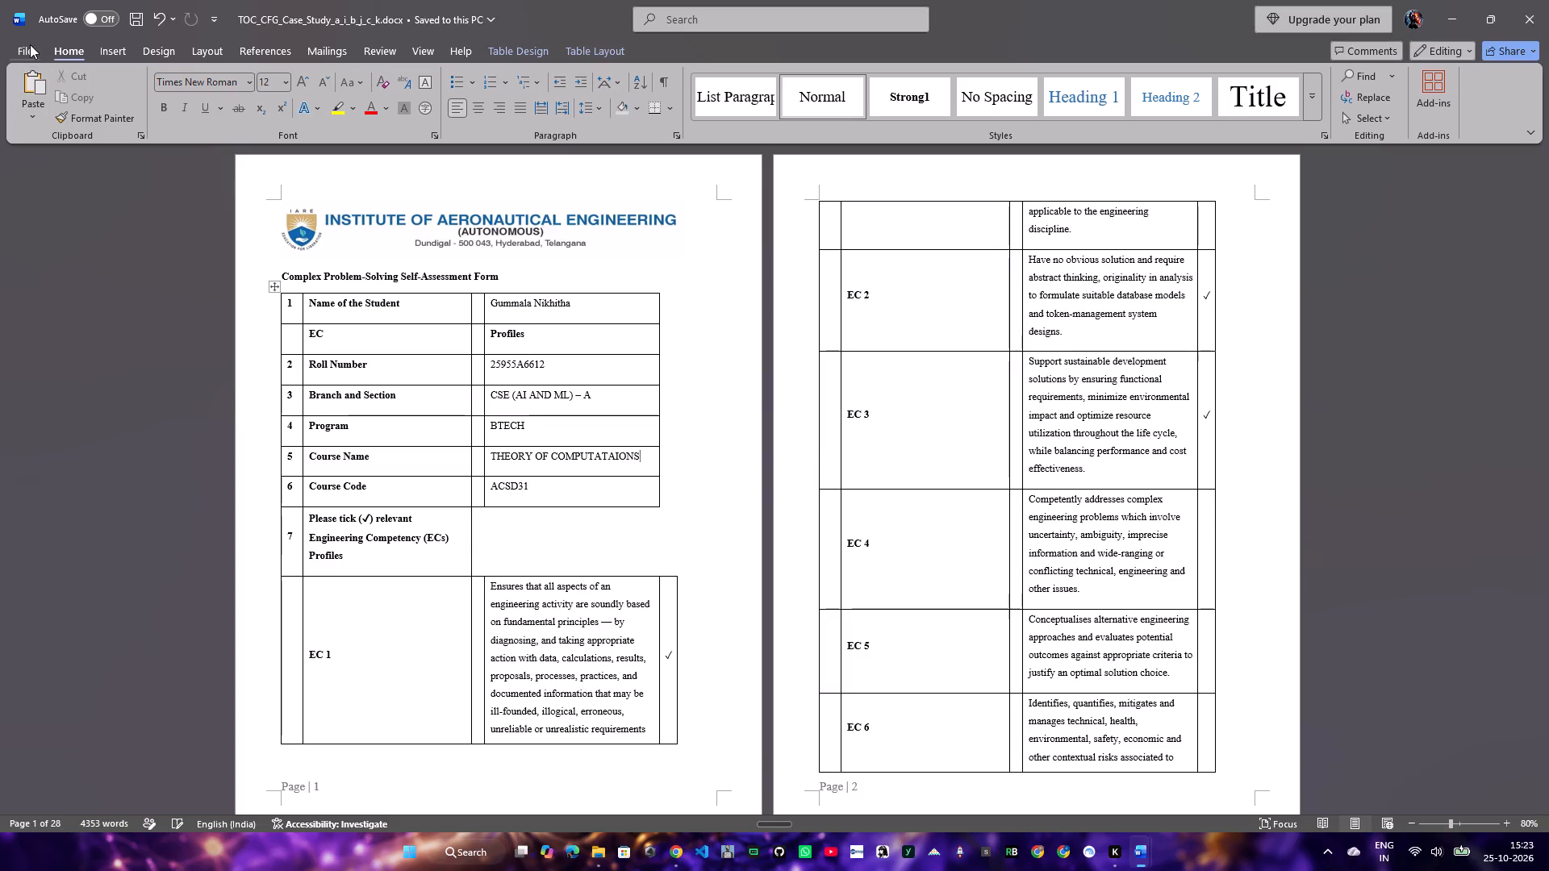
pyautogui.click(30, 44)
pyautogui.click(61, 306)
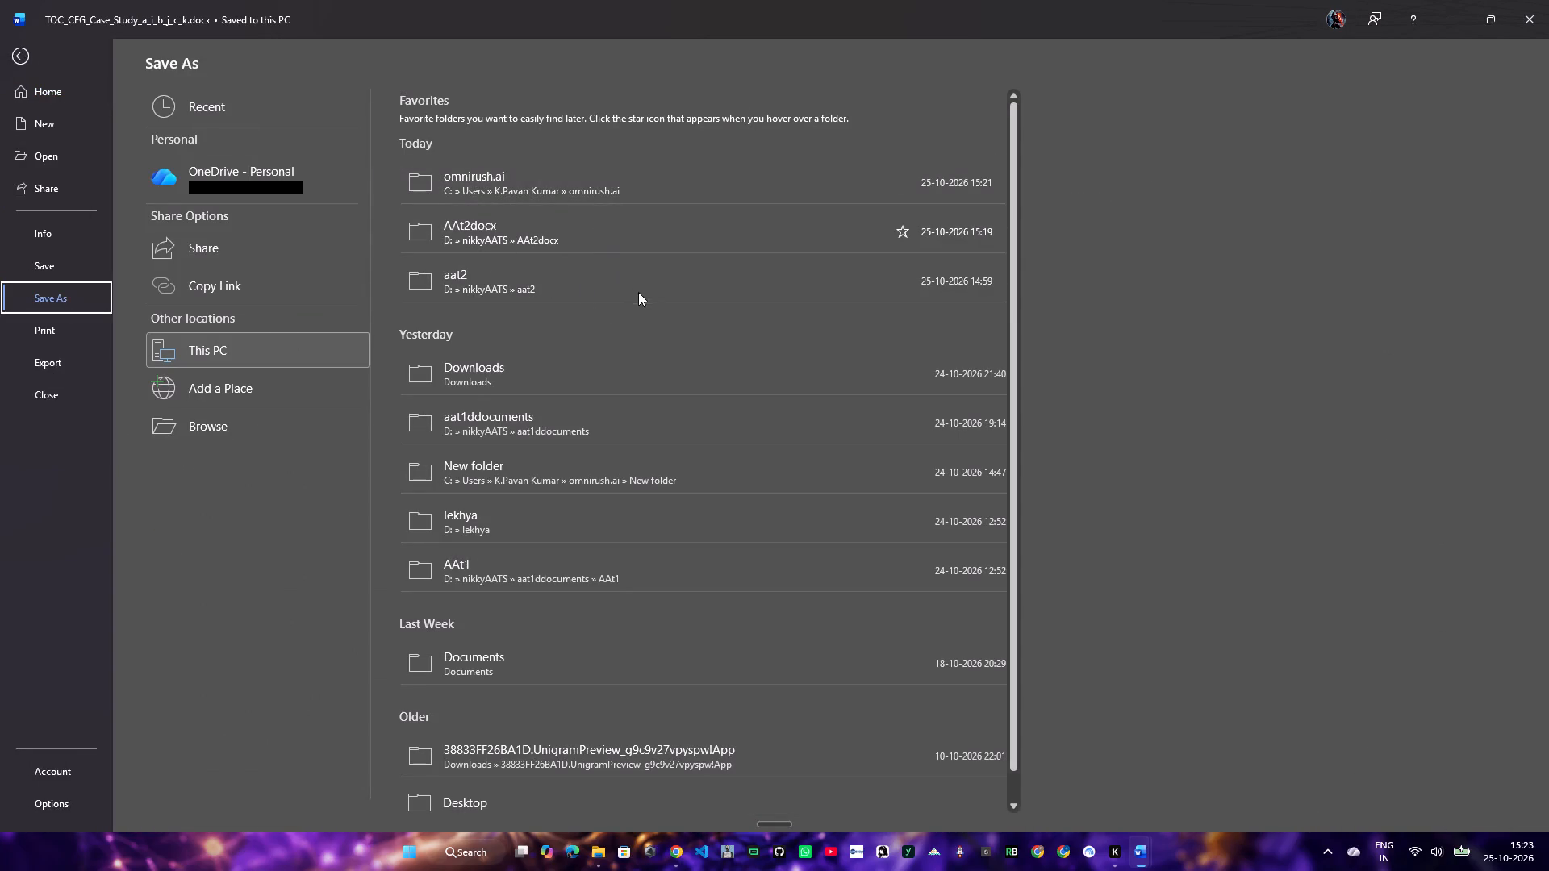
pyautogui.click(622, 228)
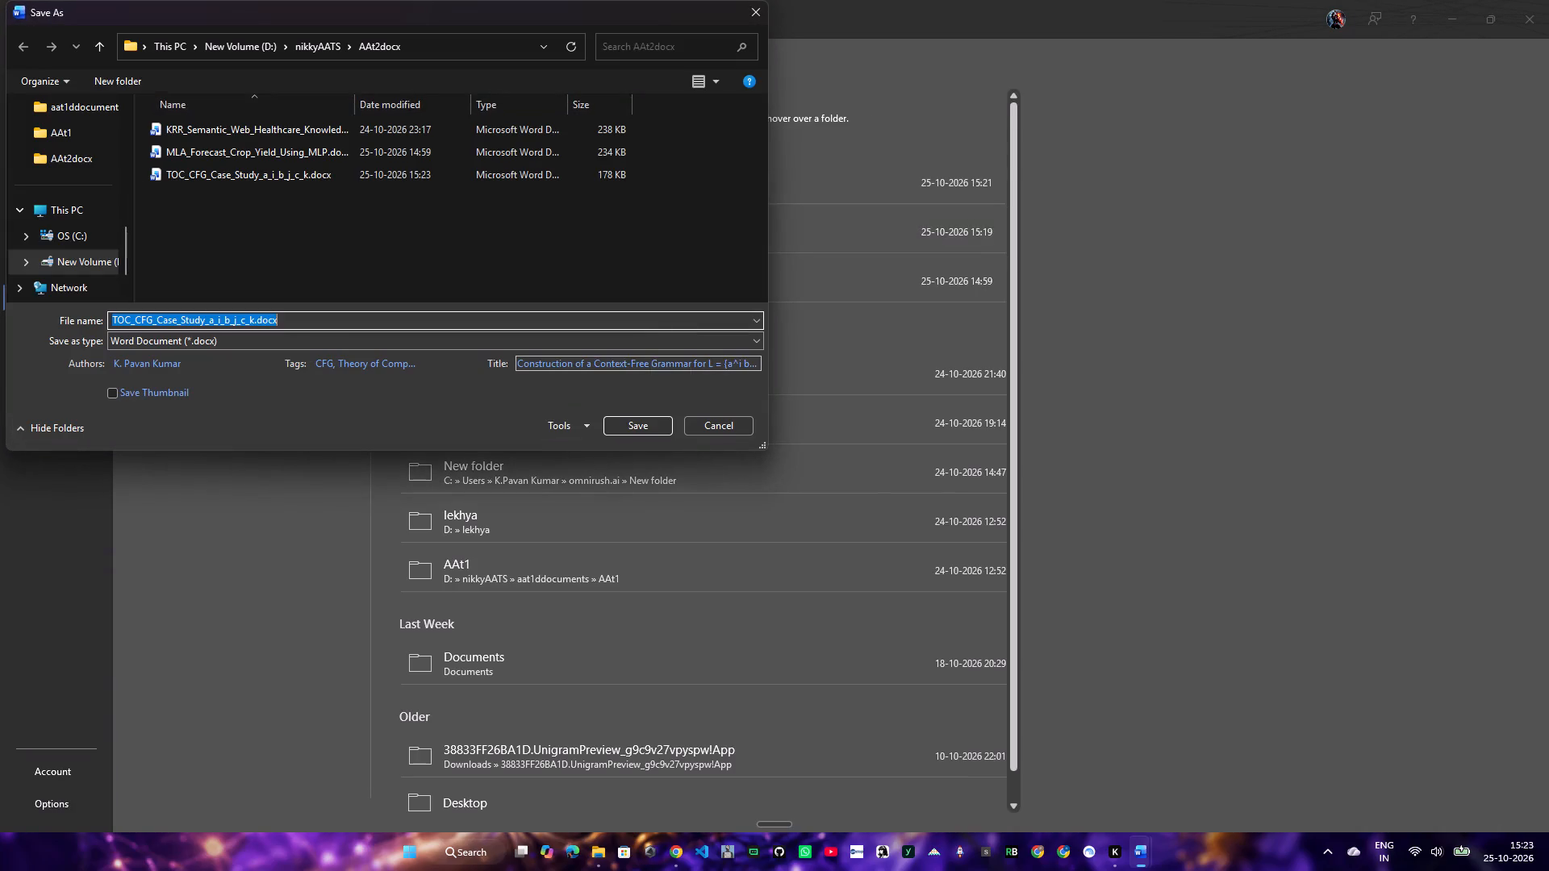
pyautogui.click(620, 425)
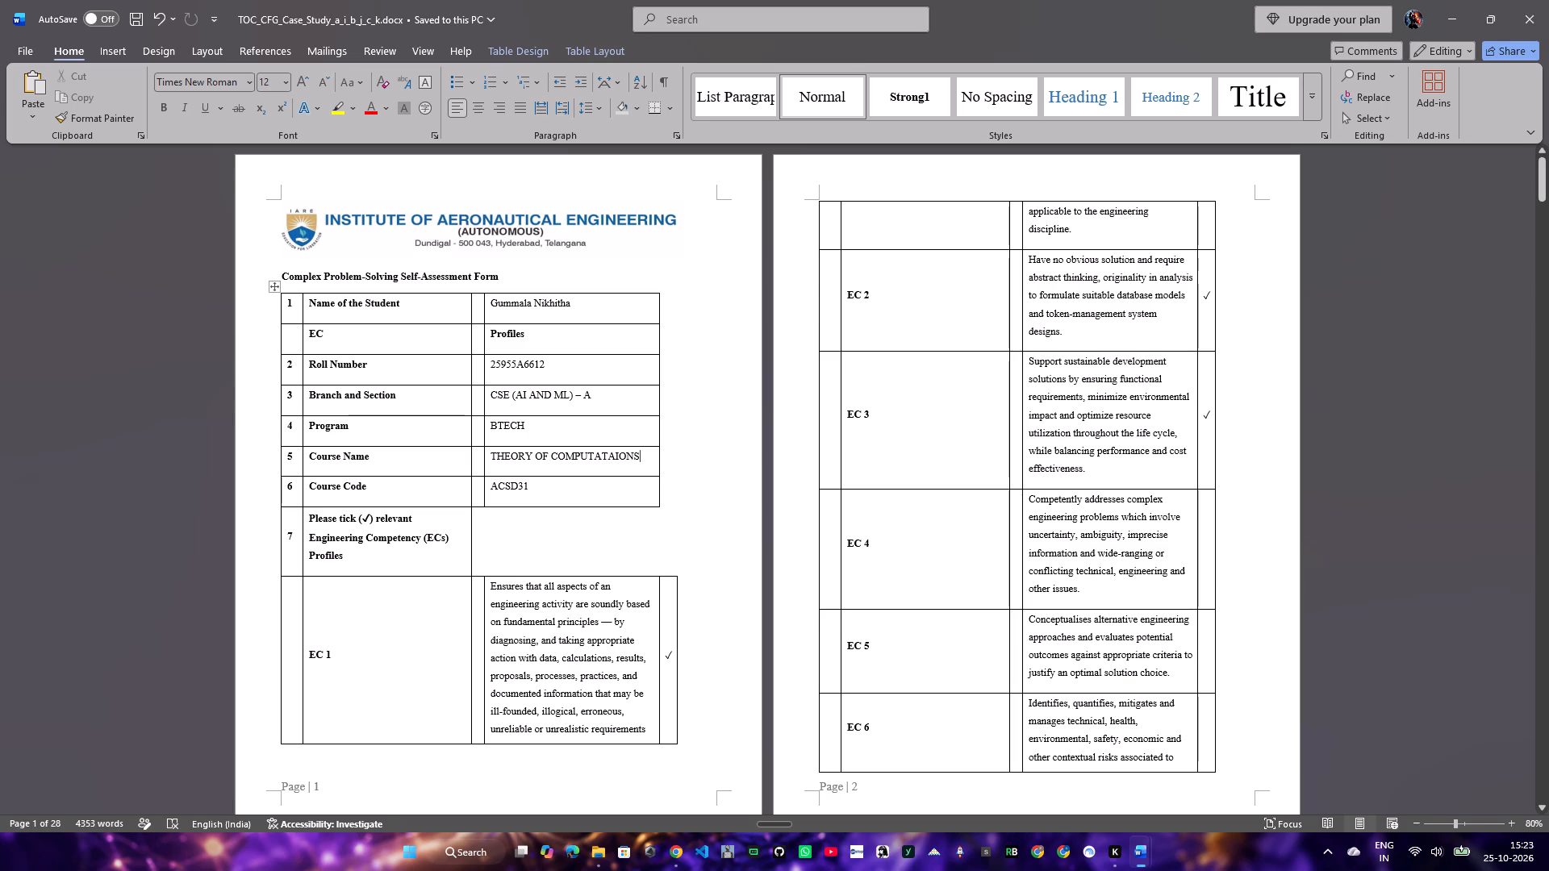
# Copy the IARE logo from TOC_CFG_Case_Study's title page and paste it on a new line below the roll number on the CFL report's title page.
pyautogui.scroll(-13, 657, 526)
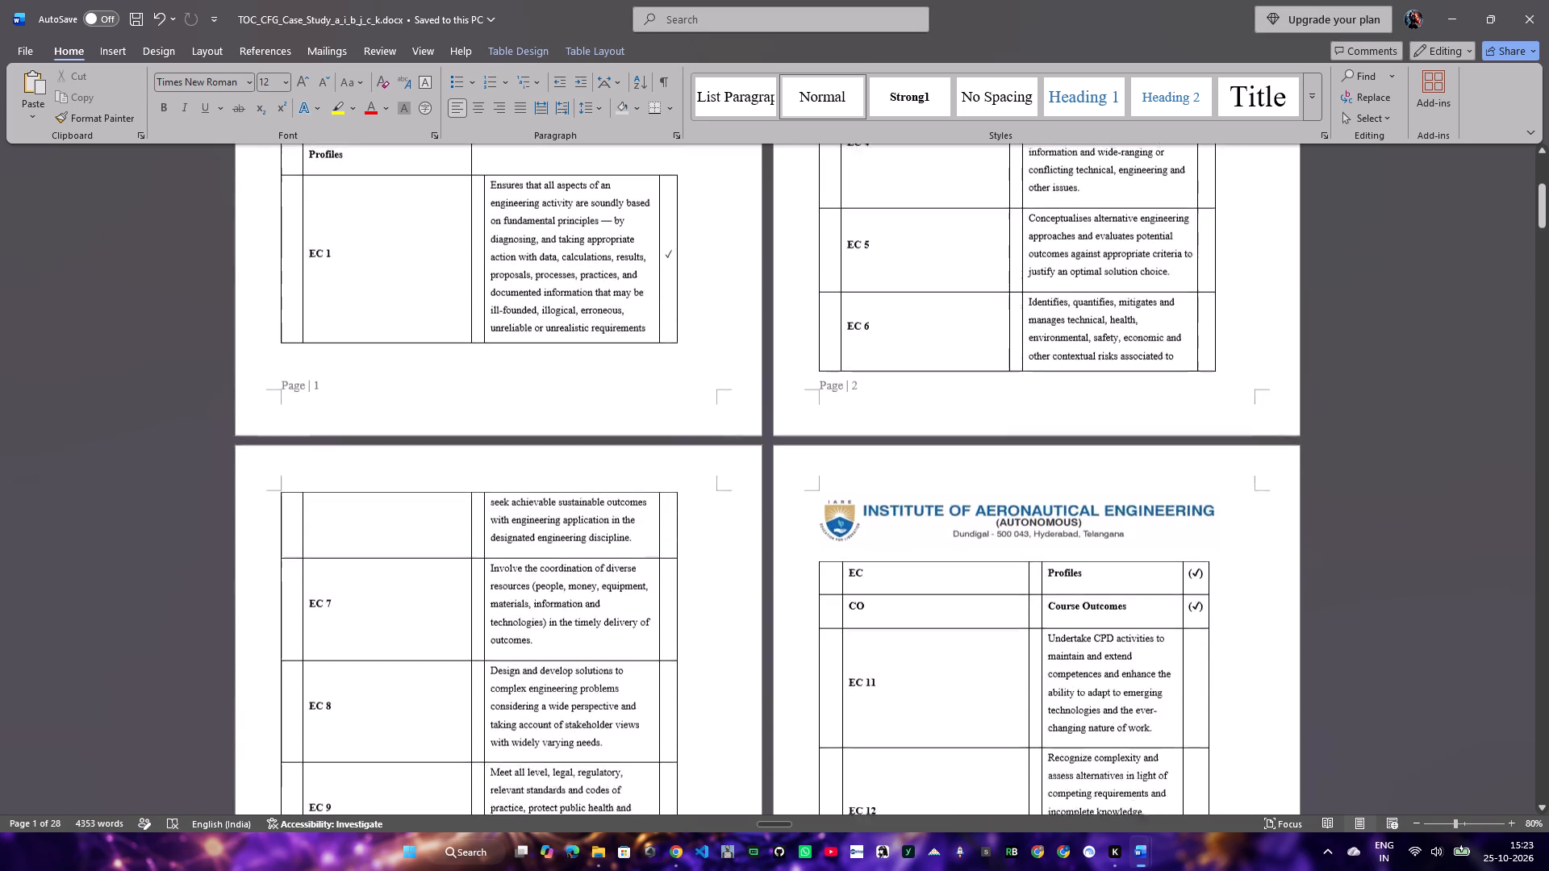
pyautogui.scroll(-20, 661, 551)
pyautogui.scroll(-20, 661, 551)
pyautogui.scroll(-7, 661, 551)
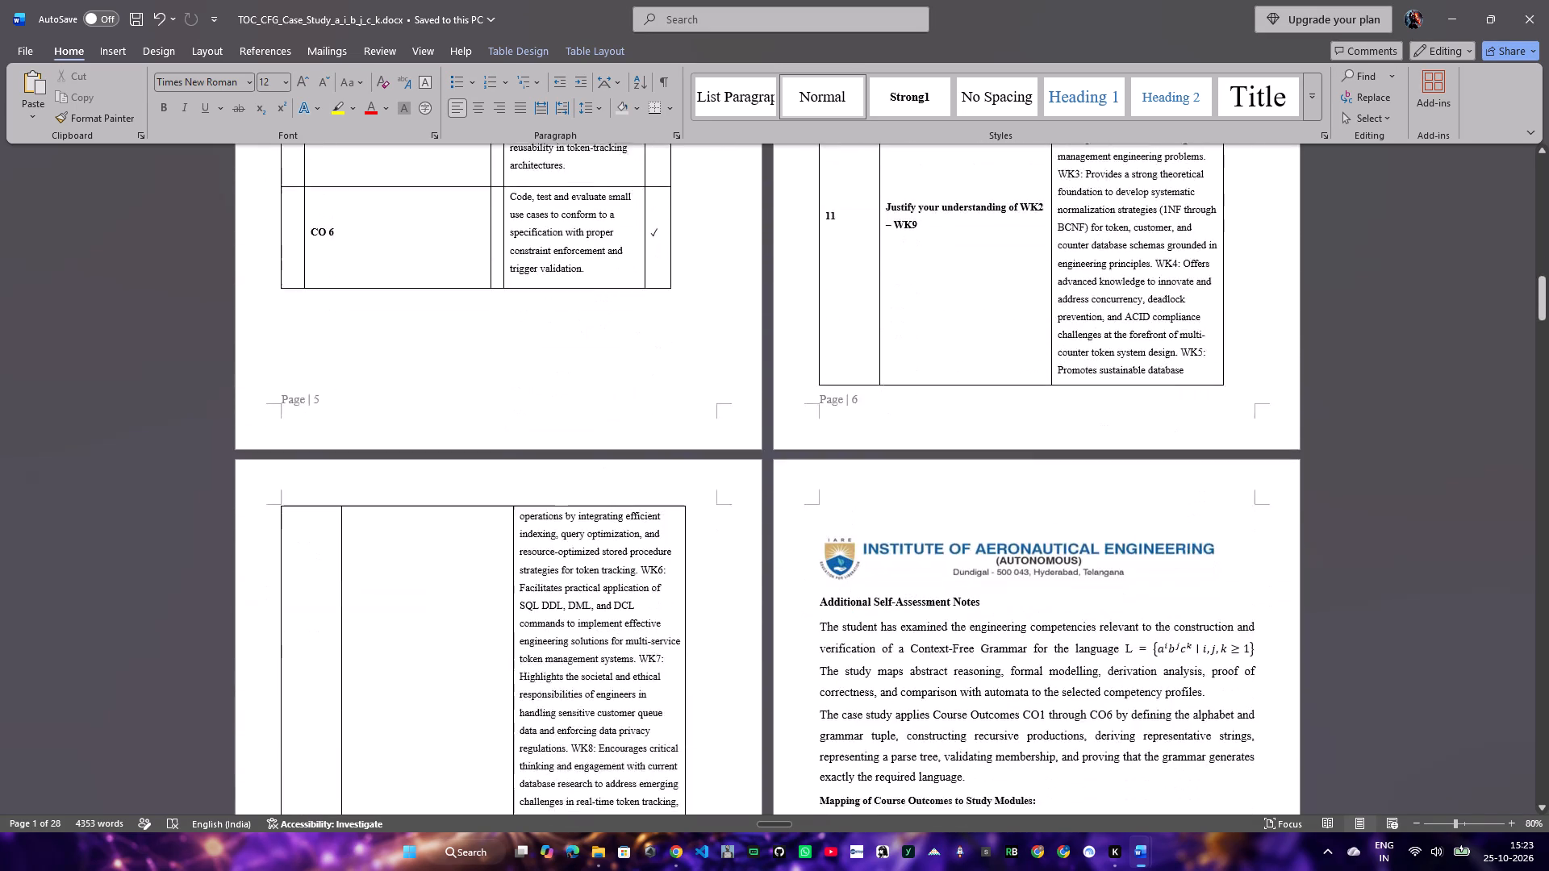
pyautogui.scroll(-8, 921, 589)
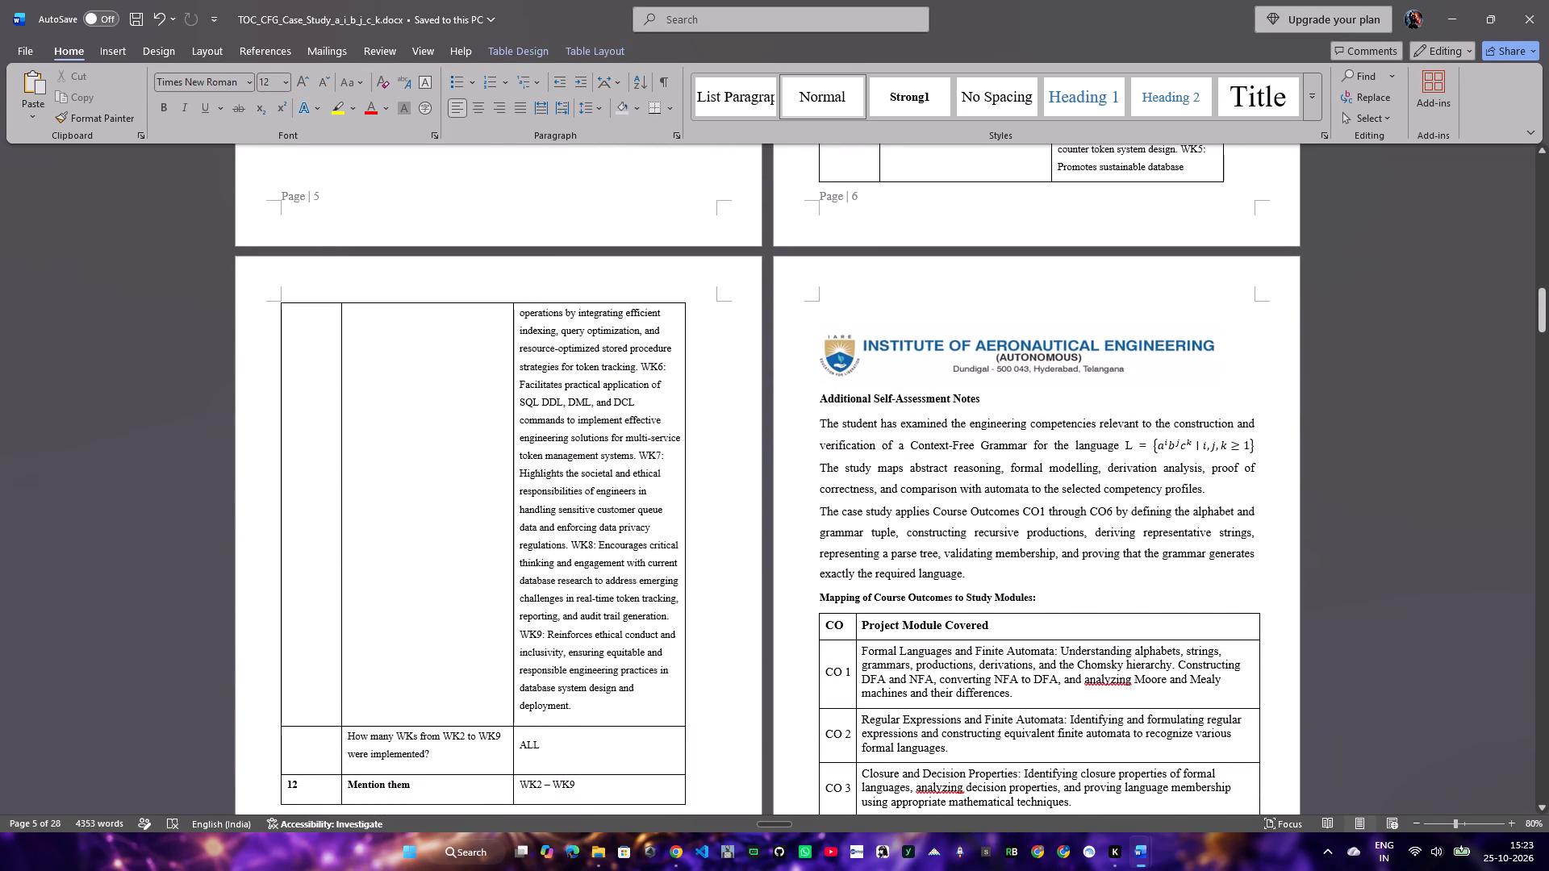
pyautogui.scroll(-5, 945, 551)
pyautogui.scroll(-2, 943, 437)
pyautogui.scroll(-16, 736, 523)
pyautogui.scroll(-3, 961, 502)
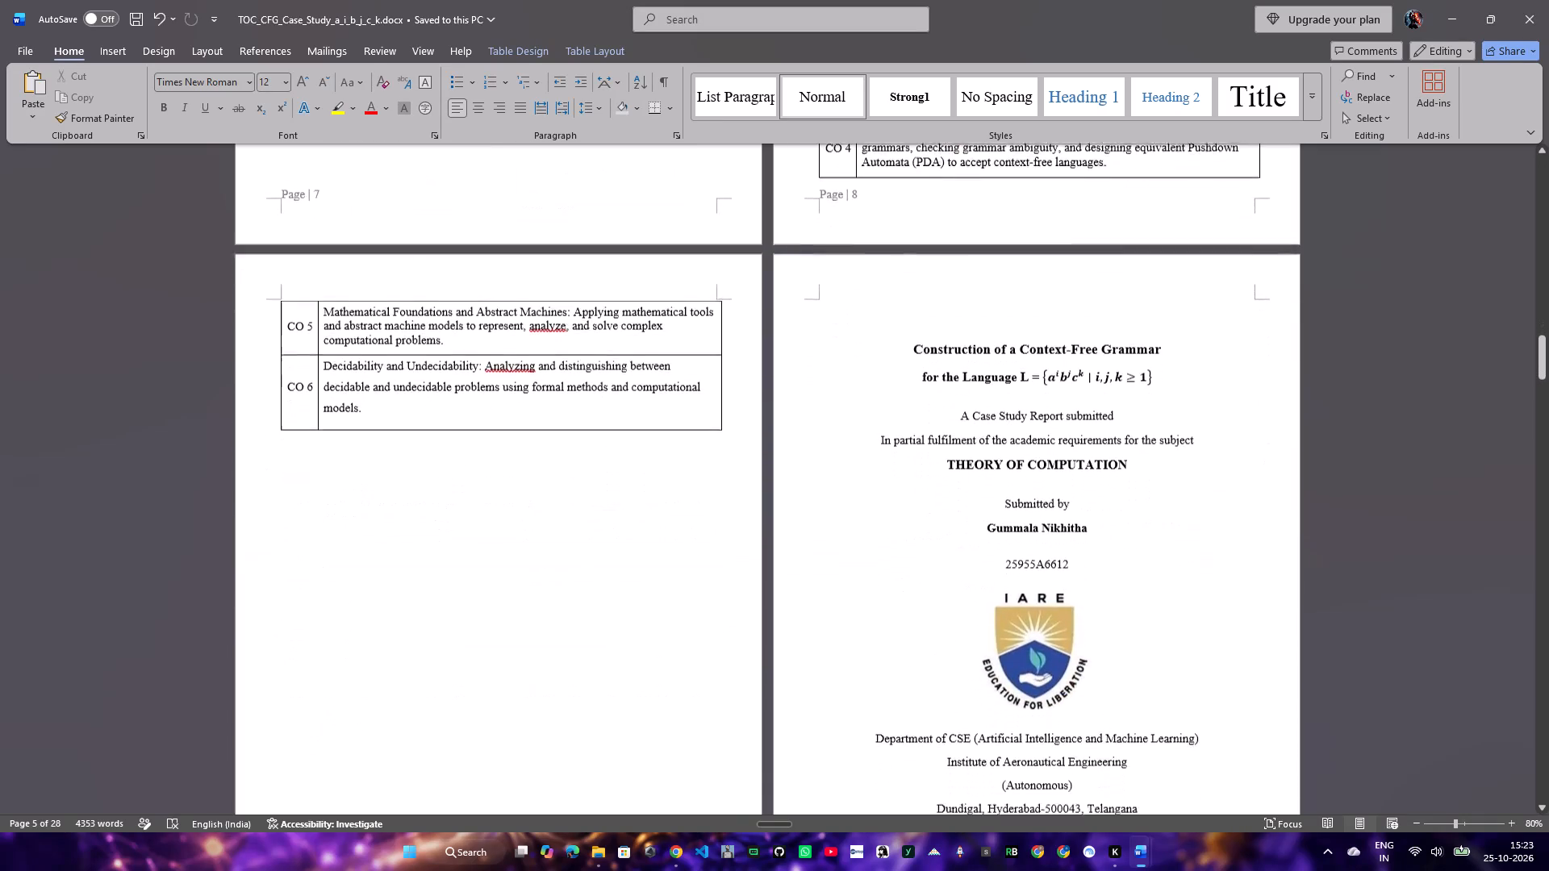
pyautogui.scroll(-1, 961, 502)
pyautogui.click(1064, 570)
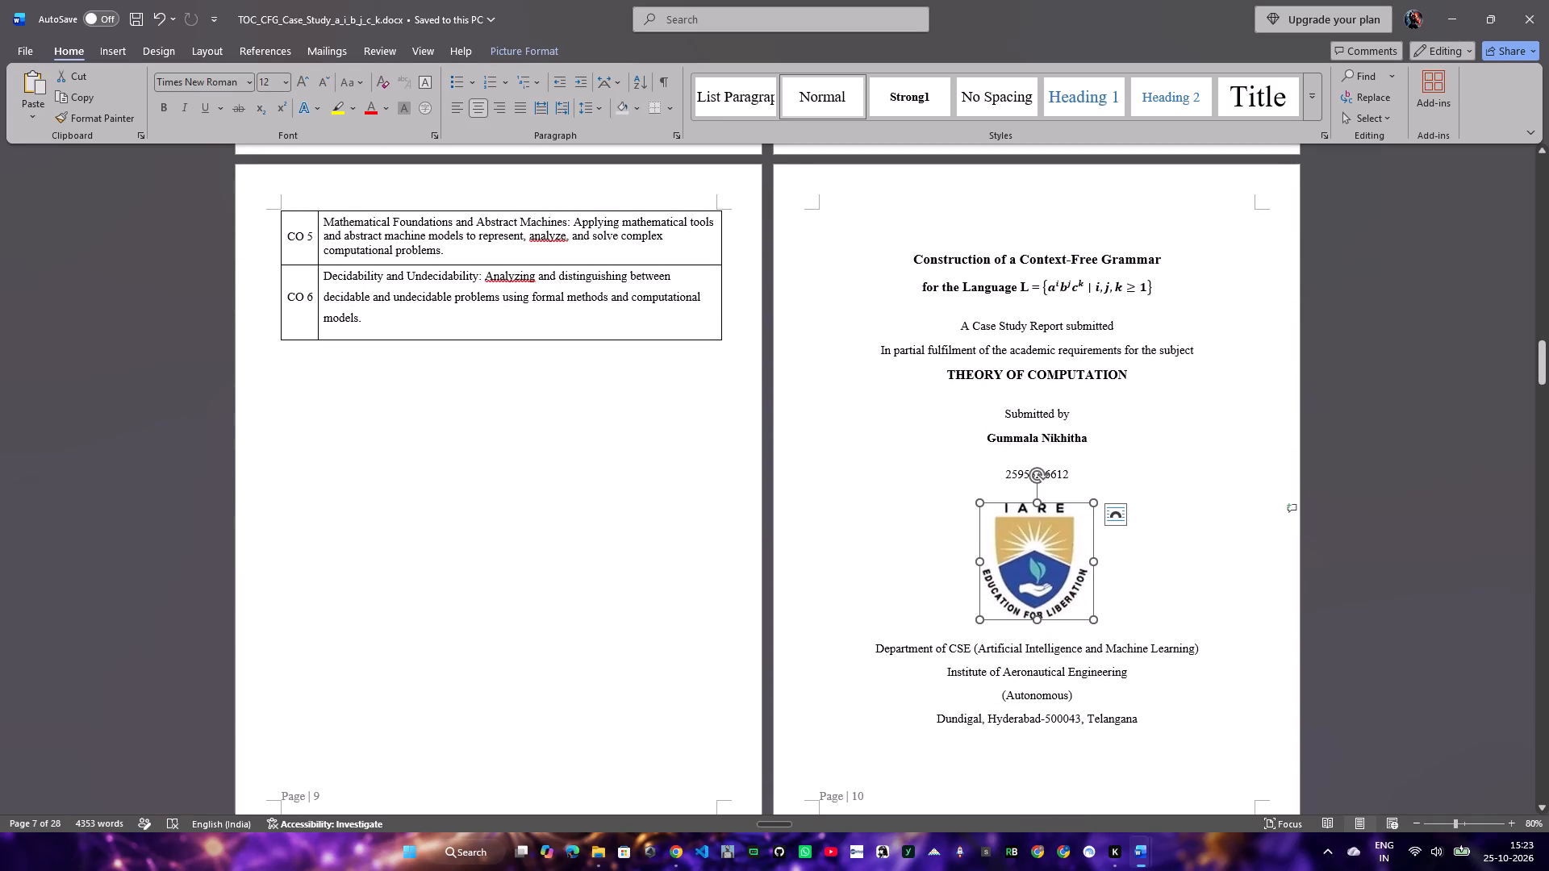
pyautogui.hotkey('ctrl', 'c')
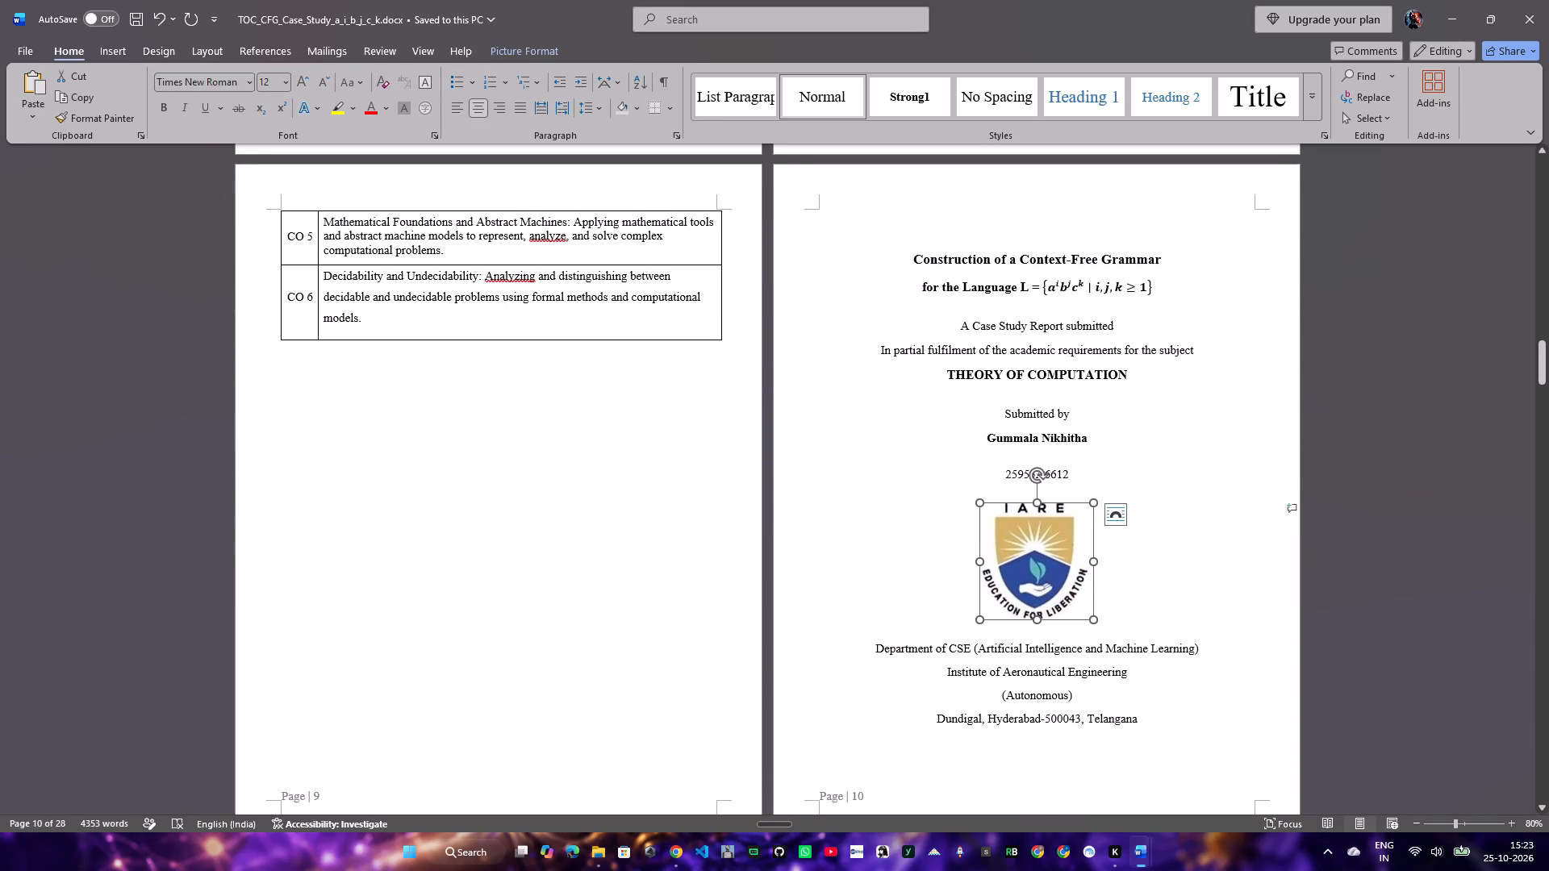
pyautogui.hotkey('alt', 'Tab')
pyautogui.hotkey('alt', 'Tab')
pyautogui.hotkey('alt', 'Tab')
pyautogui.scroll(-5, 592, 553)
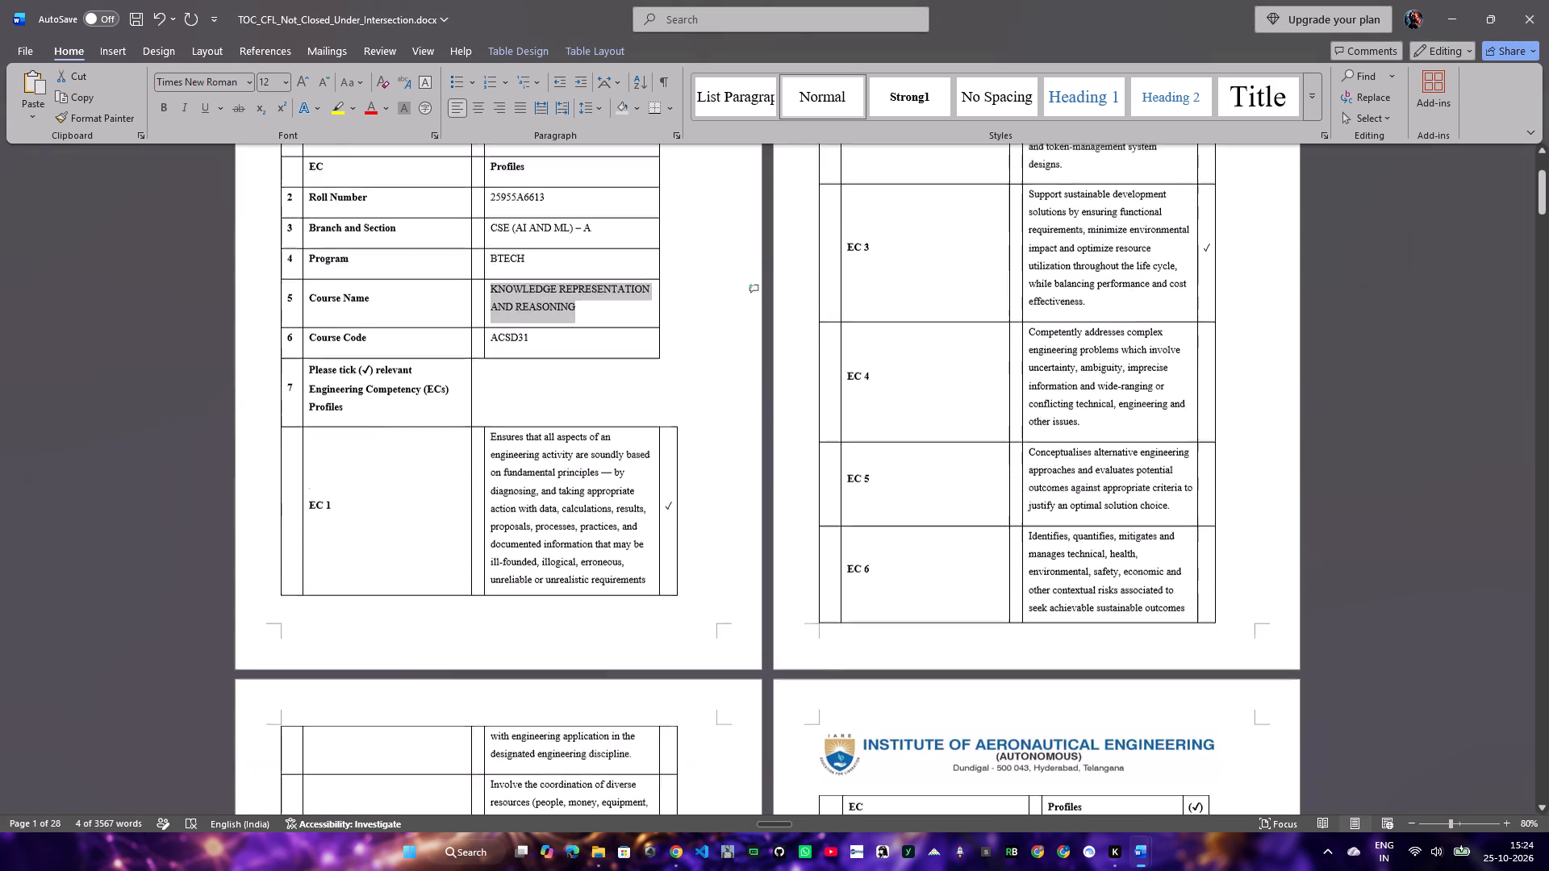
pyautogui.scroll(-20, 592, 553)
pyautogui.scroll(-20, 592, 553)
pyautogui.scroll(-20, 592, 553)
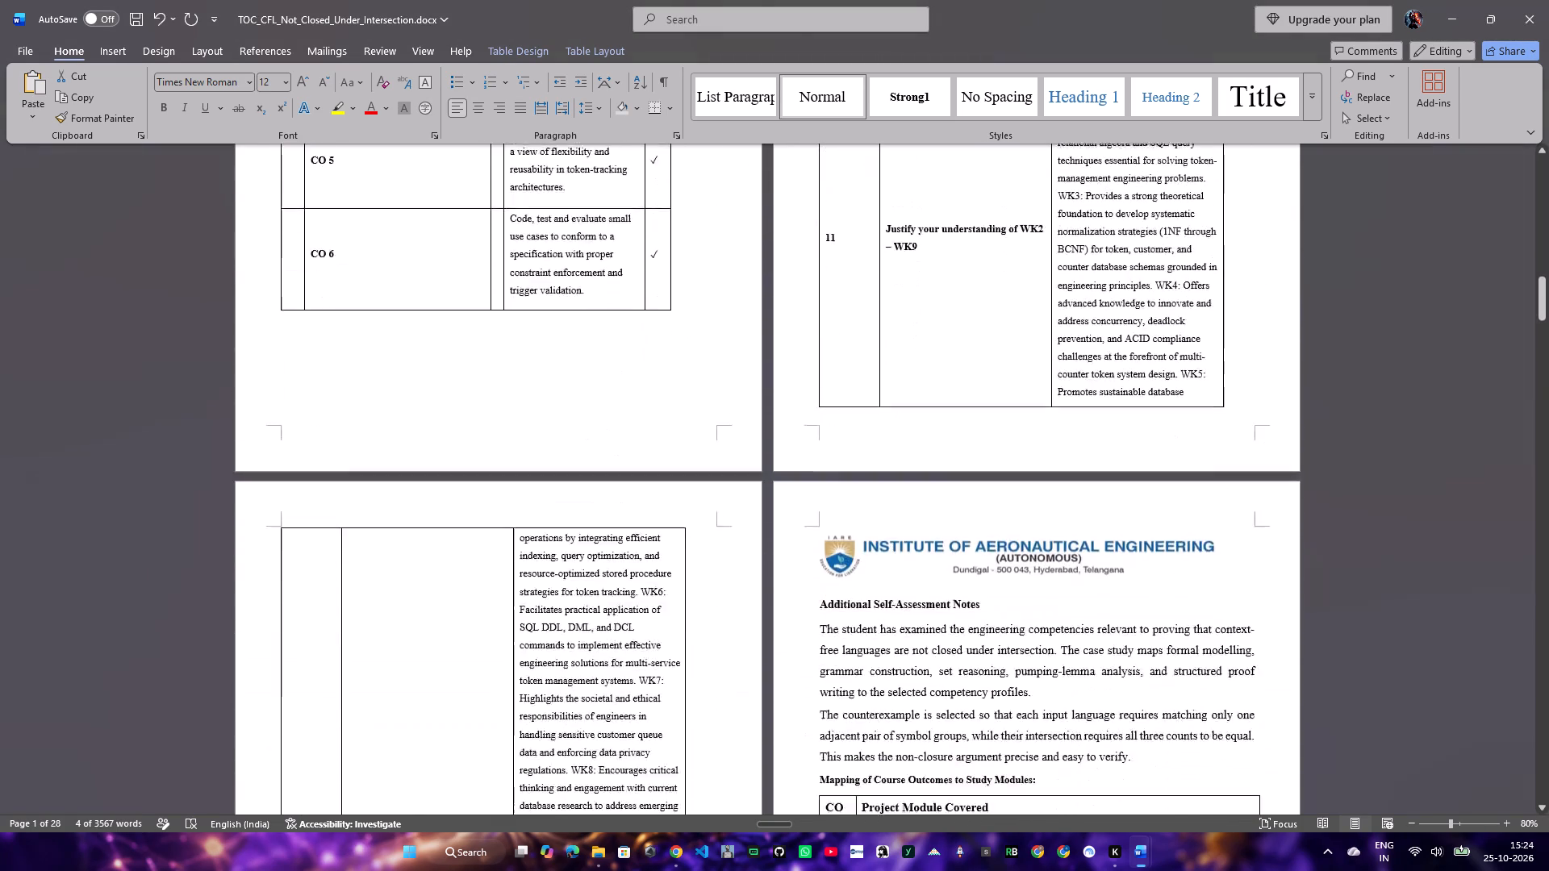
pyautogui.scroll(-20, 557, 556)
pyautogui.scroll(-7, 557, 556)
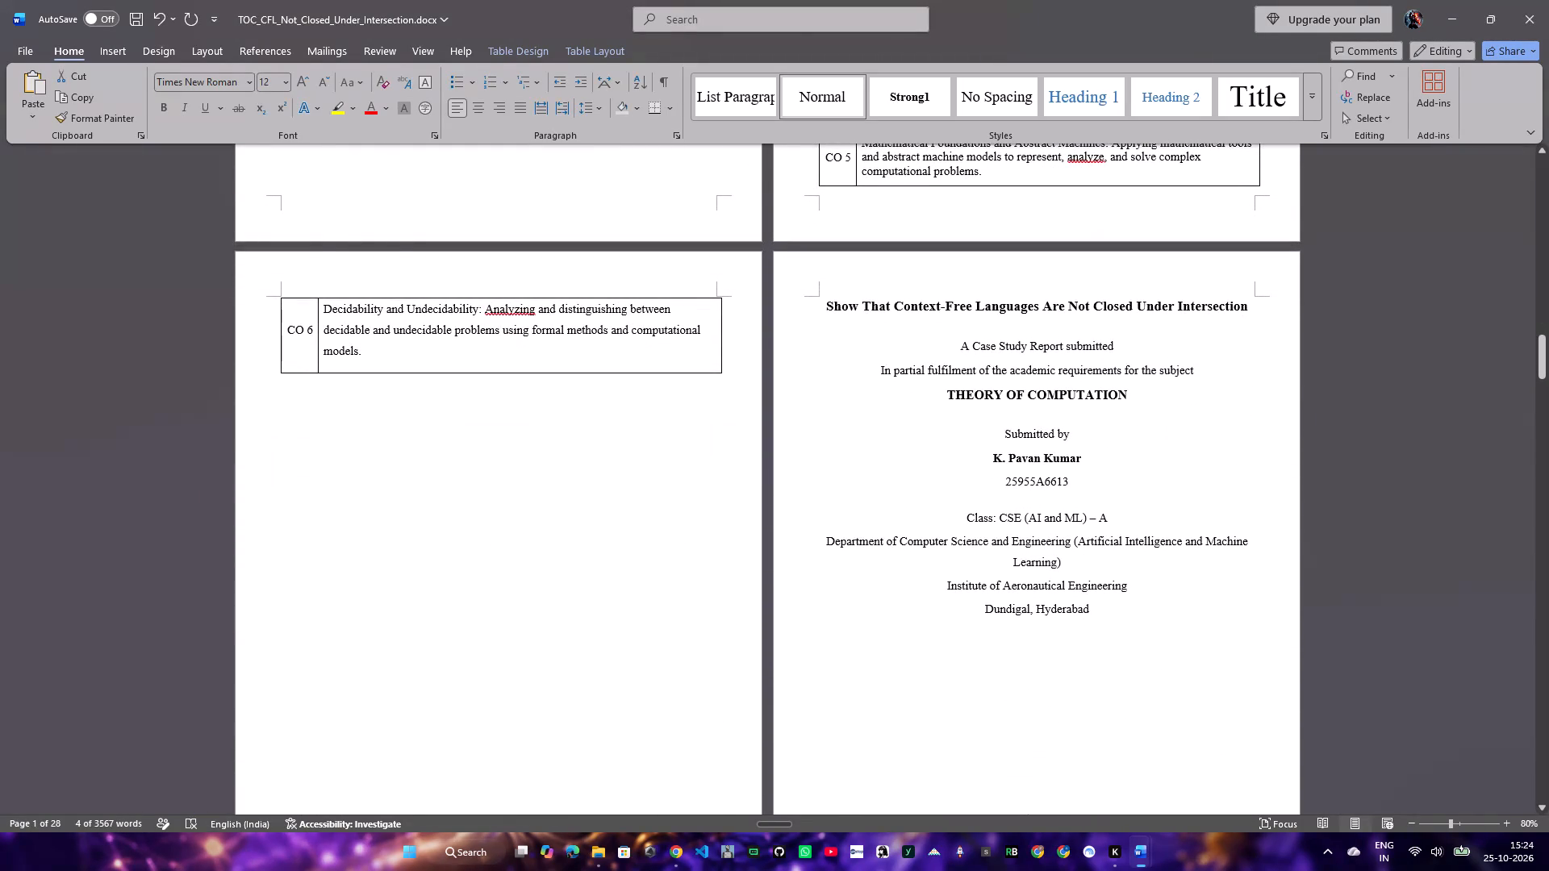
pyautogui.click(1105, 480)
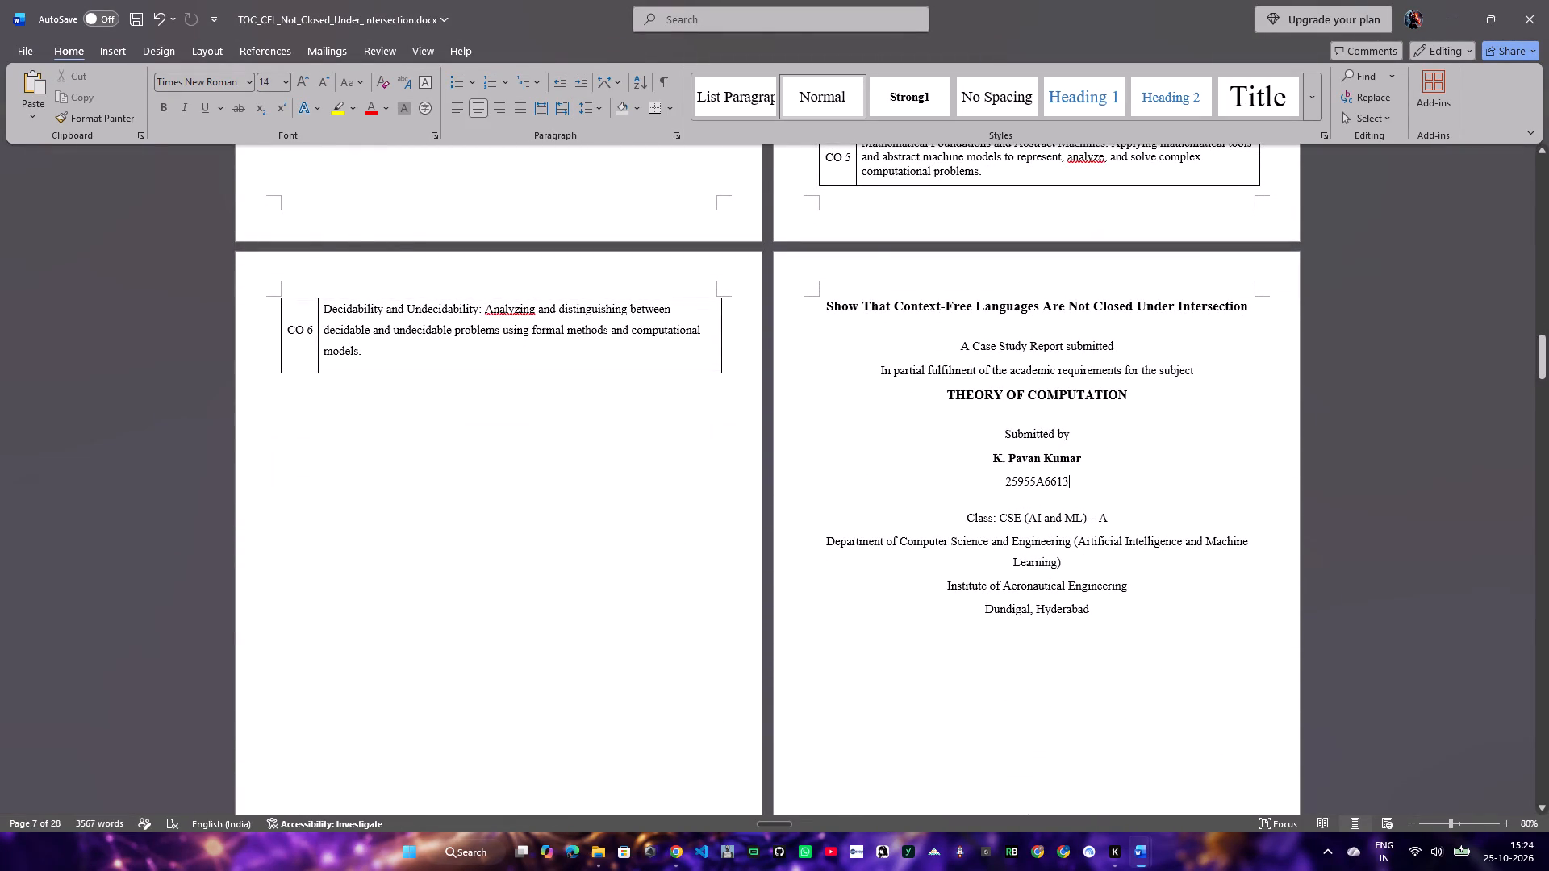
pyautogui.press('Return')
pyautogui.hotkey('ctrl', 'v')
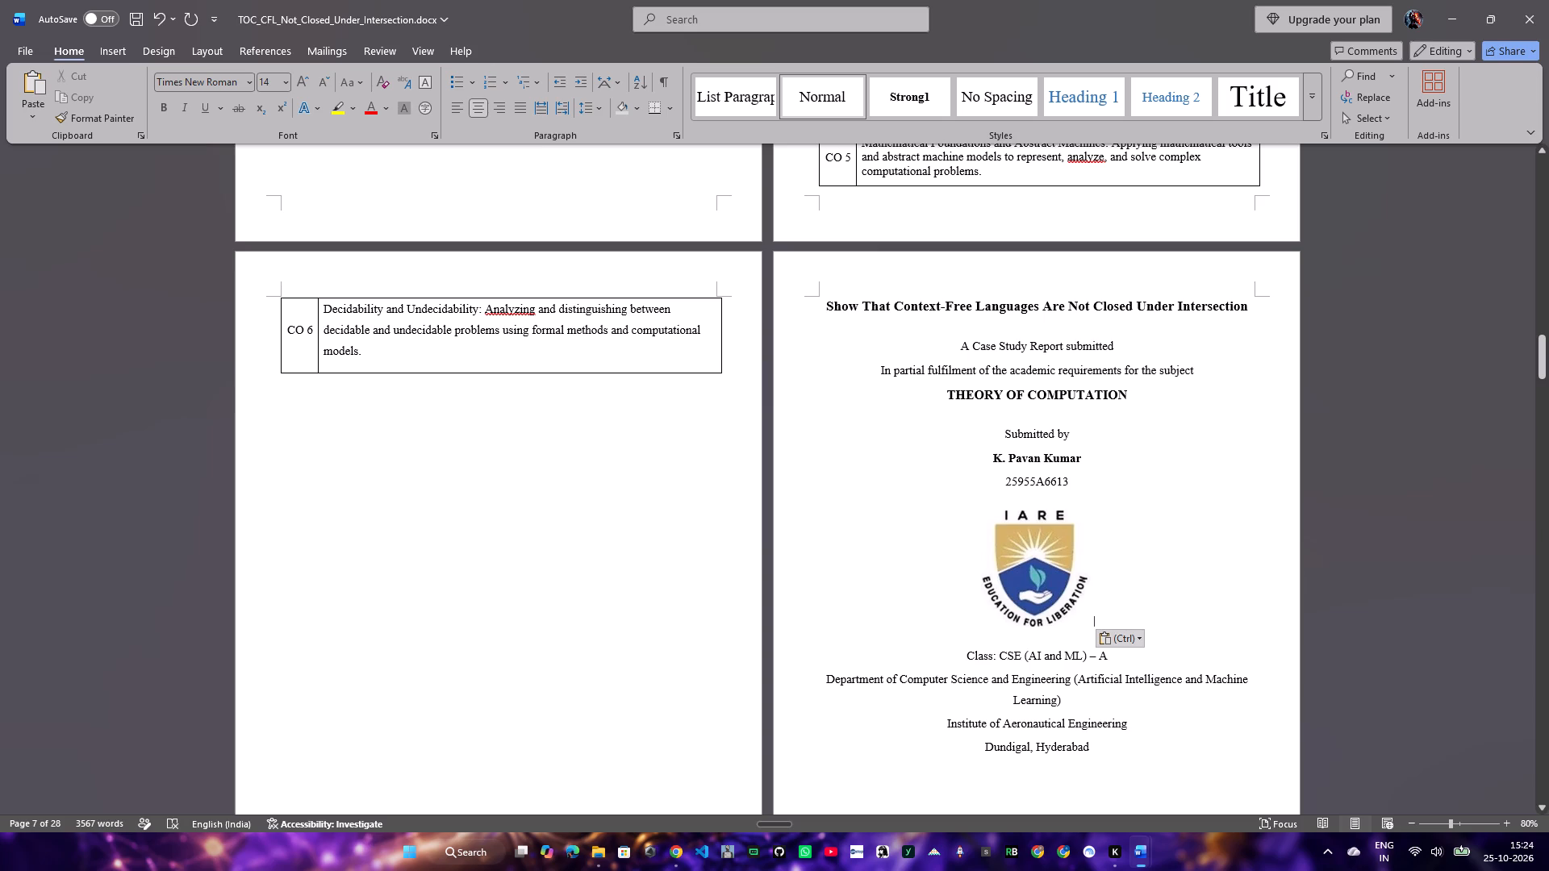
# Replace the blank line after Date on the CFL report's Declaration page with 24-10-2026.
pyautogui.scroll(-7, 1114, 327)
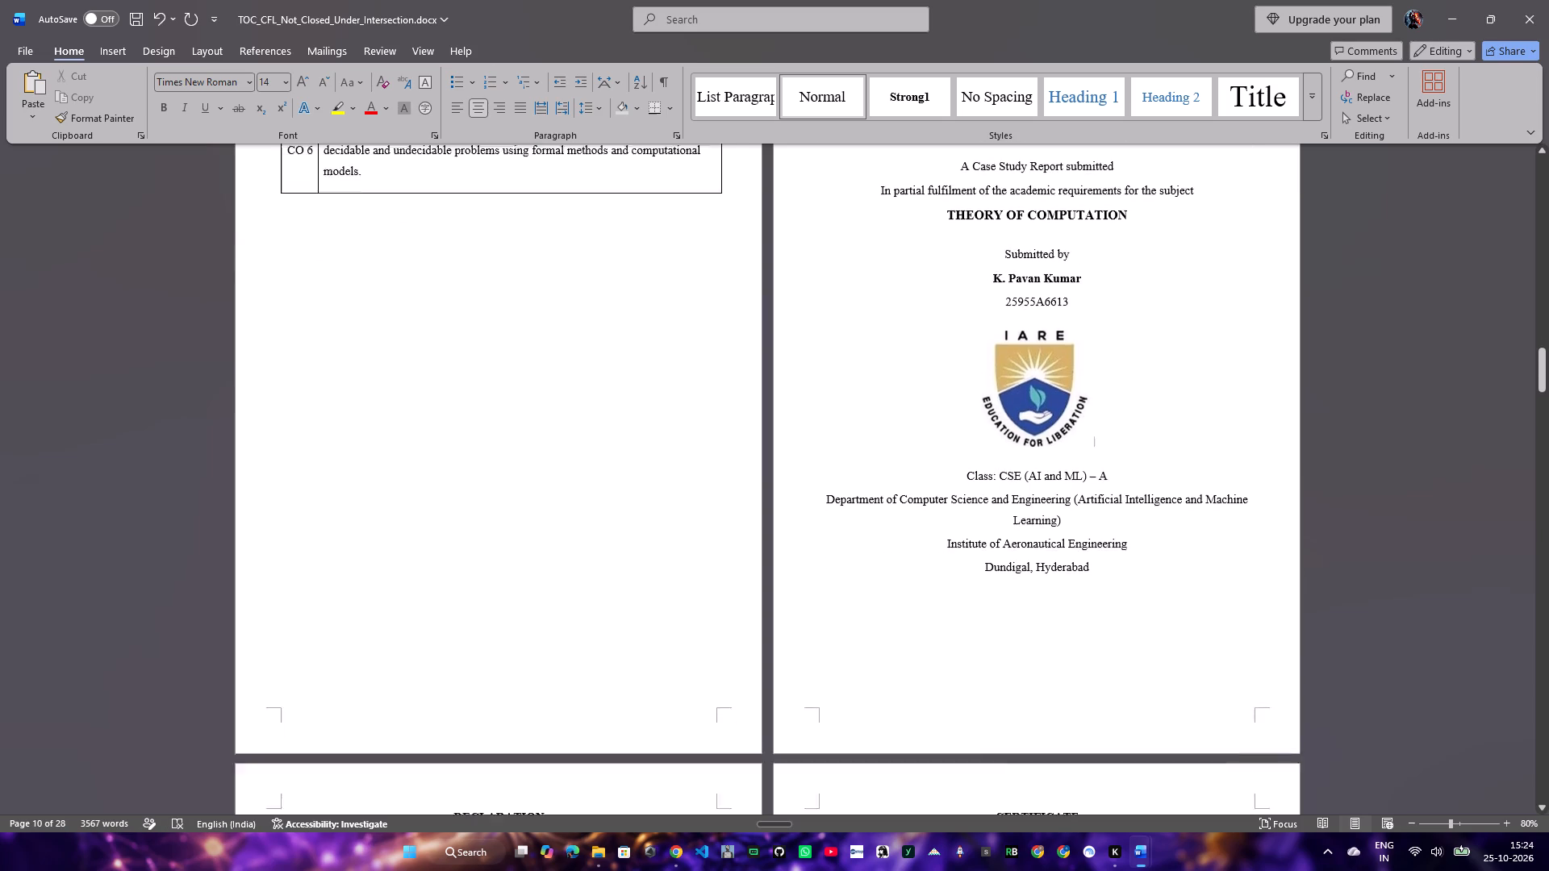
pyautogui.scroll(-19, 1114, 327)
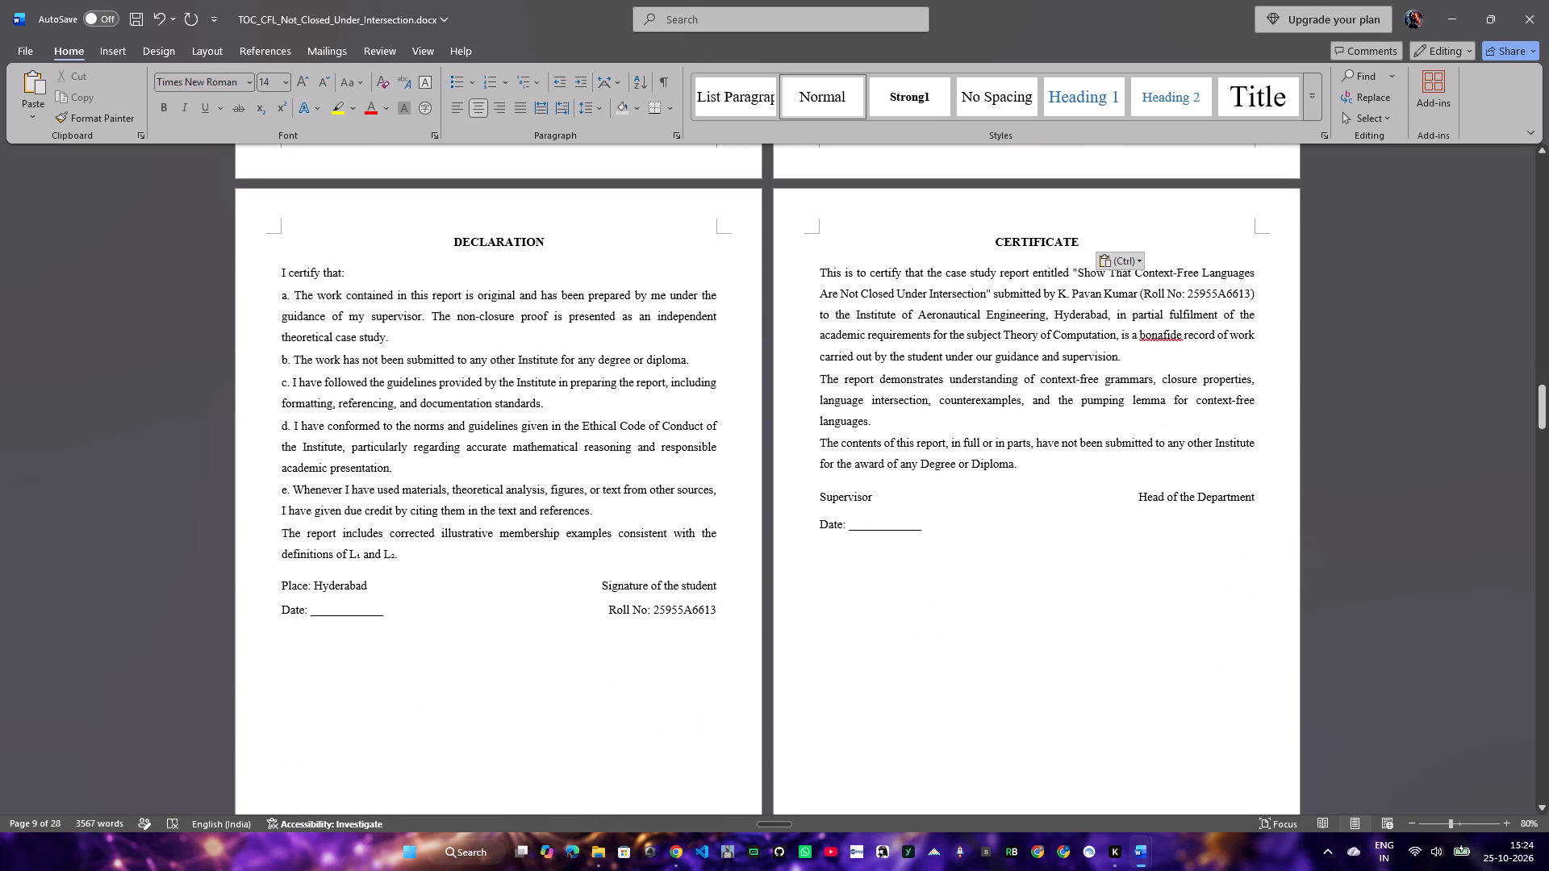
pyautogui.doubleClick(339, 614)
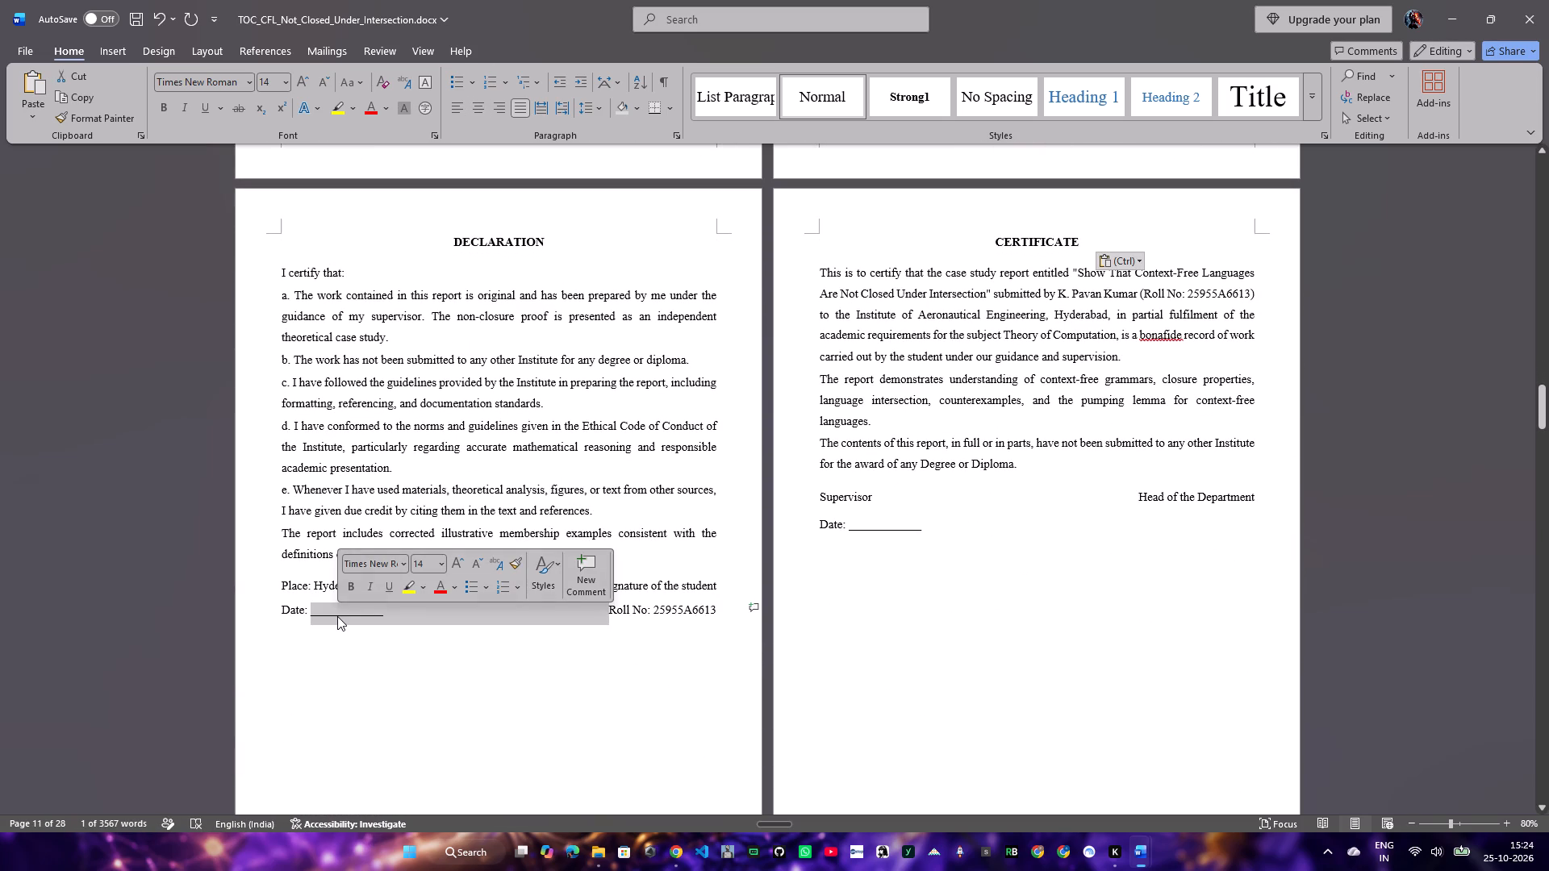
pyautogui.click(371, 623)
pyautogui.click(387, 616)
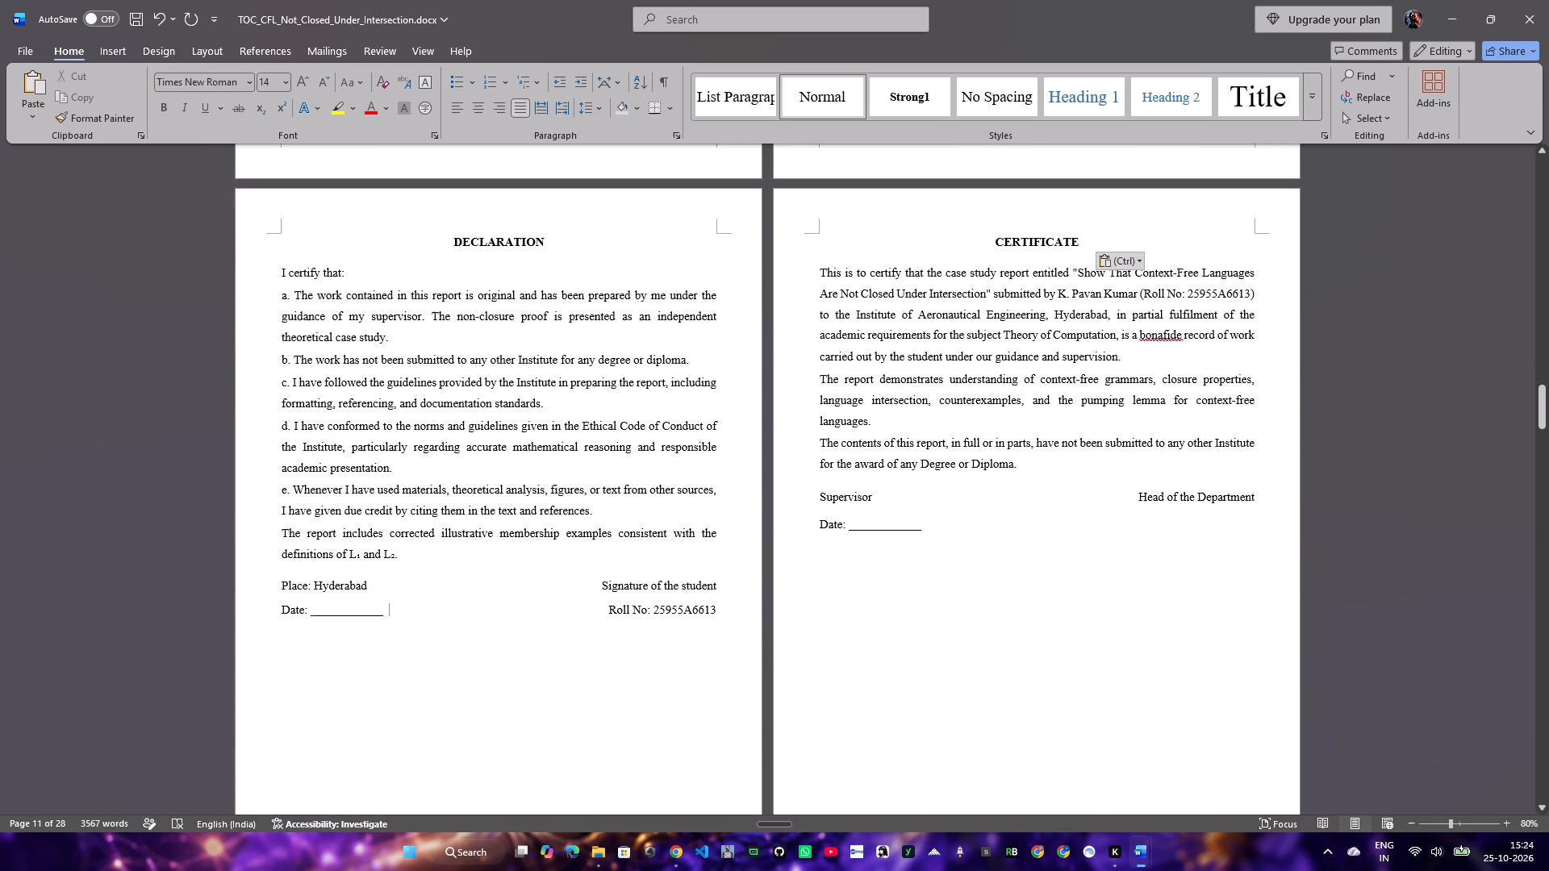
pyautogui.press('Left')
pyautogui.hotkey('ctrl', 'BackSpace')
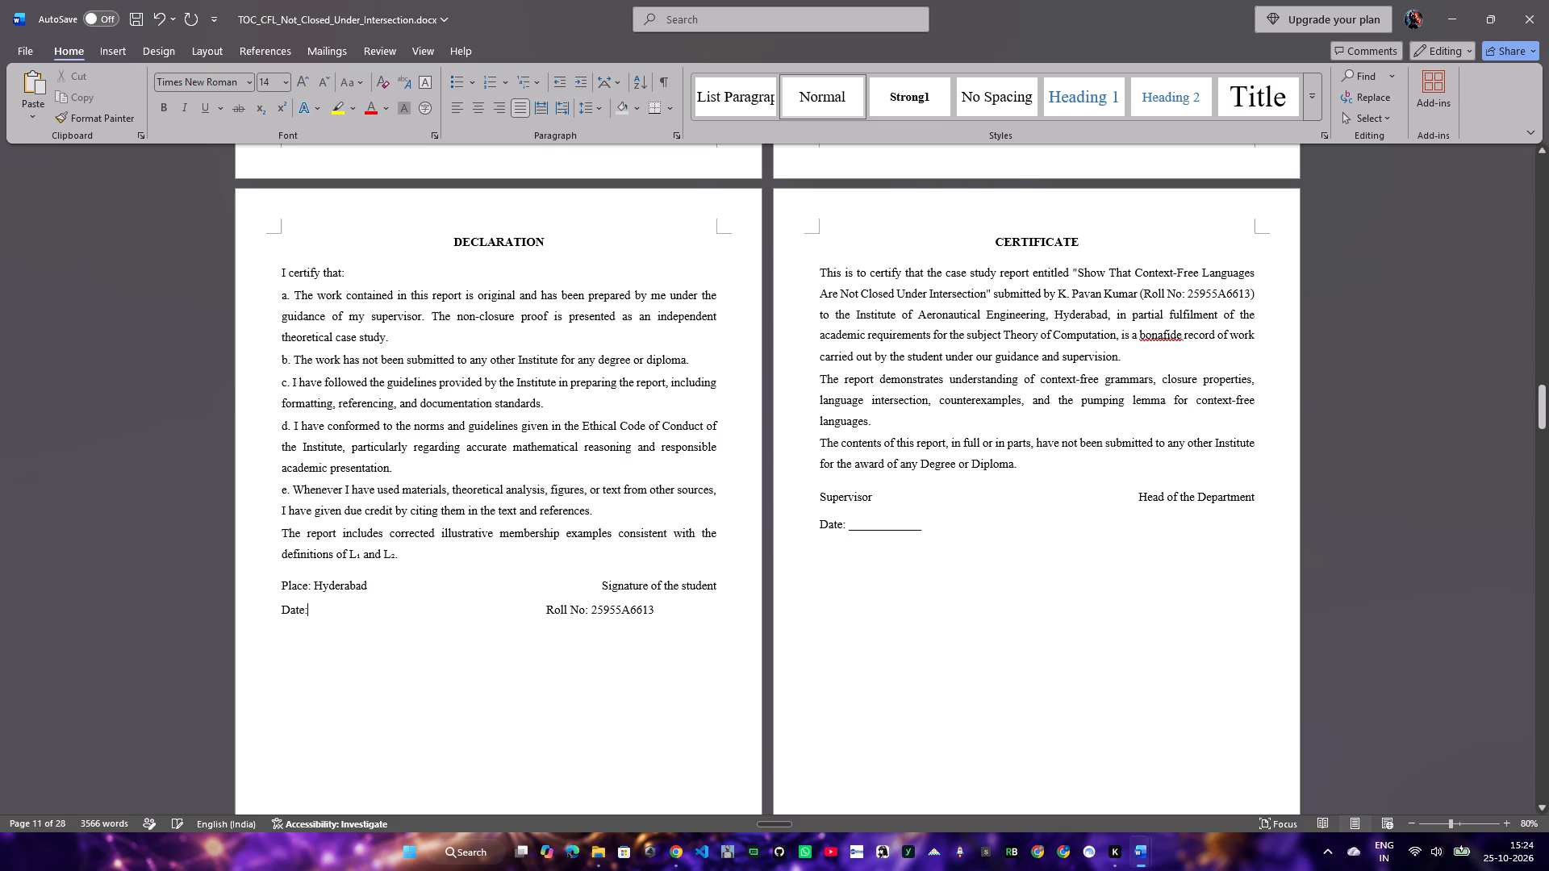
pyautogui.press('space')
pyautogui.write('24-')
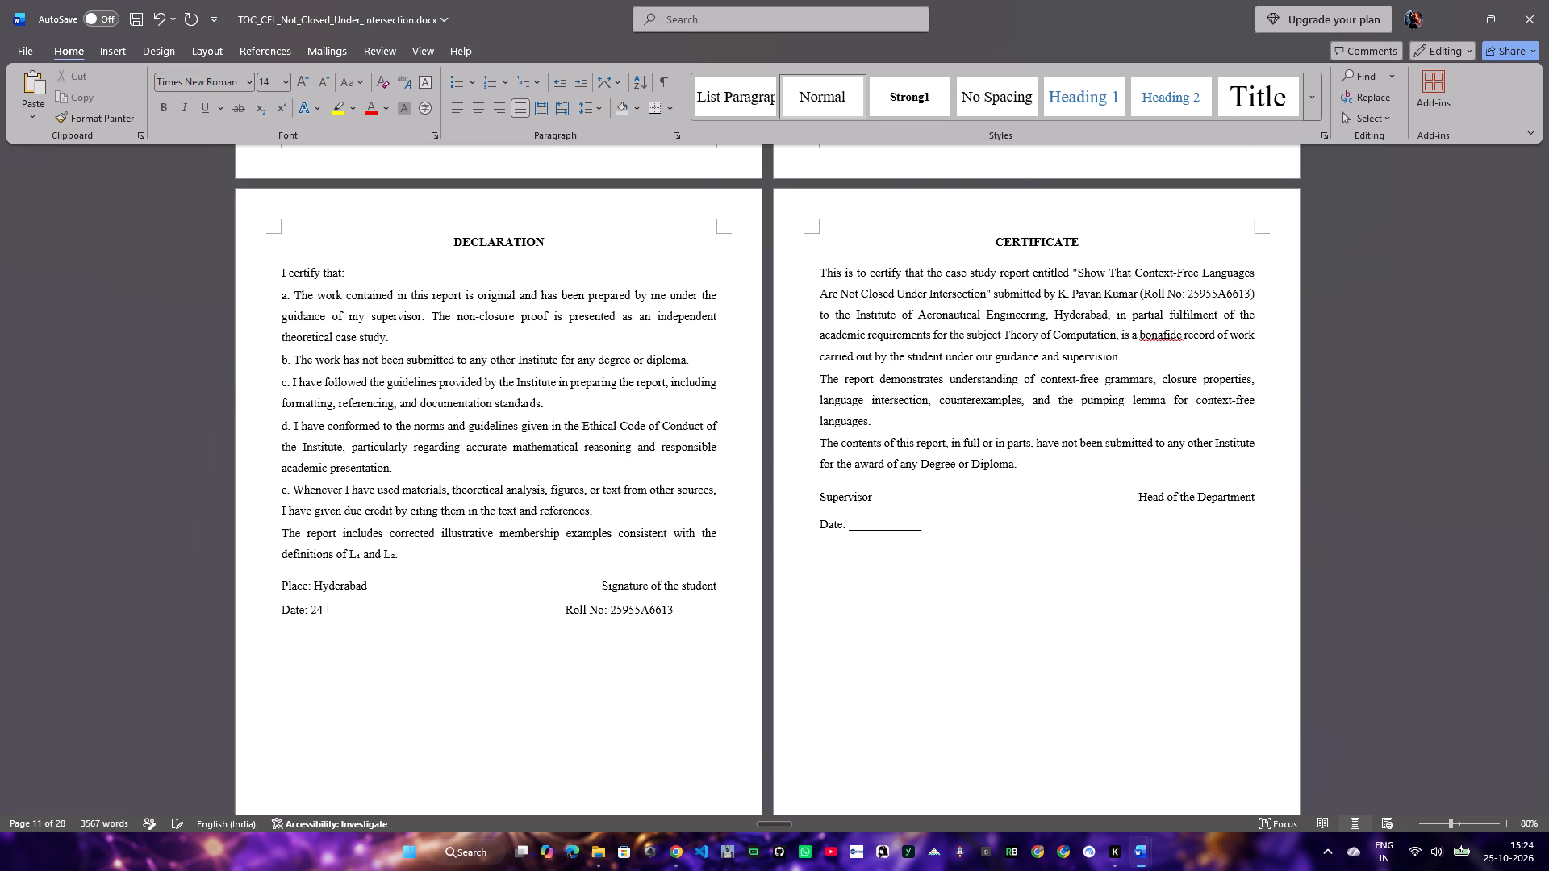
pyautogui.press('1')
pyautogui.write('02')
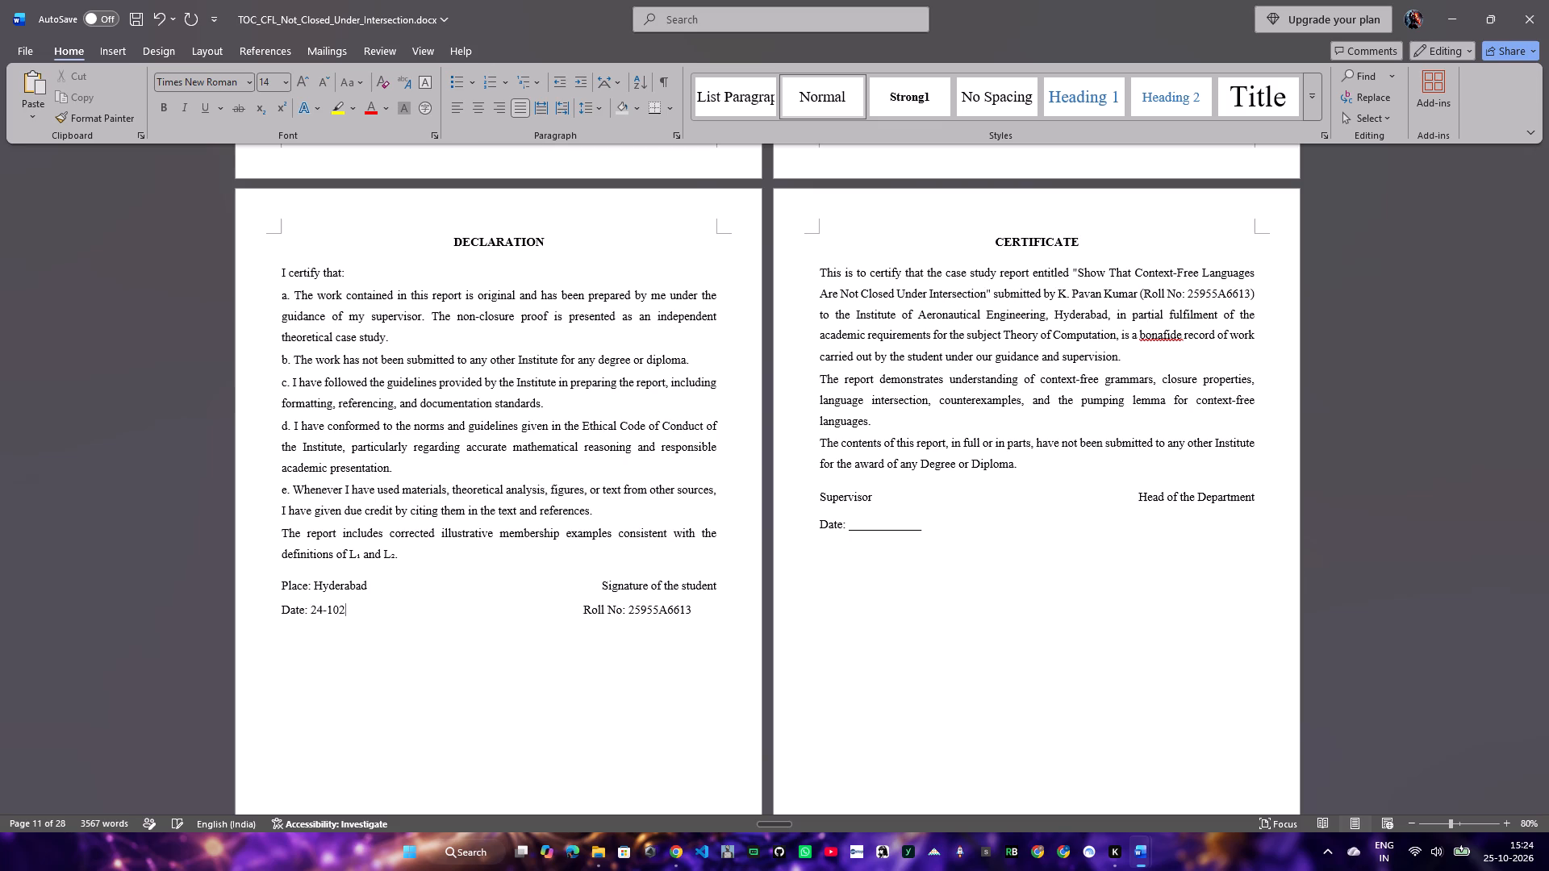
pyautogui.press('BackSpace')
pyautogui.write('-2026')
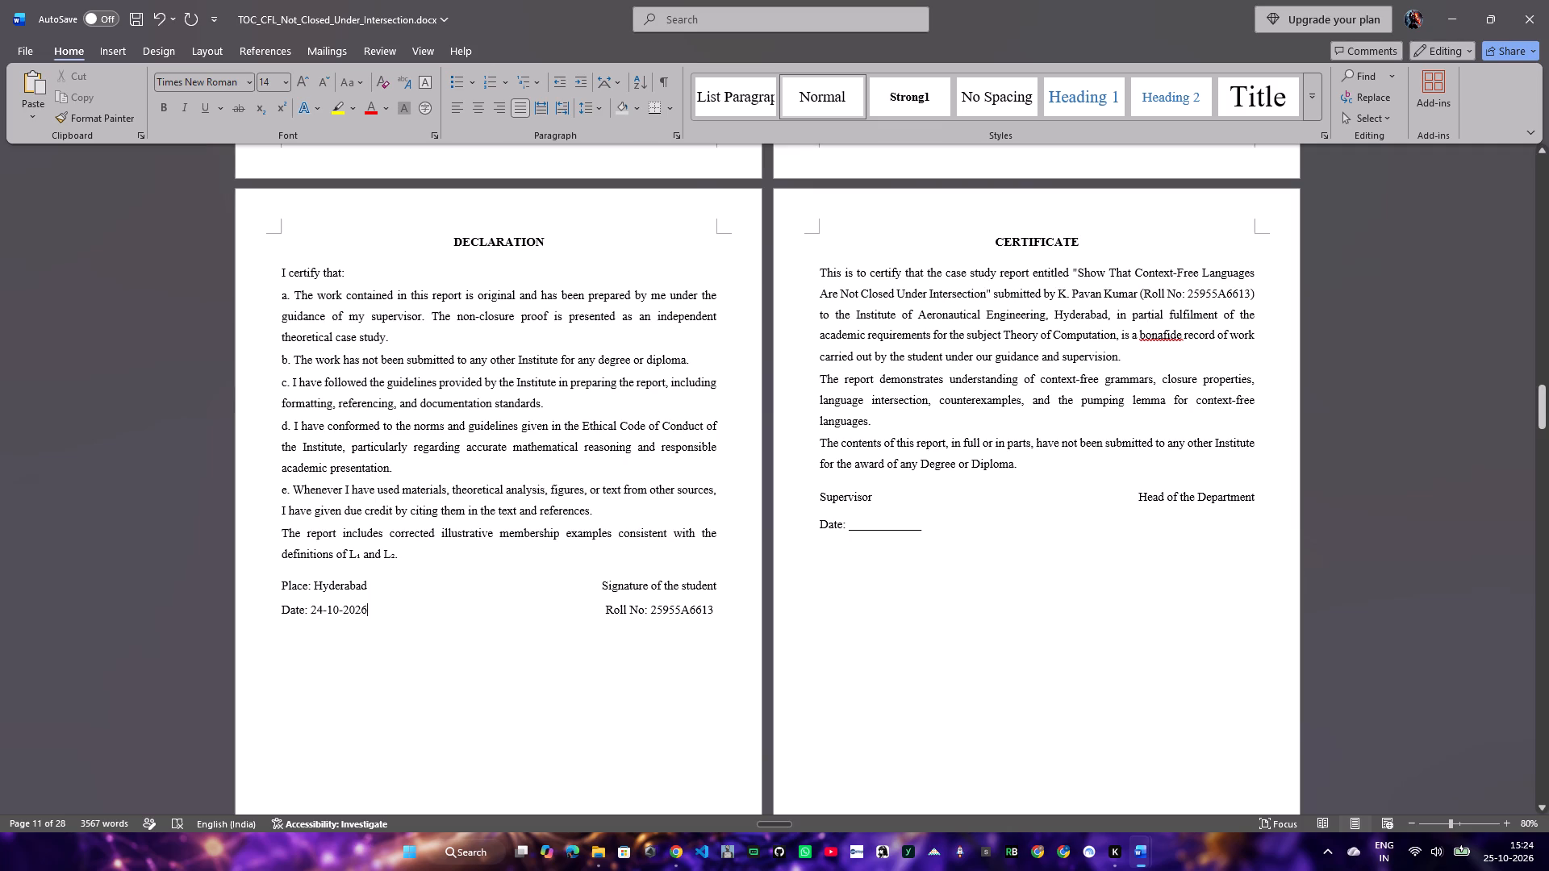
# Replace the blank line after Date on the Certificate page with 24-10-2026.
pyautogui.click(923, 529)
pyautogui.press('BackSpace')
pyautogui.press('BackSpace')
pyautogui.press('BackSpace')
pyautogui.press('BackSpace')
pyautogui.press('BackSpace')
pyautogui.press('BackSpace')
pyautogui.press('BackSpace')
pyautogui.press('BackSpace')
pyautogui.press('BackSpace')
pyautogui.press('BackSpace')
pyautogui.press('BackSpace')
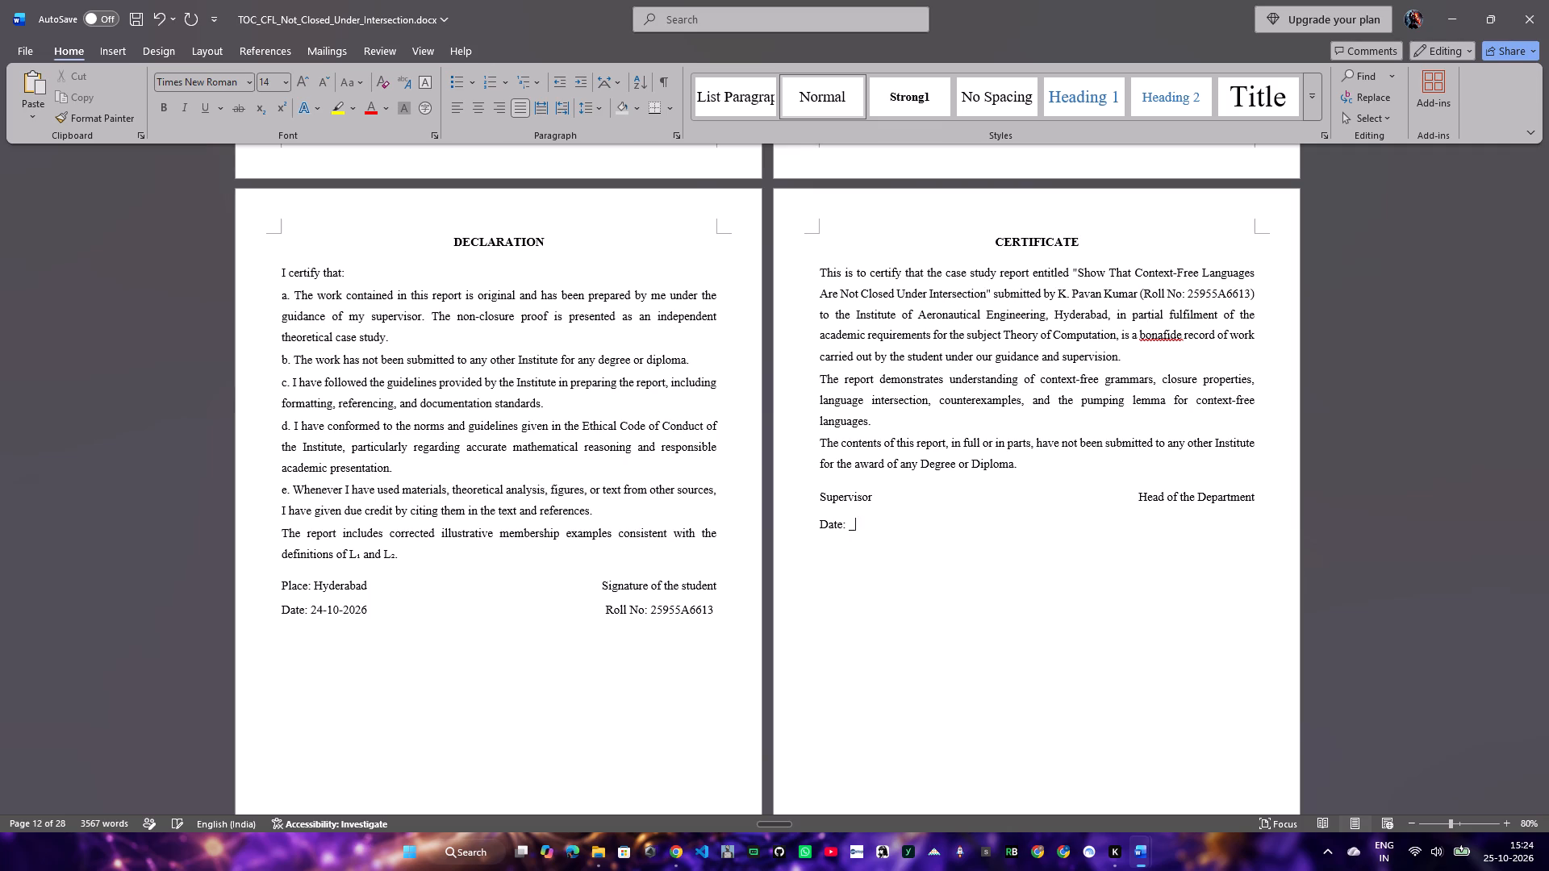
pyautogui.press('BackSpace')
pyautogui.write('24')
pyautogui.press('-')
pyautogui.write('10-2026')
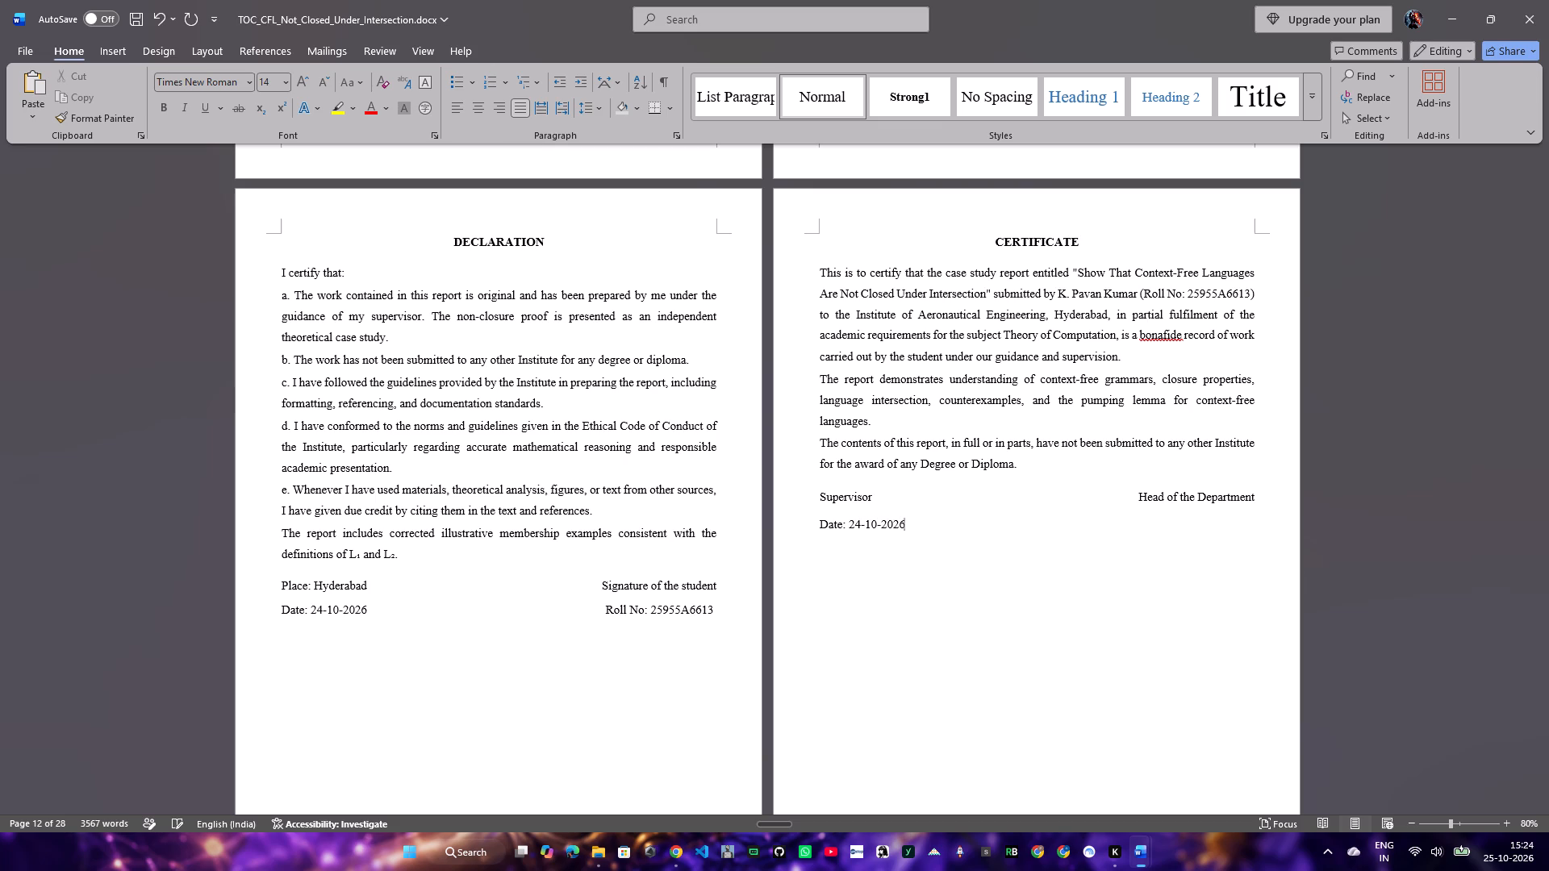
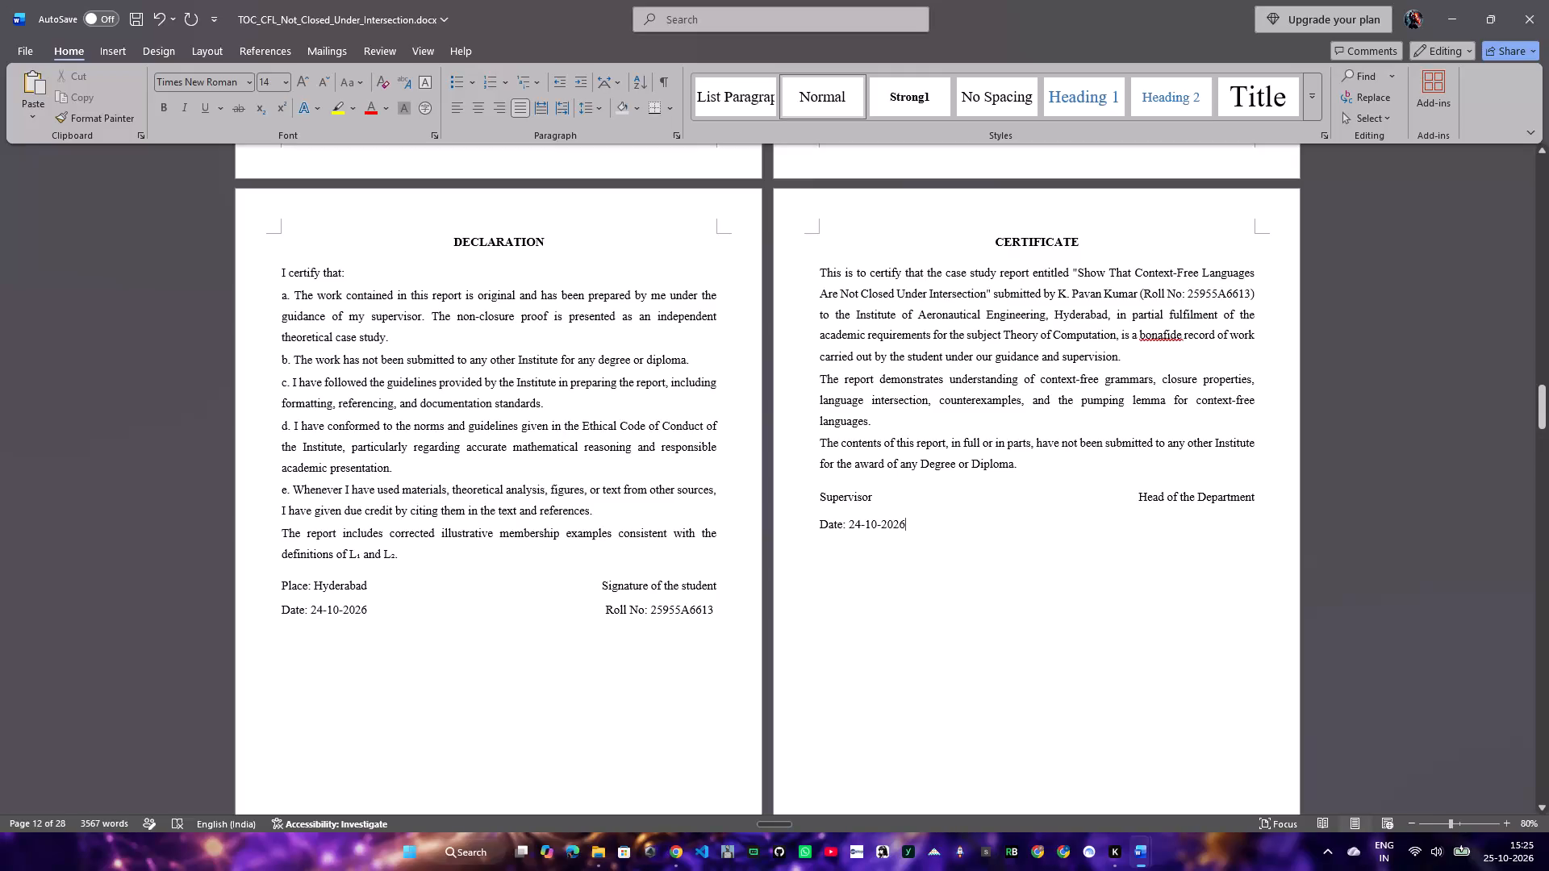
# Replace the blank line after Date on the CFL report's Approval Sheet page with 24-10-2026.
pyautogui.scroll(-20, 925, 540)
pyautogui.scroll(-7, 925, 540)
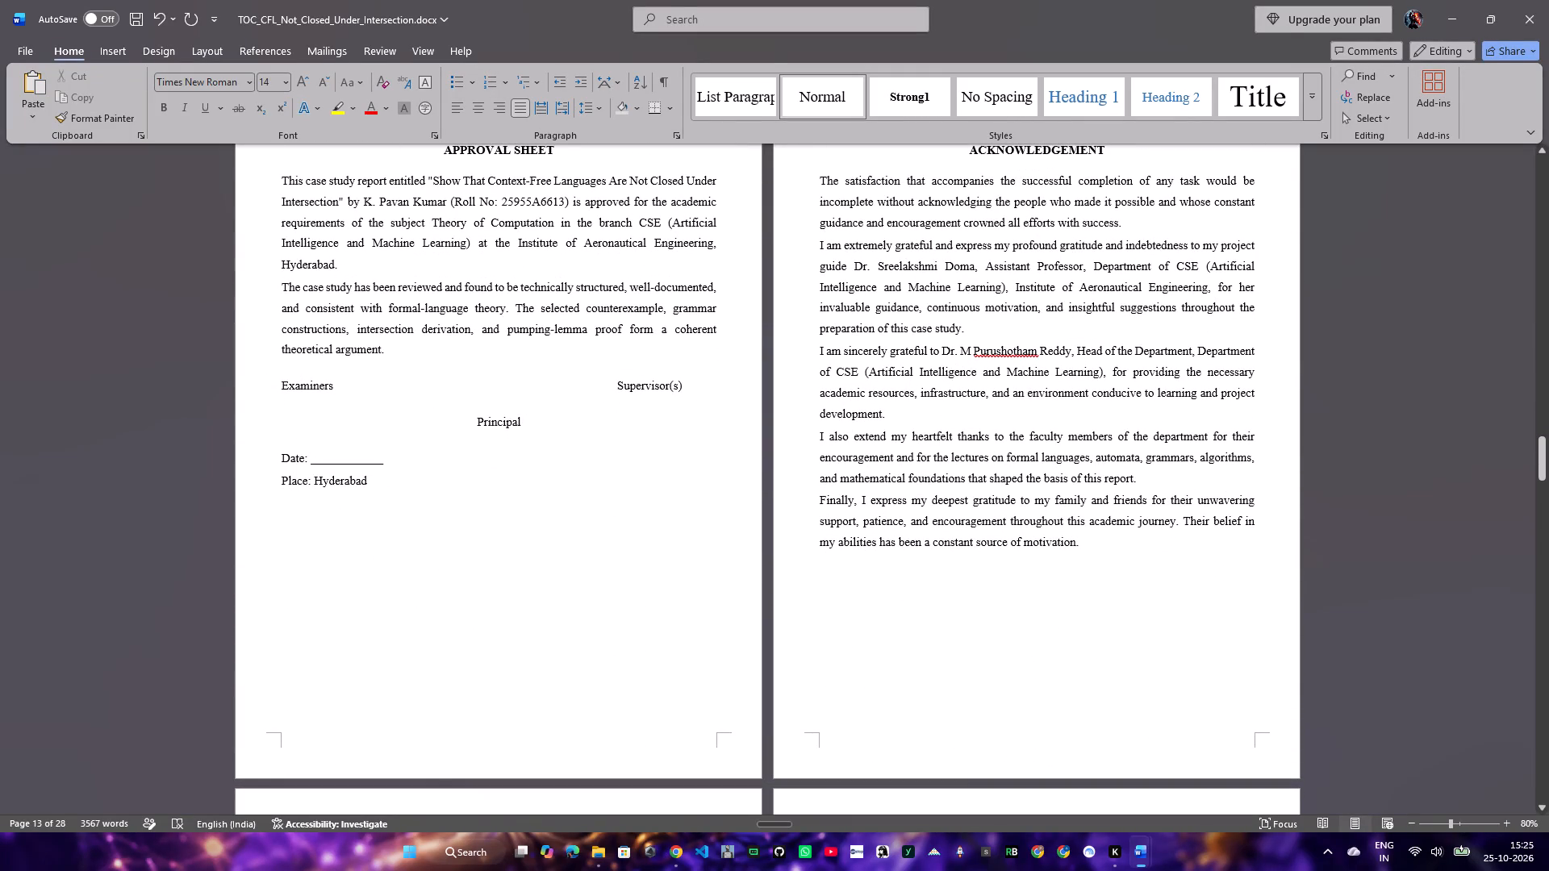
pyautogui.click(375, 468)
pyautogui.click(382, 465)
pyautogui.press('BackSpace')
pyautogui.press('BackSpace')
pyautogui.press('BackSpace')
pyautogui.press('BackSpace')
pyautogui.press('BackSpace')
pyautogui.press('BackSpace')
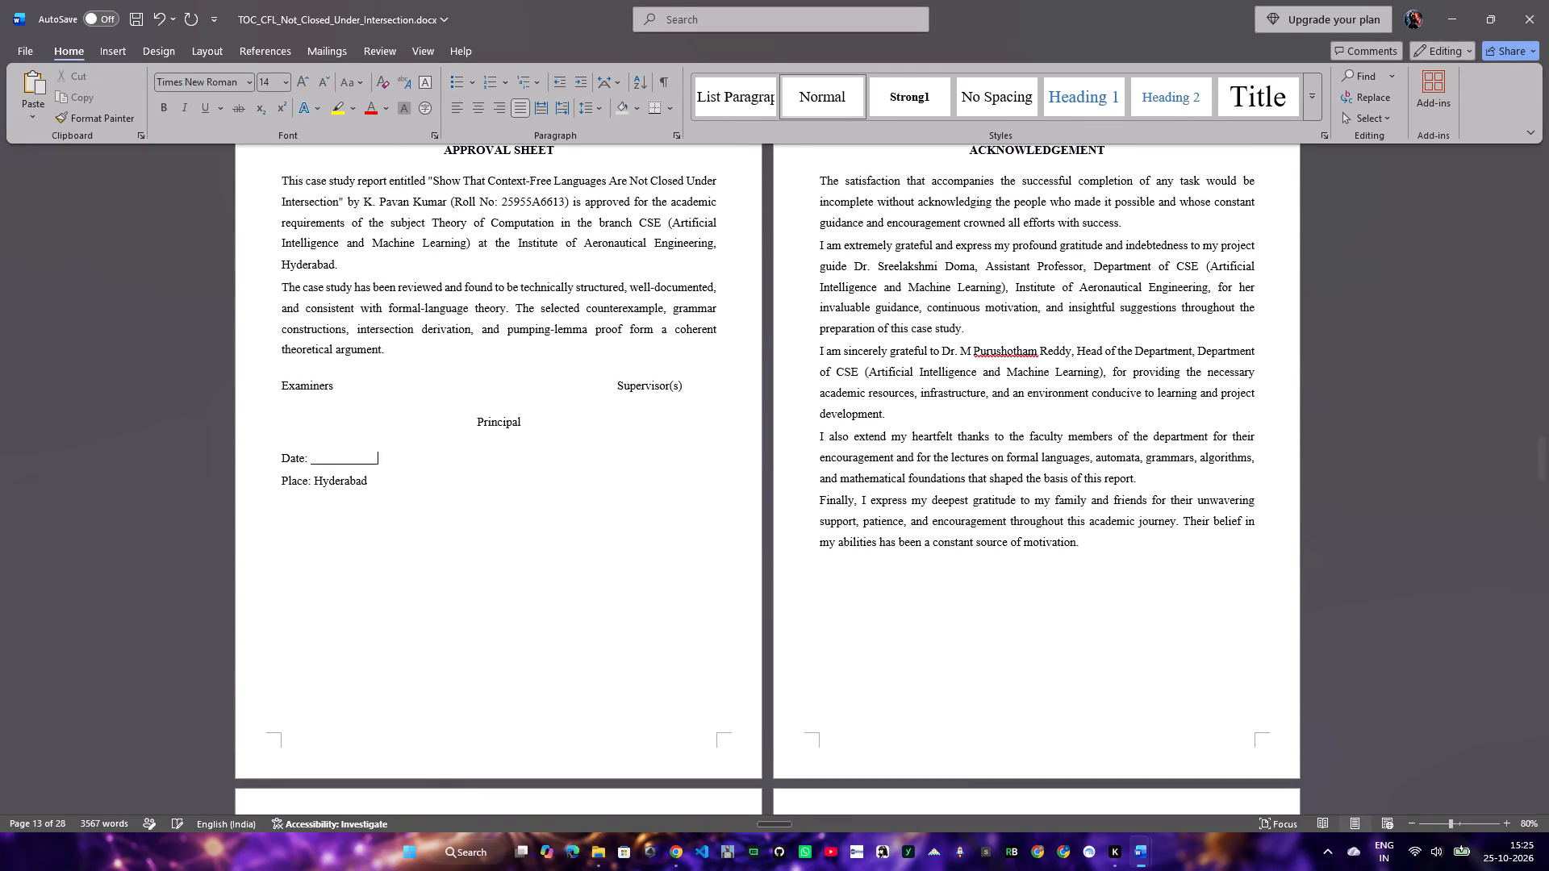
pyautogui.press('BackSpace')
pyautogui.press('BackSpace')
pyautogui.press('BackSpace')
pyautogui.press('BackSpace')
pyautogui.press('BackSpace')
pyautogui.press('BackSpace')
pyautogui.write('24-10-2026')
# Delete the existing contents table and the italic page-number note under the CFL report's TABLE OF CONTENTS heading.
pyautogui.scroll(-10, 349, 672)
pyautogui.scroll(-5, 835, 543)
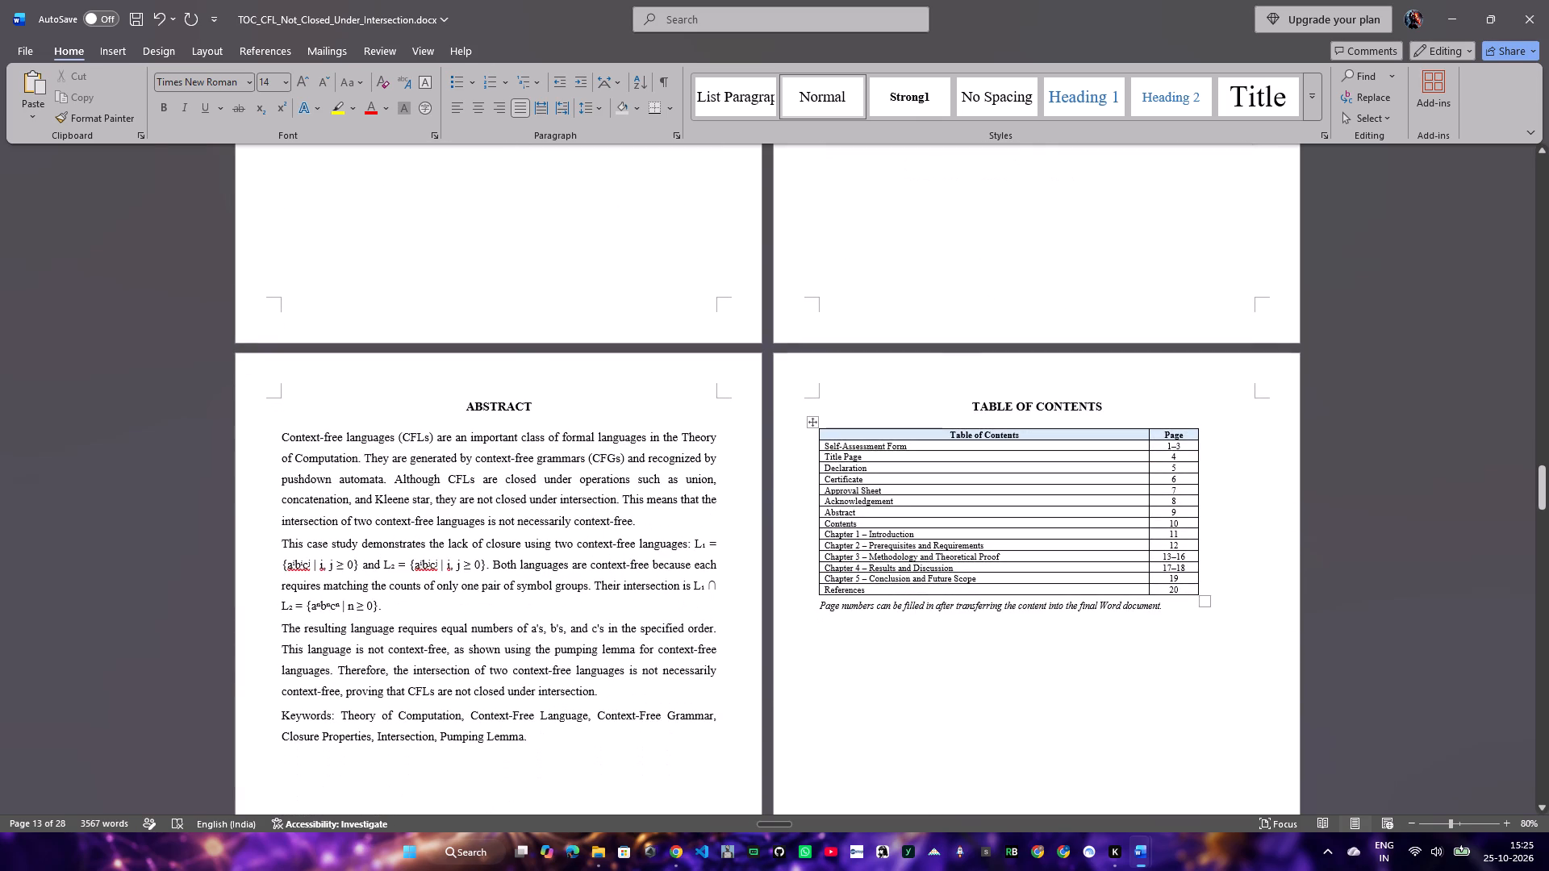
pyautogui.moveTo(1218, 593); pyautogui.dragTo(824, 439)
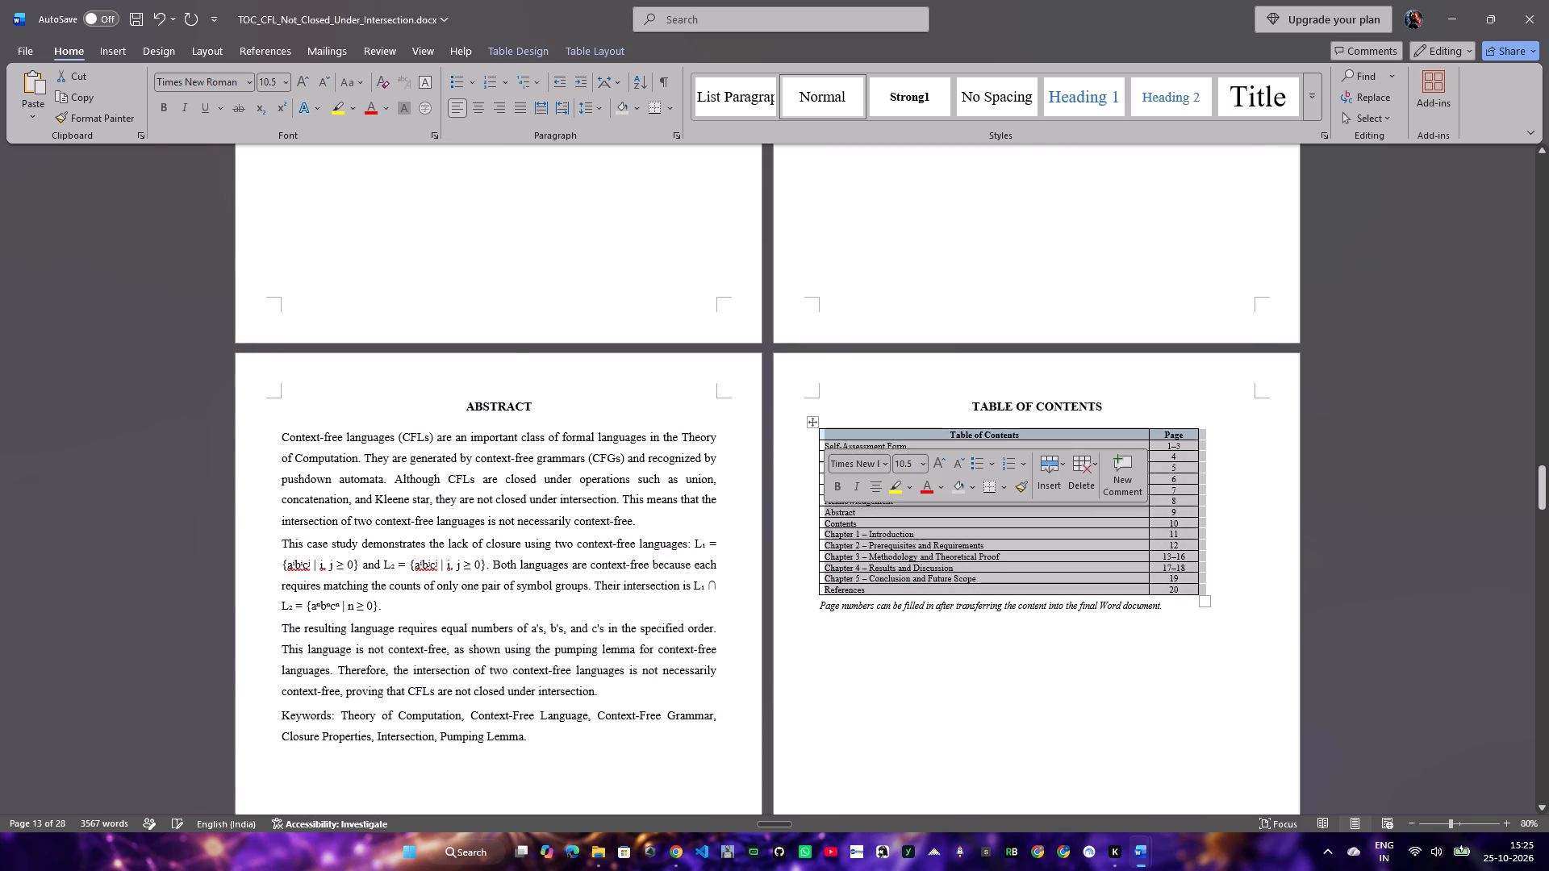
pyautogui.press('BackSpace')
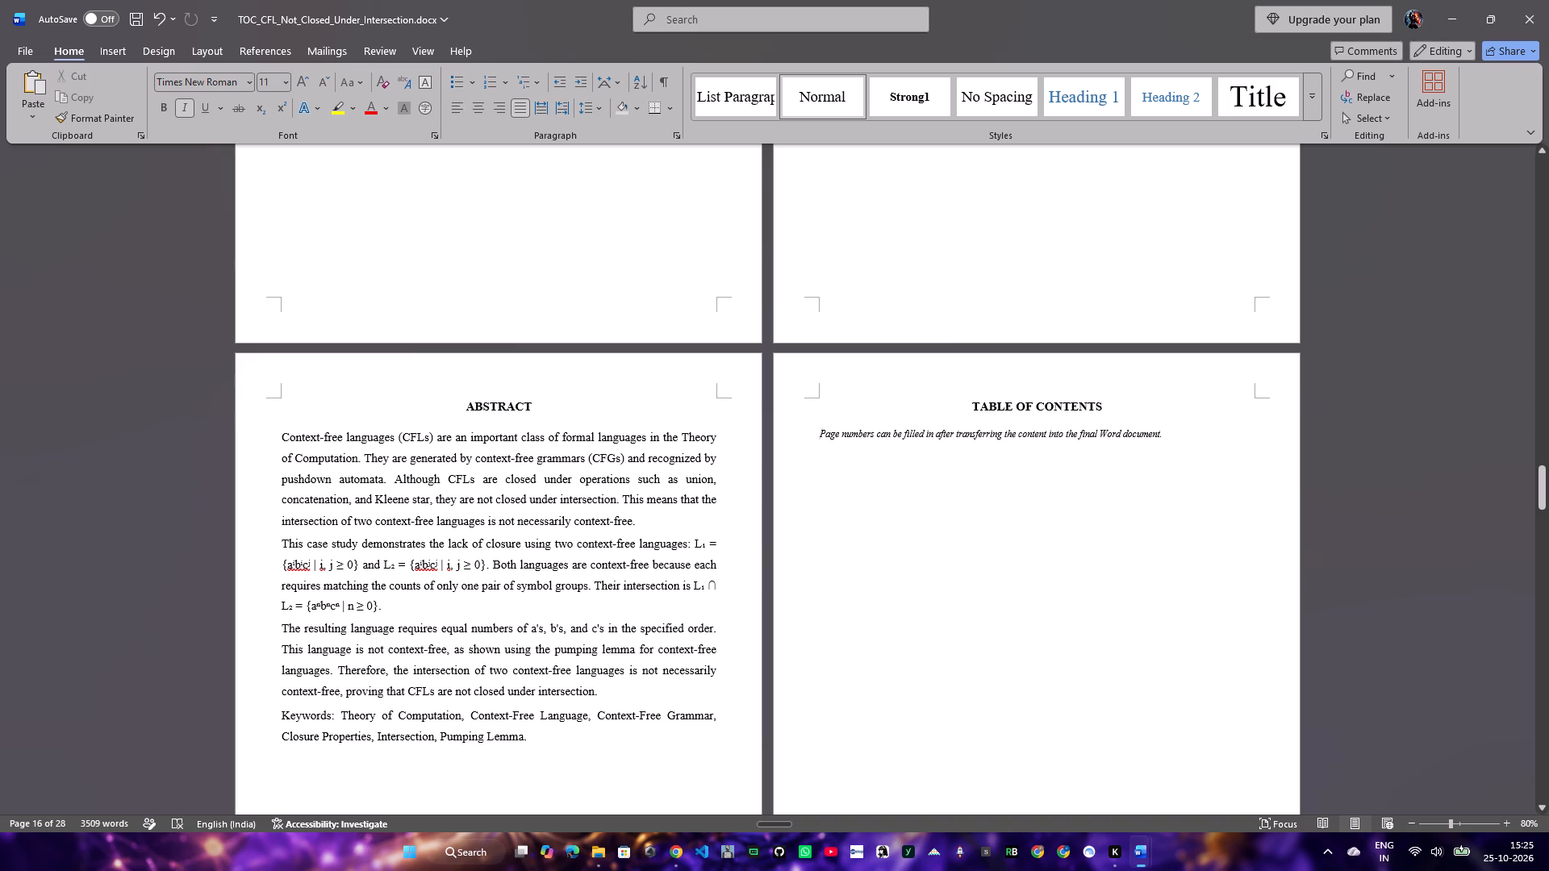
pyautogui.moveTo(1172, 427); pyautogui.dragTo(1179, 431)
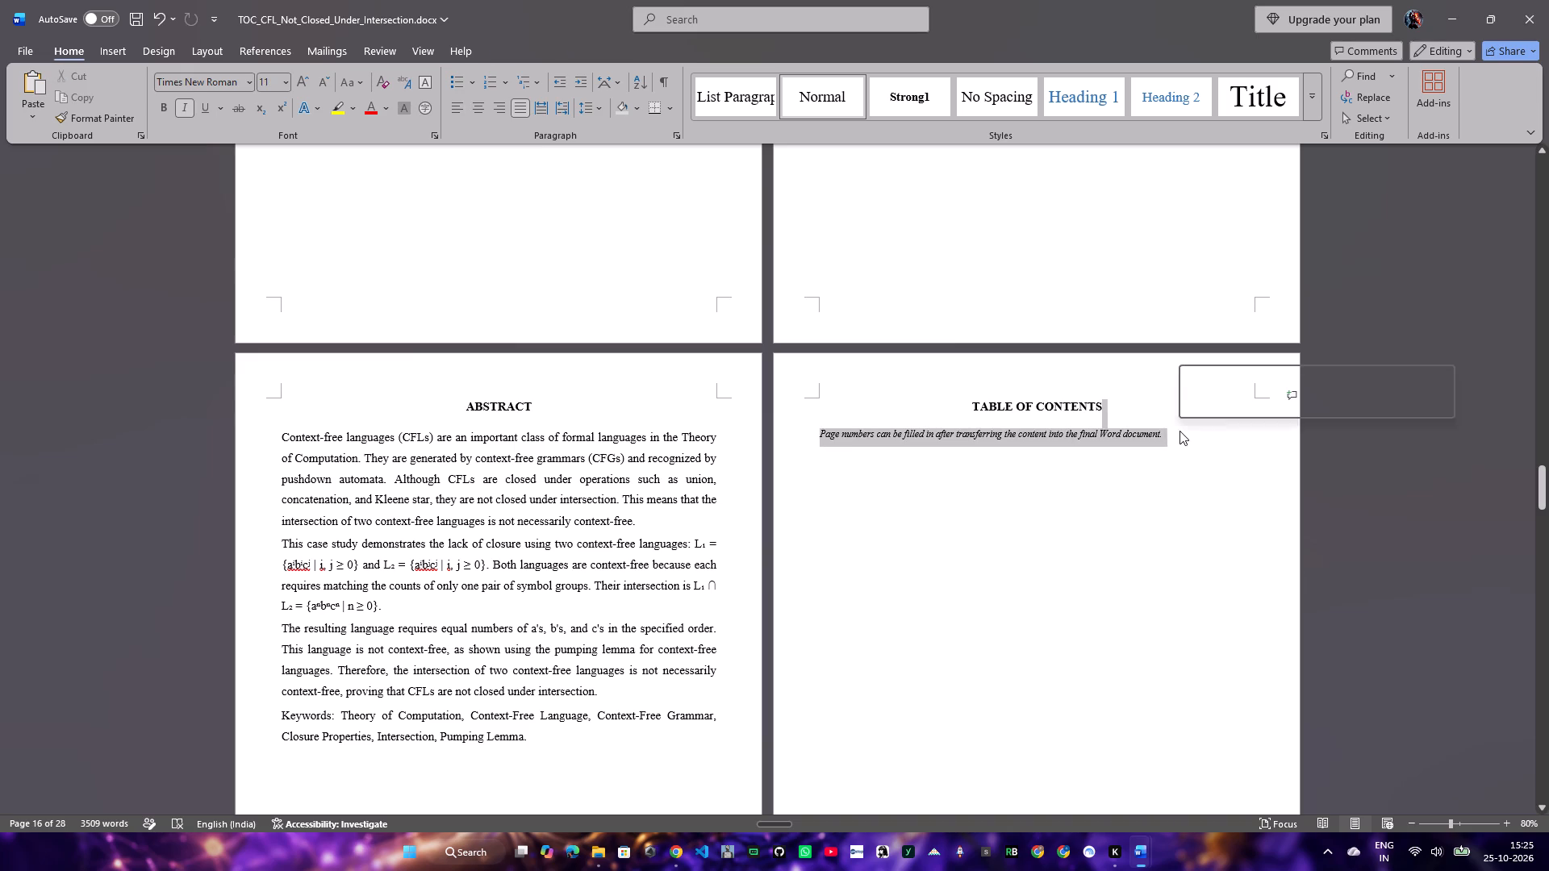
pyautogui.click(1179, 431)
pyautogui.moveTo(1178, 431); pyautogui.dragTo(833, 435)
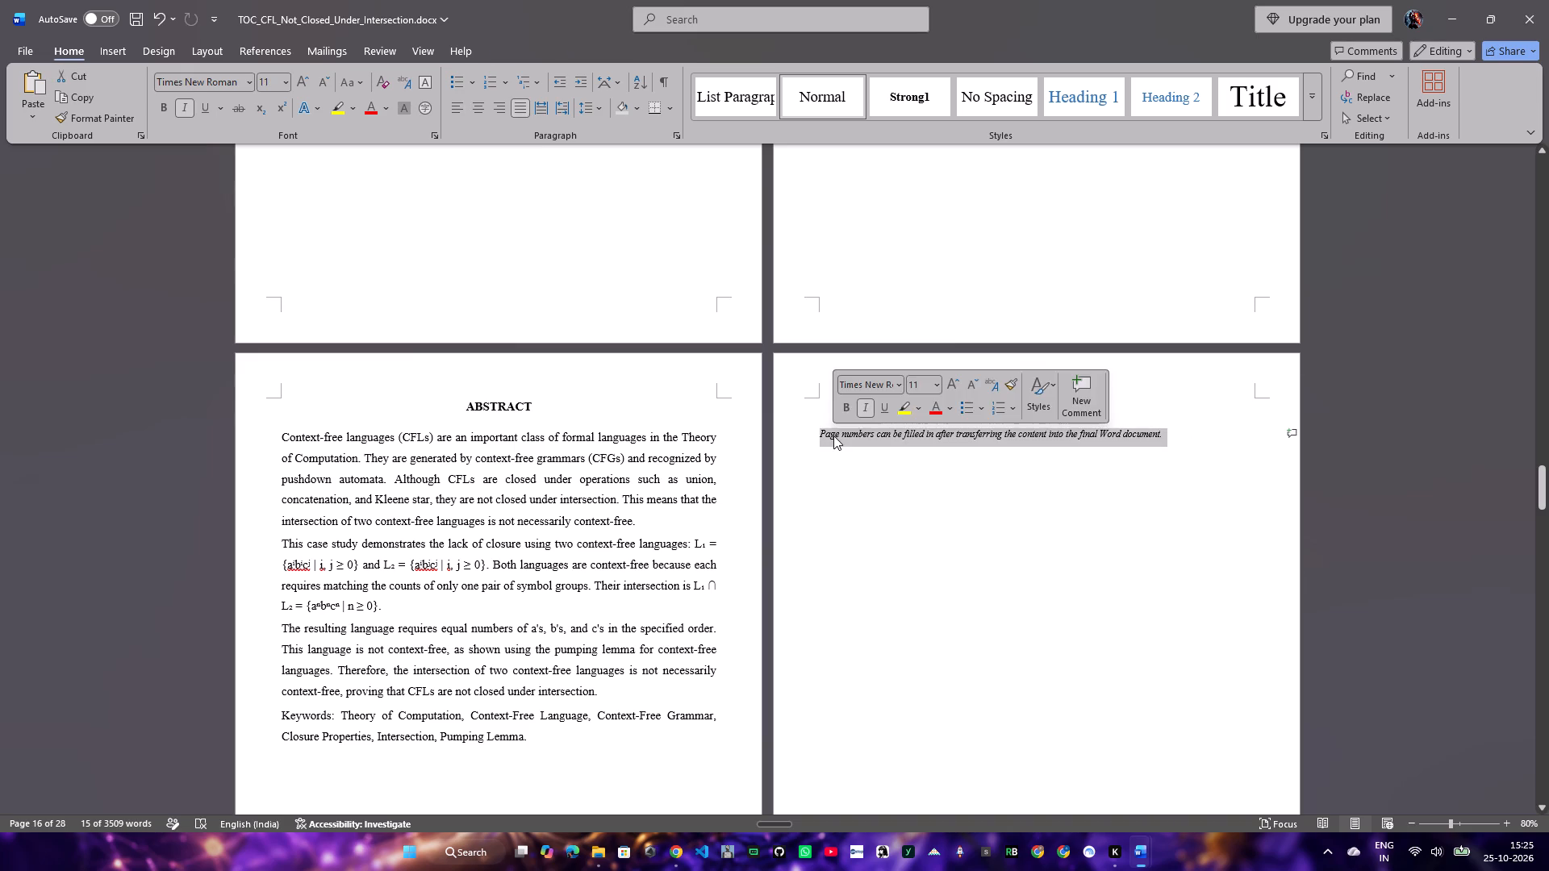
pyautogui.press('BackSpace')
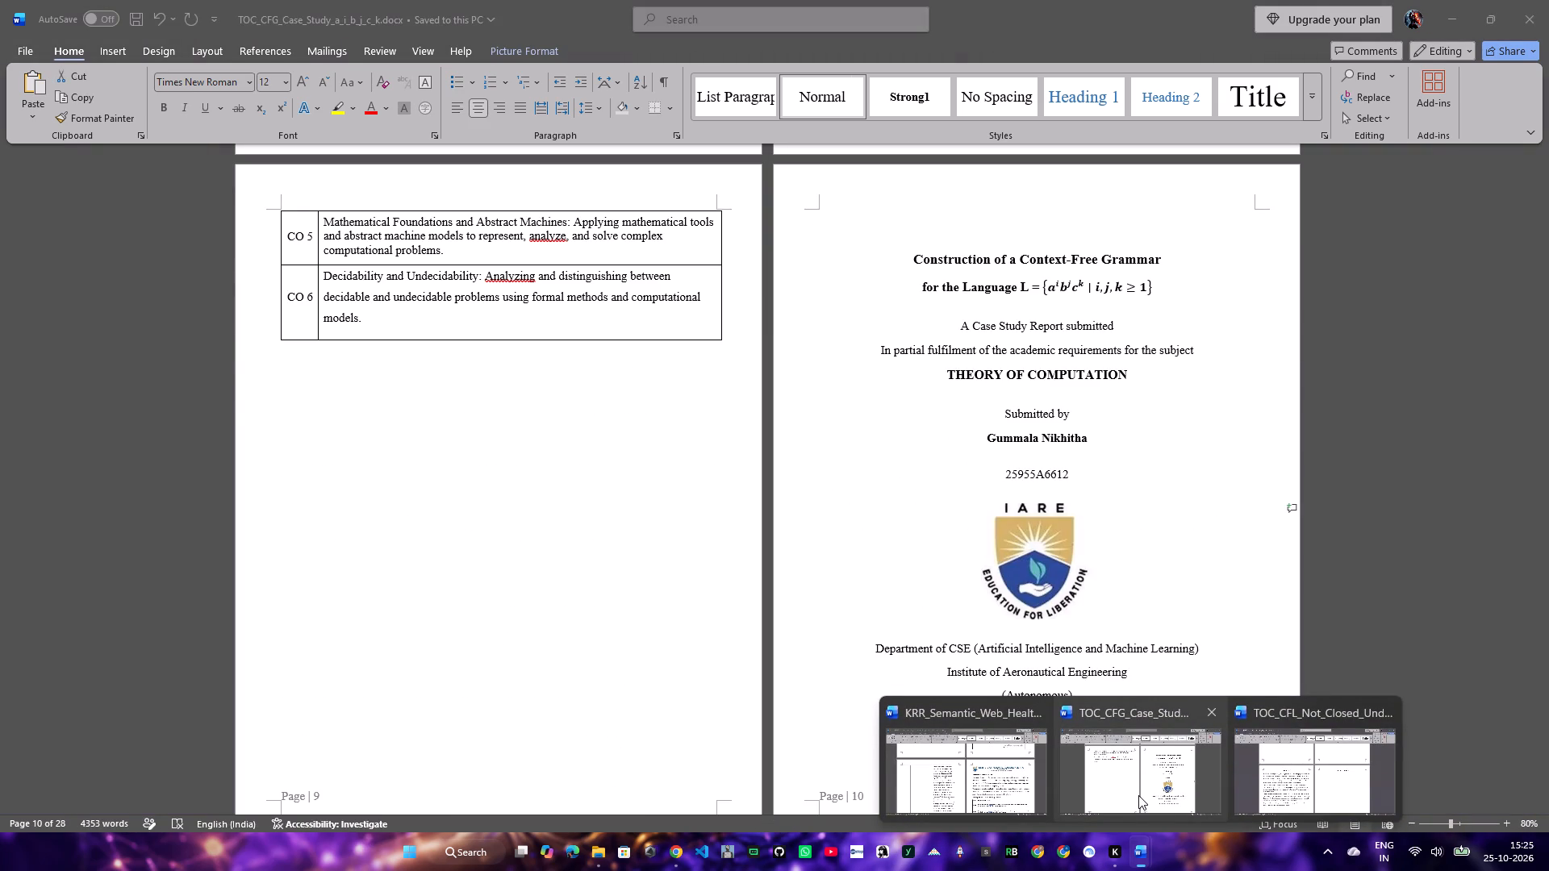
# Copy the contents table from TOC_CFG_Case_Study and paste it under the TABLE OF CONTENTS heading in the CFL report.
pyautogui.click(1138, 795)
pyautogui.scroll(-15, 1022, 579)
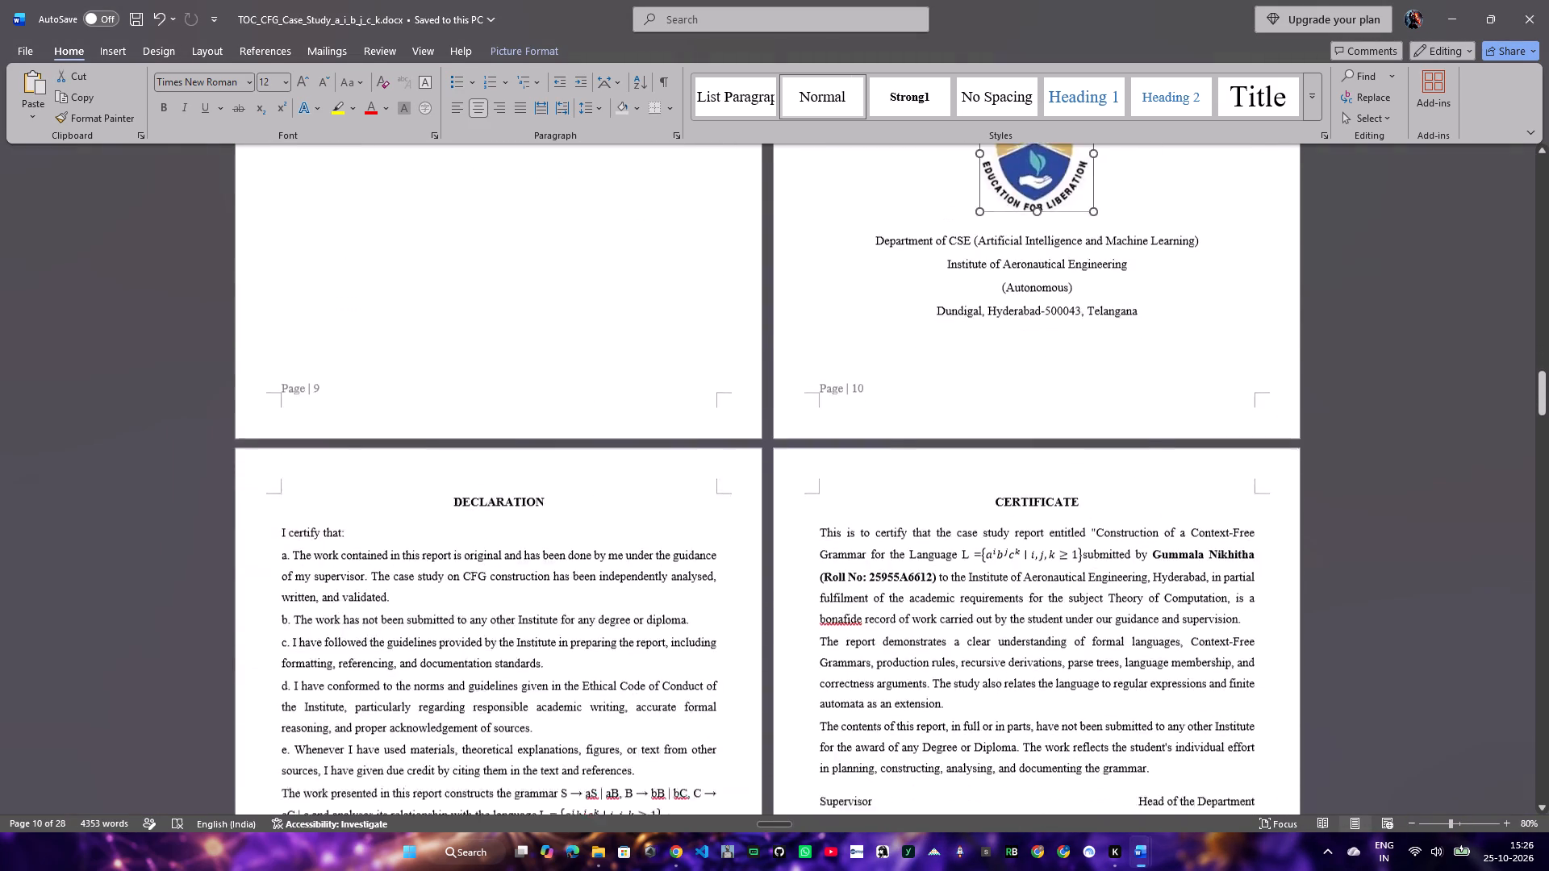
pyautogui.scroll(-20, 1016, 589)
pyautogui.scroll(-5, 1016, 589)
pyautogui.scroll(-18, 1012, 597)
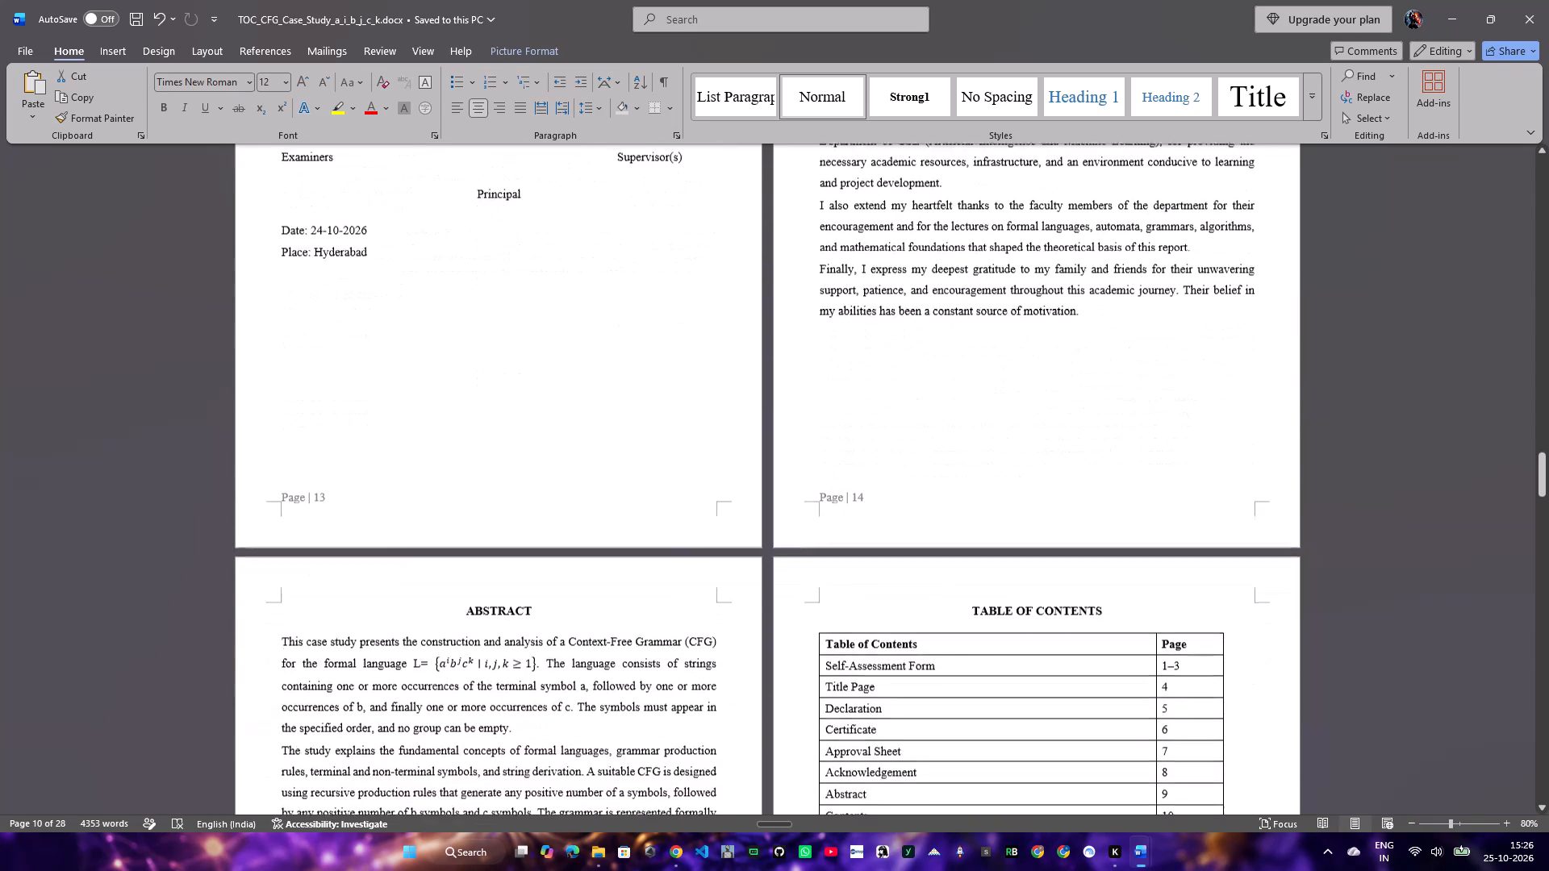
pyautogui.scroll(-9, 1009, 601)
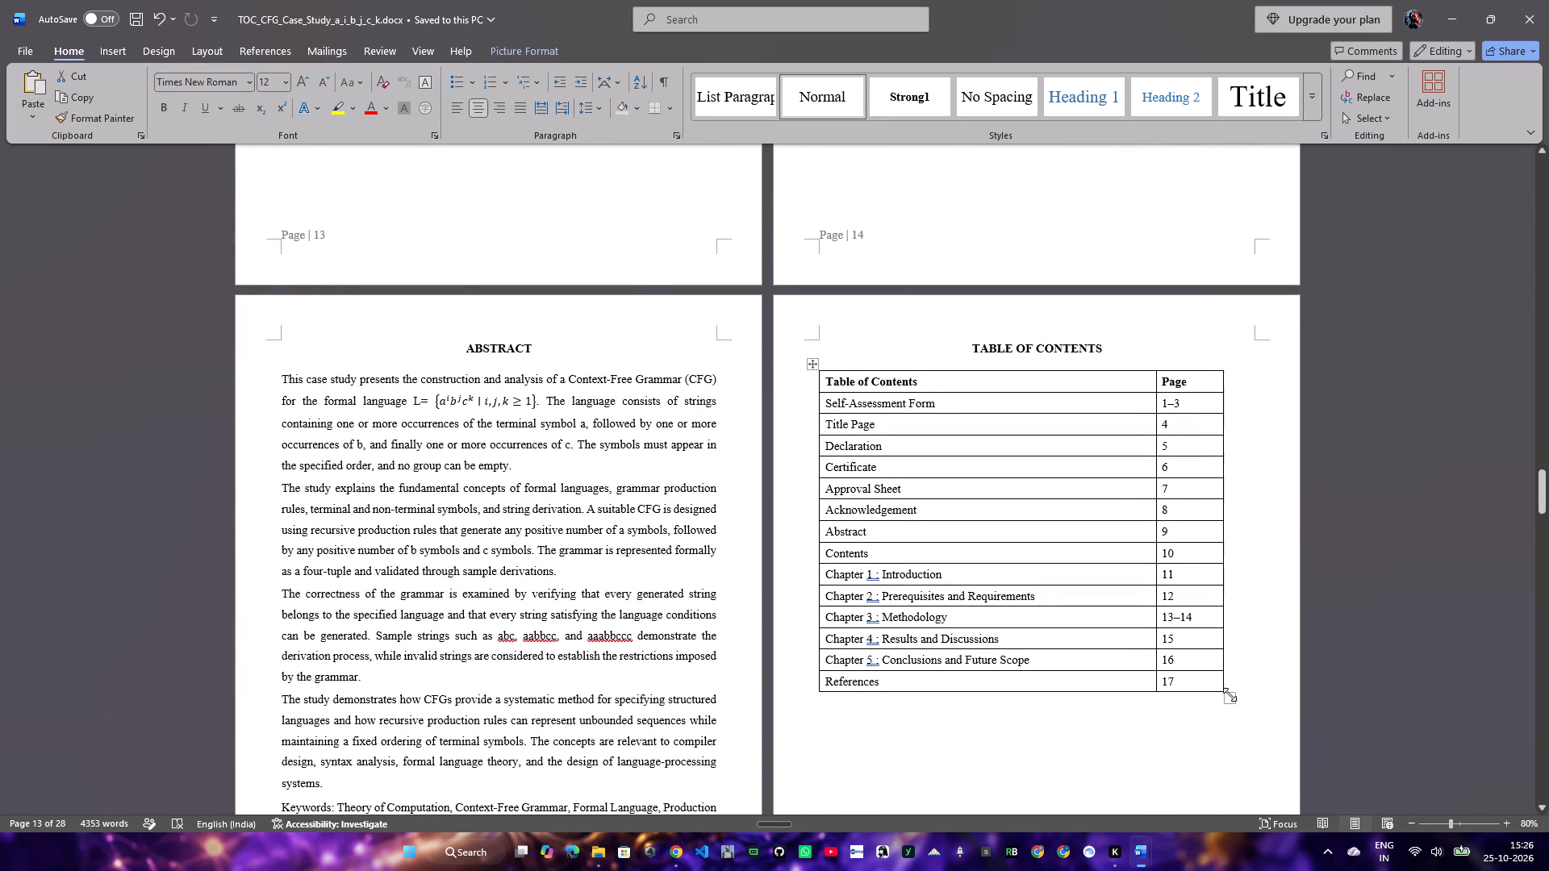
pyautogui.click(1230, 694)
pyautogui.hotkey('ctrl', 'c')
pyautogui.hotkey('alt', 'Tab')
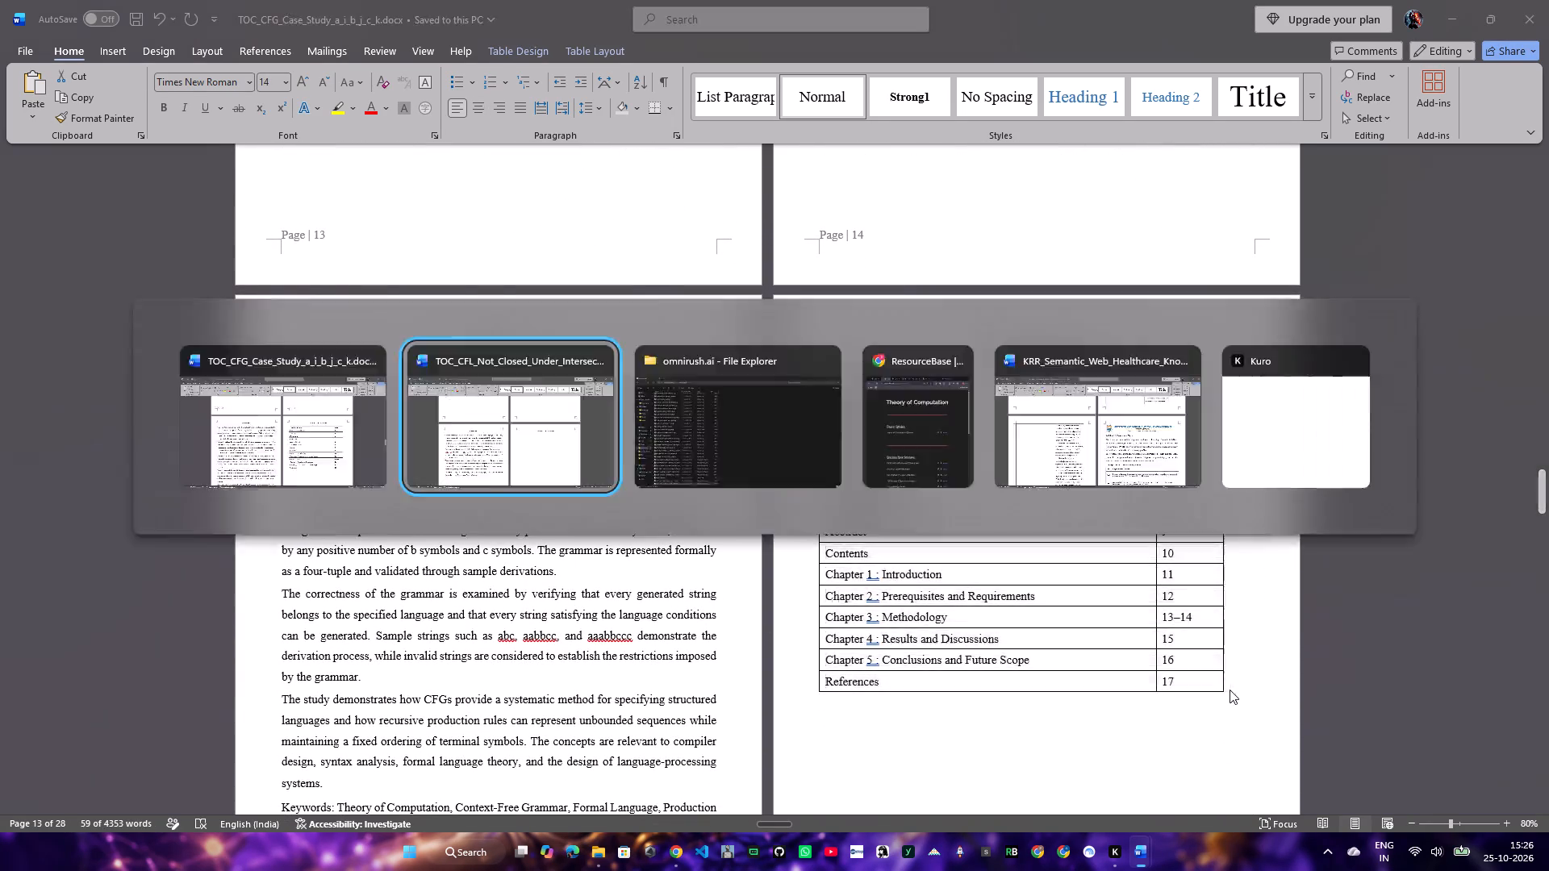
pyautogui.hotkey('ctrl', 'v')
# Review the CFL report's front pages from the table of contents back to the title page and course outcomes table.
pyautogui.scroll(7, 1156, 644)
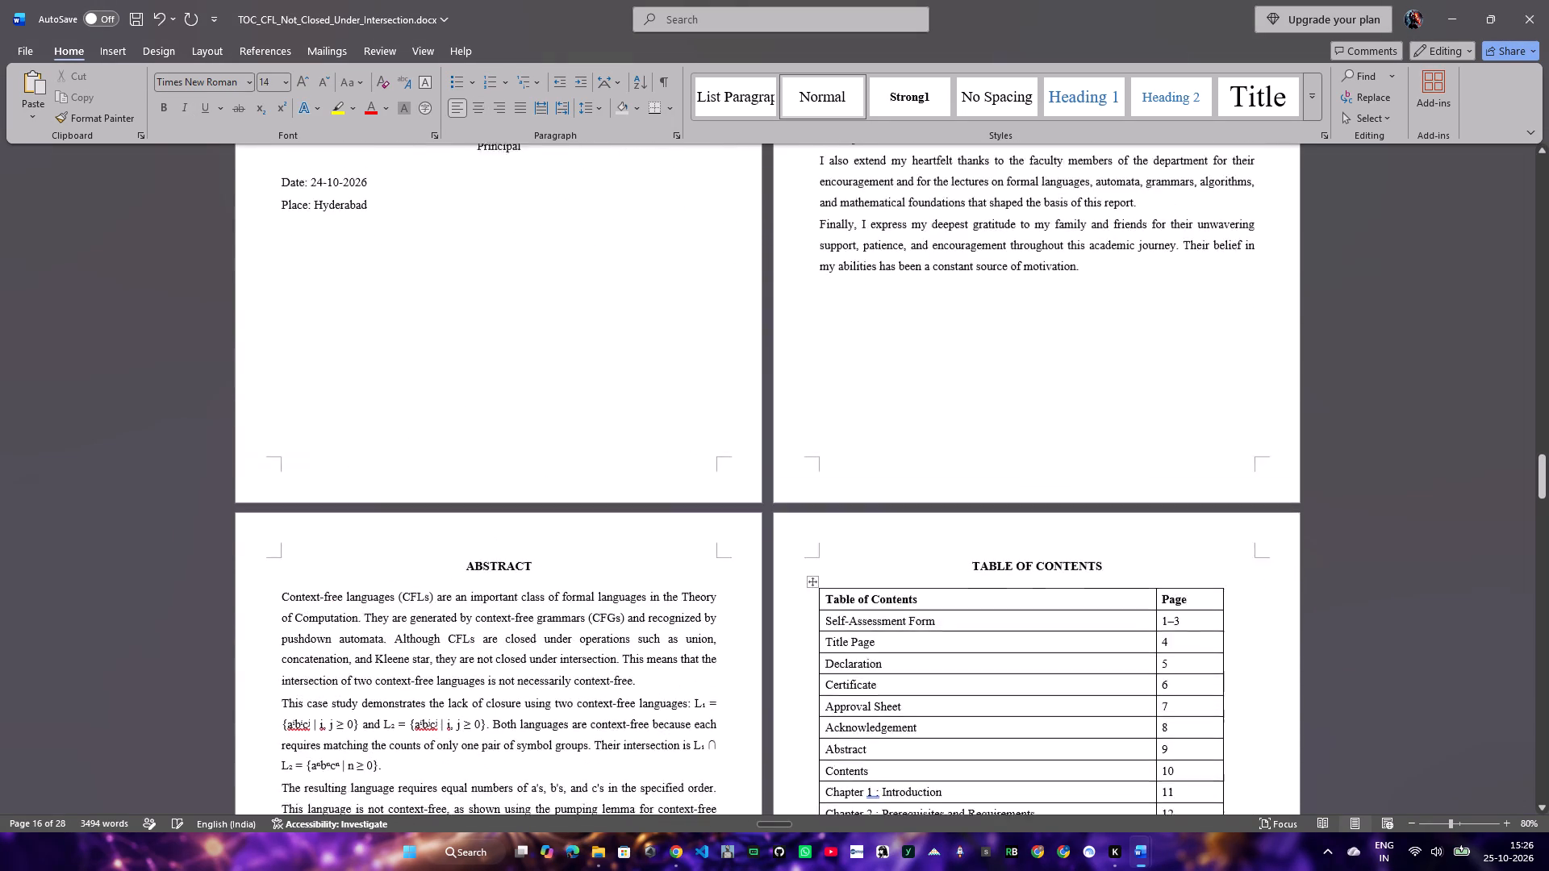
pyautogui.scroll(20, 1150, 635)
pyautogui.scroll(18, 1150, 635)
pyautogui.scroll(-6, 1114, 591)
pyautogui.scroll(3, 1114, 591)
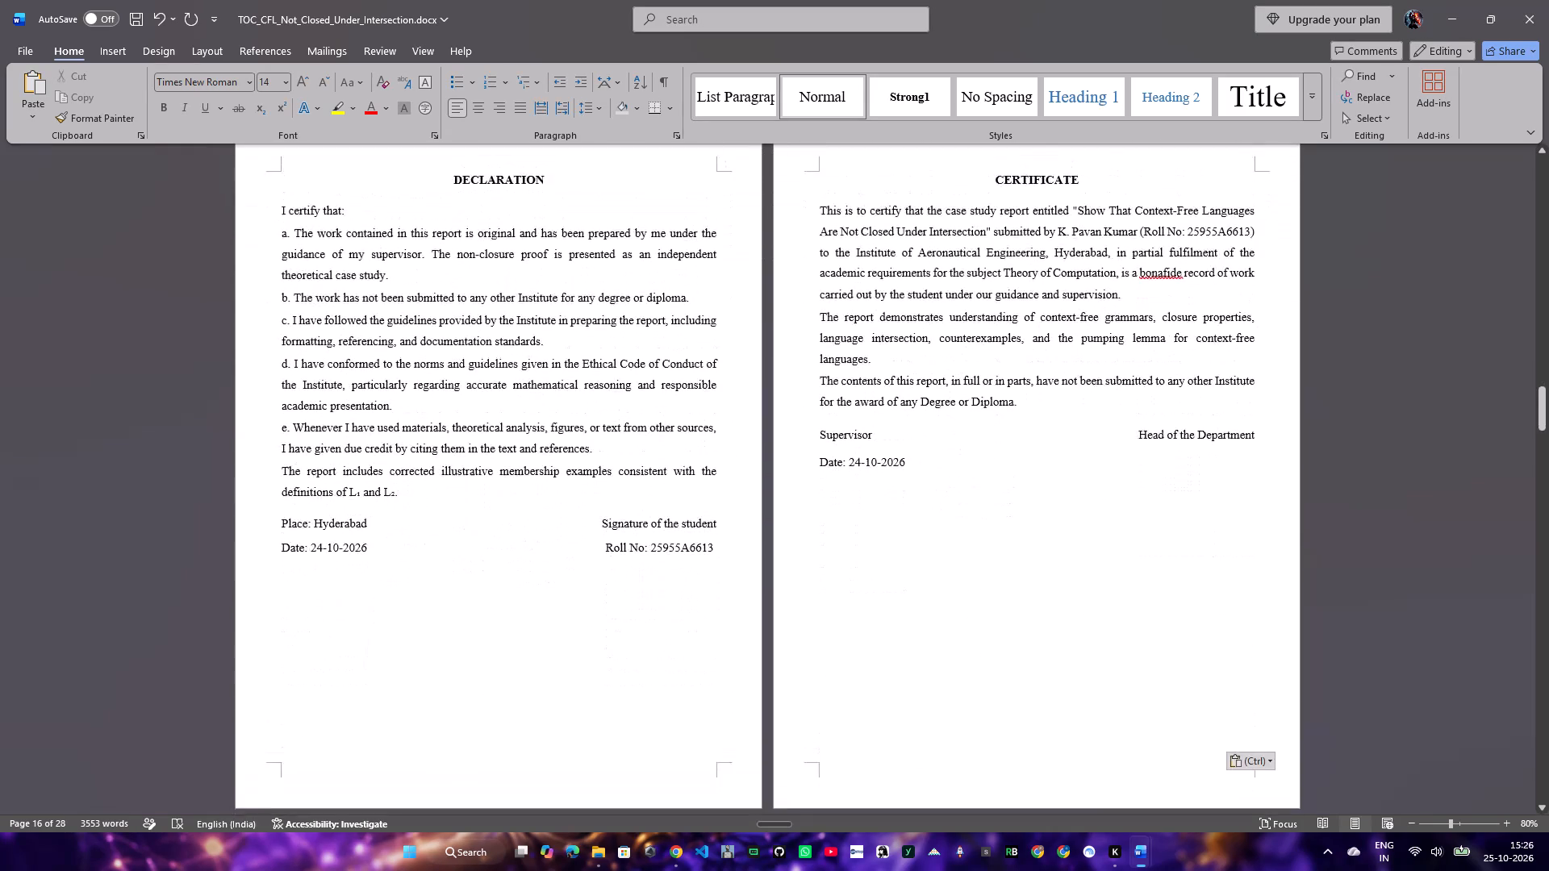
pyautogui.scroll(7, 1114, 591)
pyautogui.scroll(-7, 1108, 582)
pyautogui.scroll(20, 1108, 582)
pyautogui.scroll(14, 1108, 582)
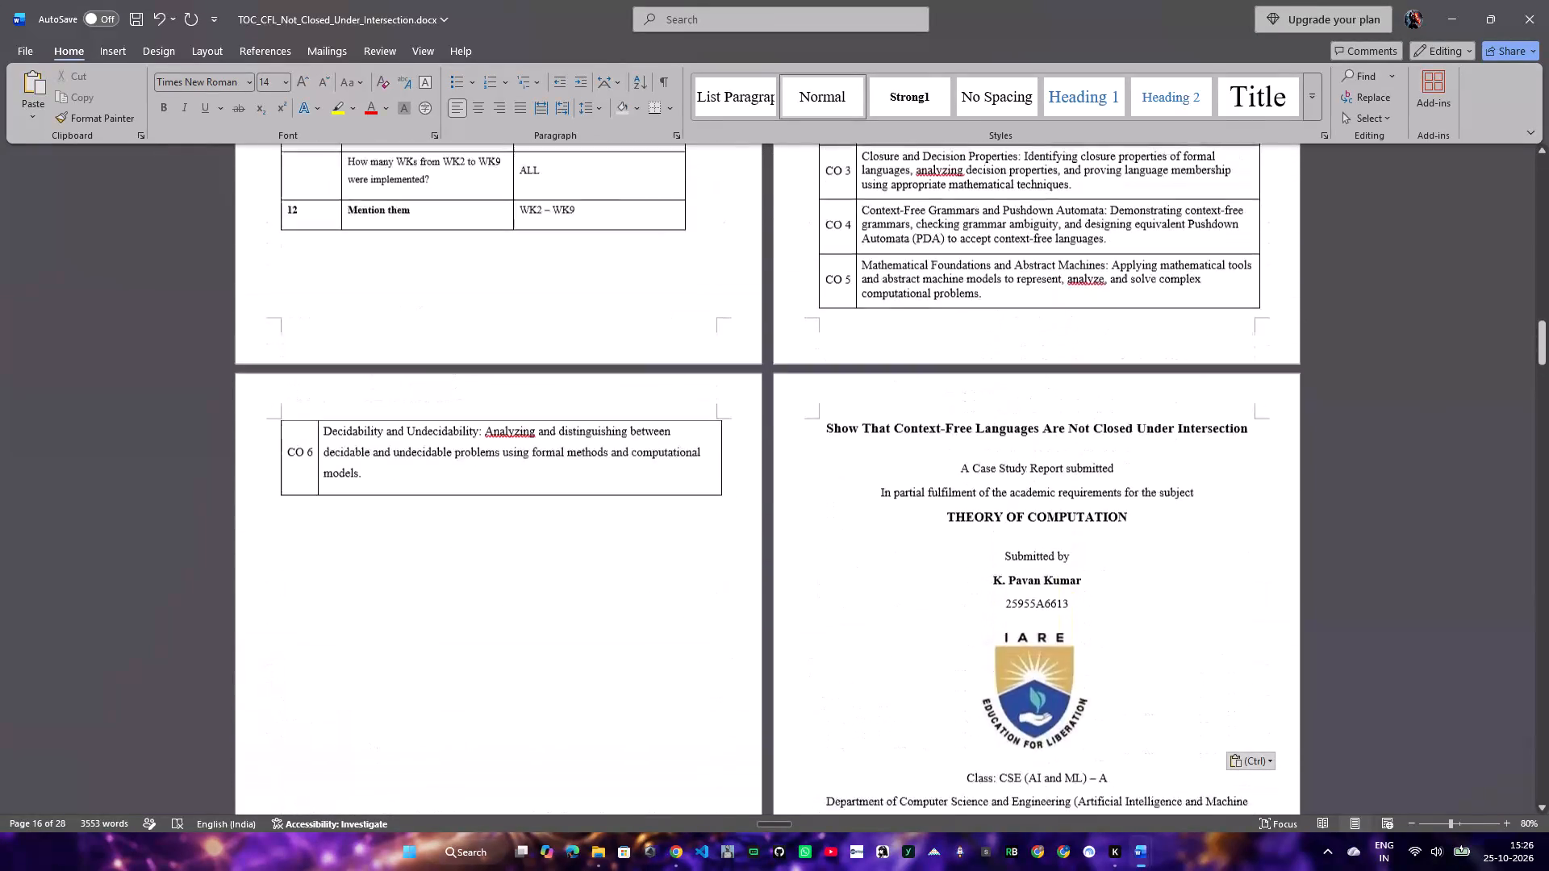
pyautogui.scroll(7, 1109, 563)
pyautogui.scroll(-13, 1109, 563)
pyautogui.middleClick(1107, 573)
pyautogui.scroll(1, 1107, 573)
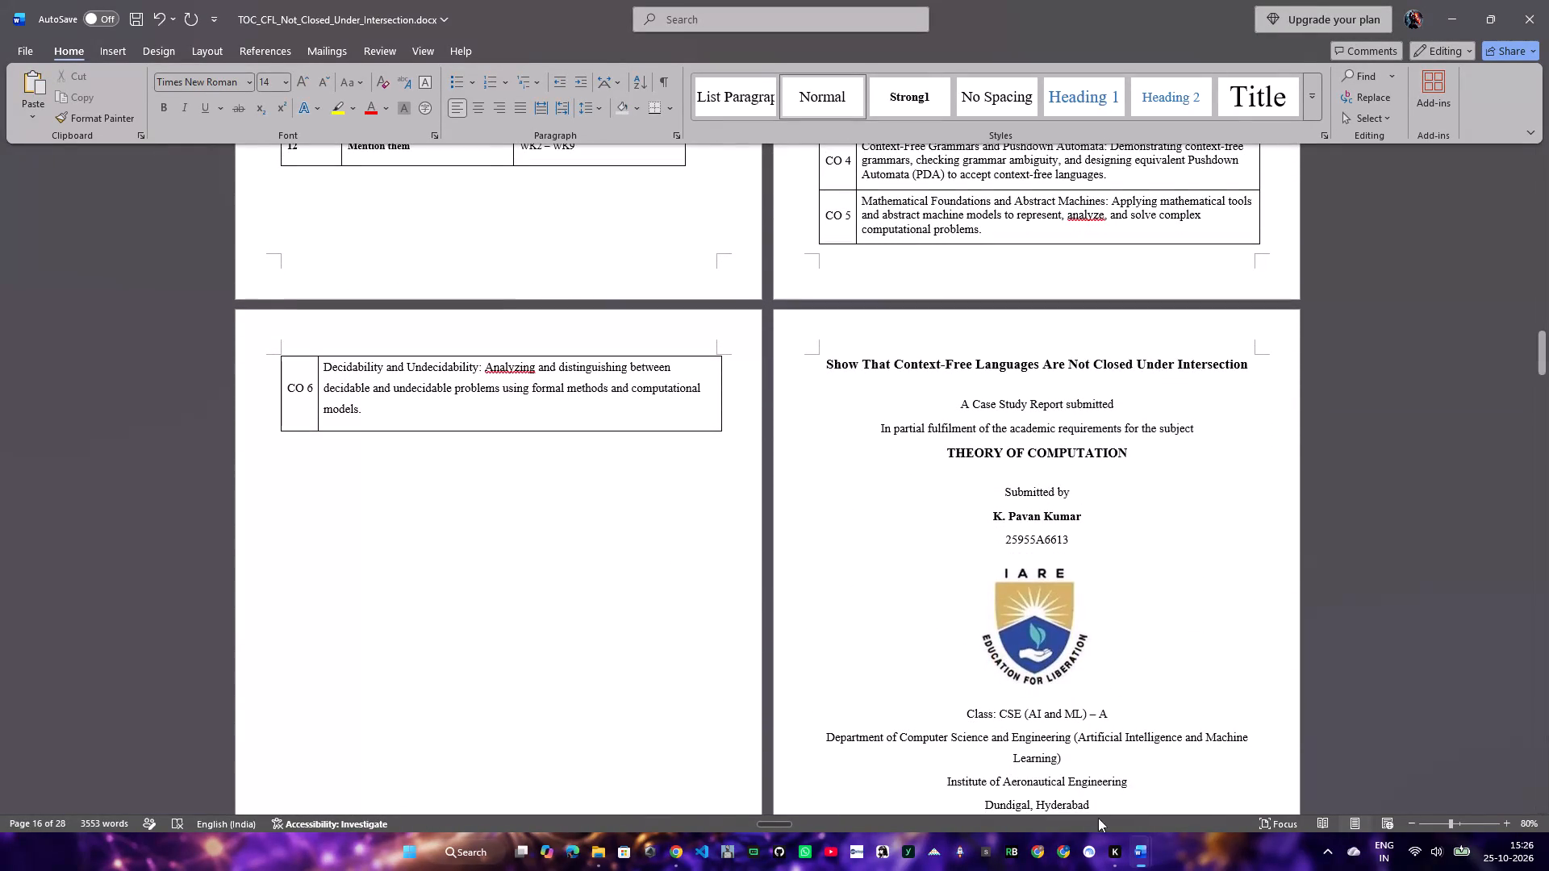
pyautogui.scroll(-5, 1054, 605)
pyautogui.scroll(5, 1051, 600)
pyautogui.click(1042, 554)
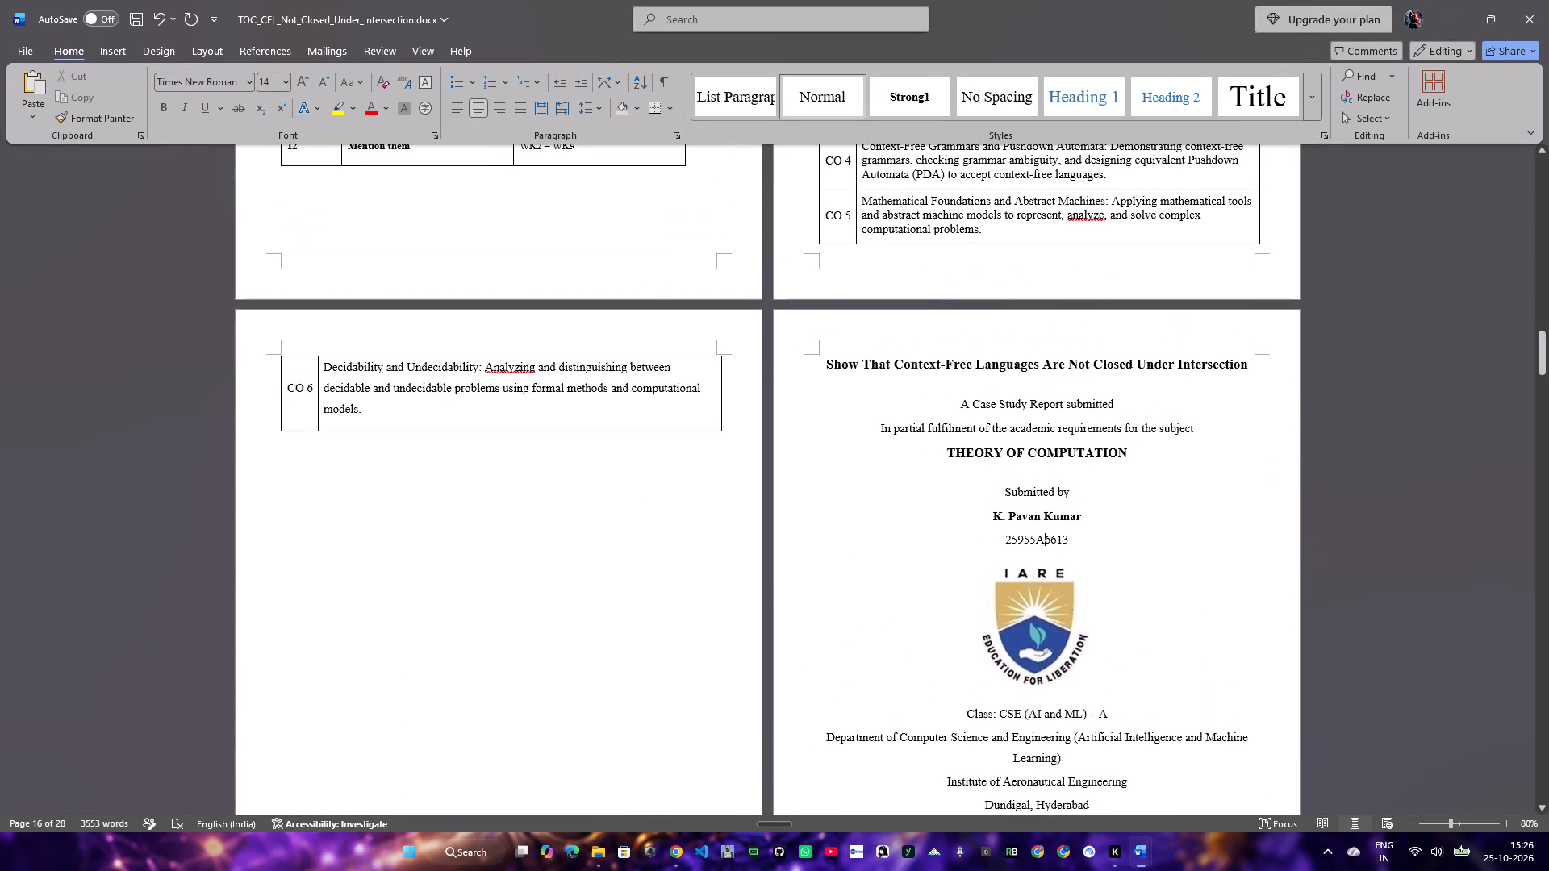
# Examine the CFL report's chapters for the layout of their text, tables and figures, including in a multi-page overview.
pyautogui.middleClick(884, 487)
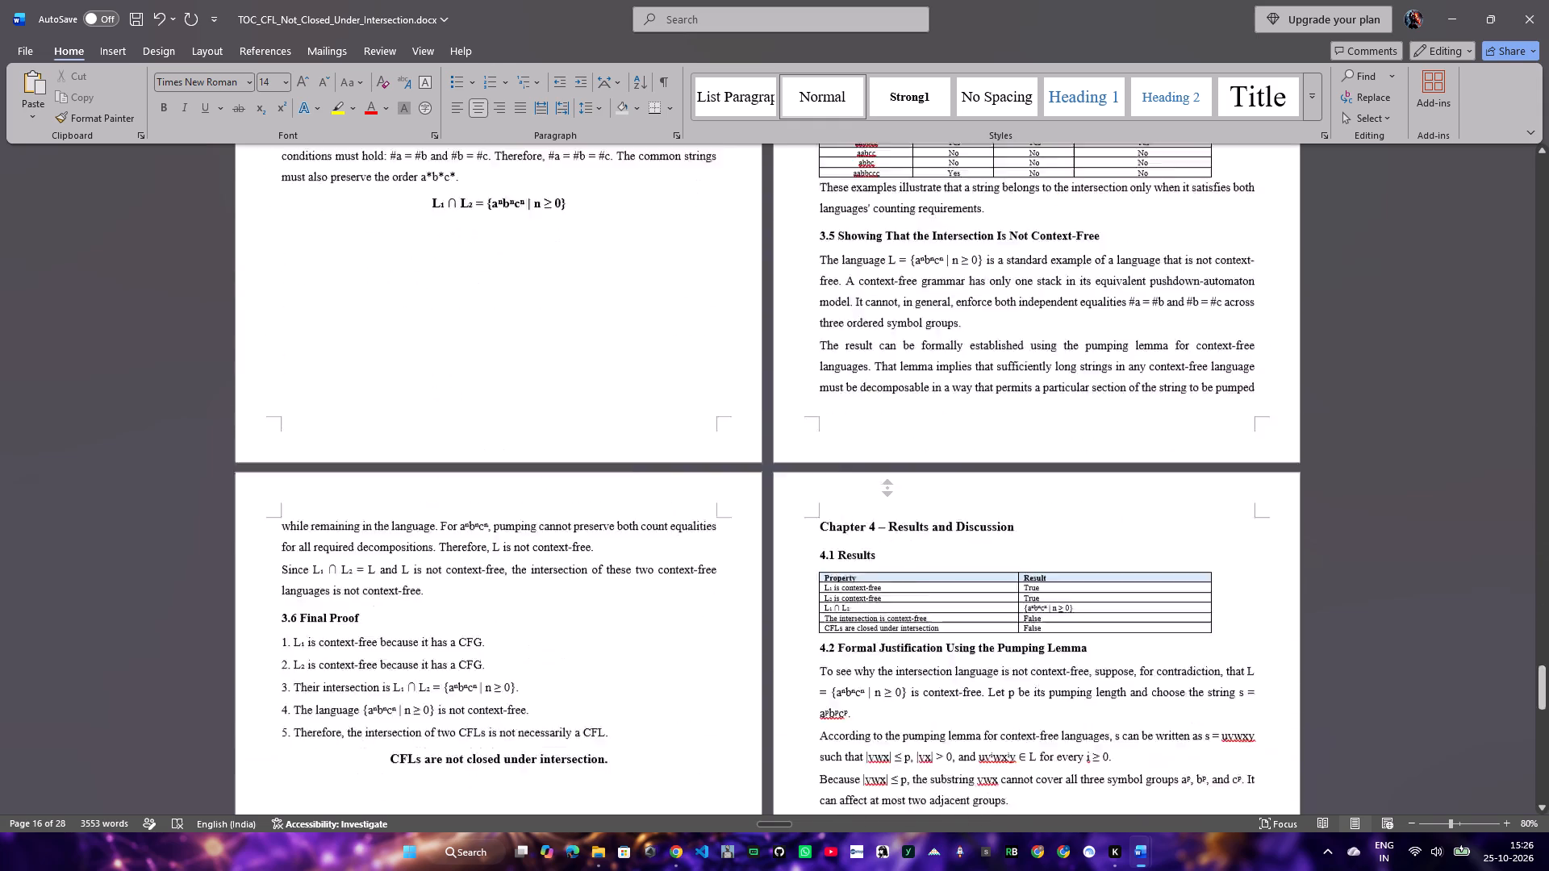
pyautogui.middleClick(887, 636)
pyautogui.scroll(1, 891, 637)
pyautogui.scroll(20, 878, 627)
pyautogui.scroll(7, 878, 627)
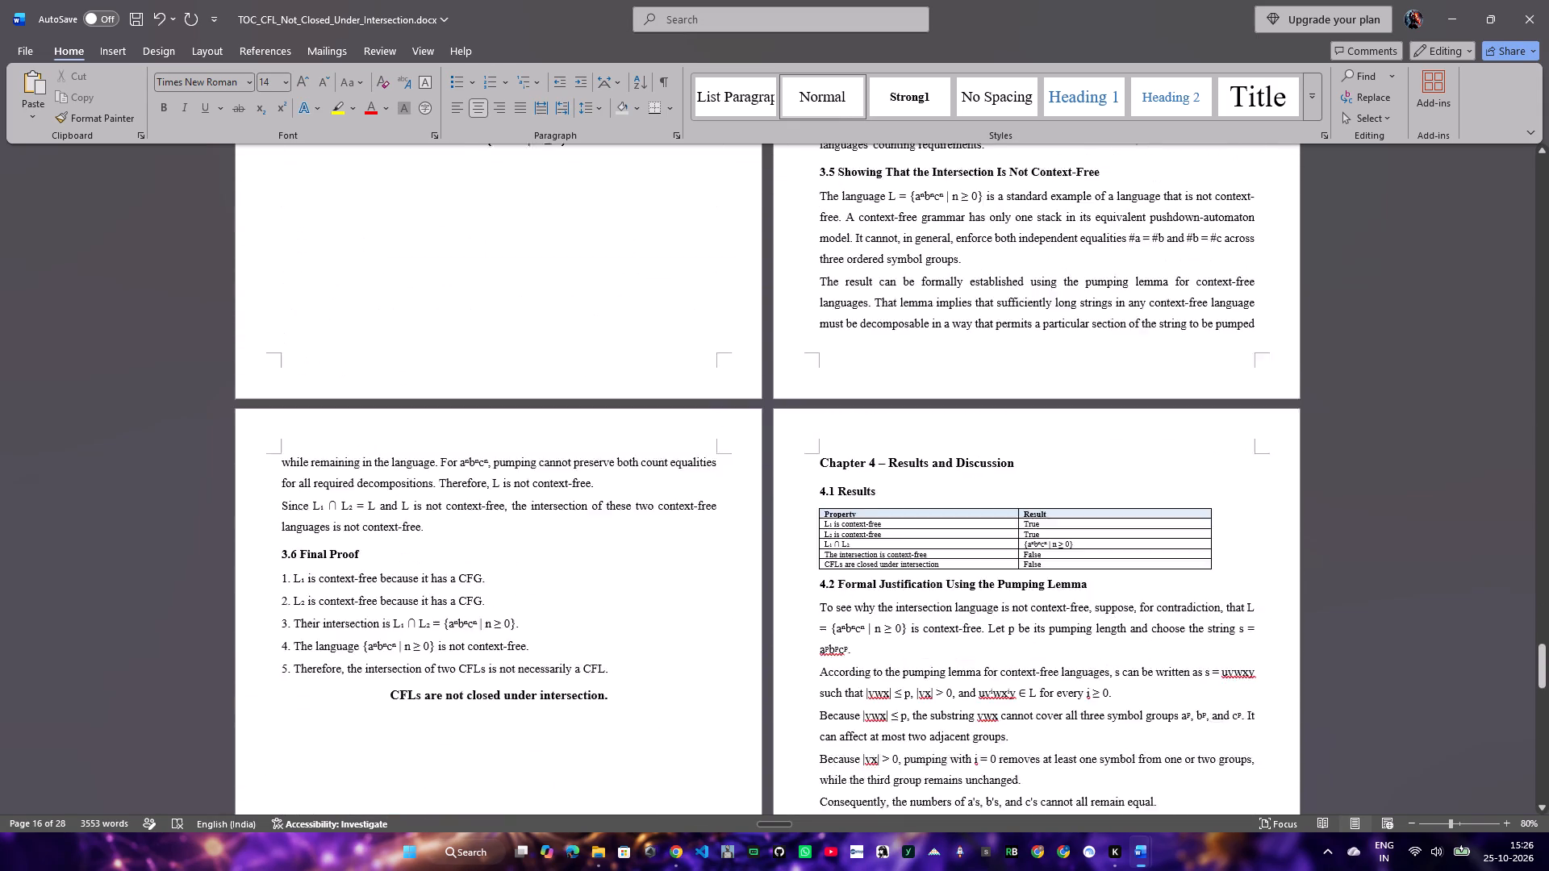
pyautogui.scroll(18, 871, 623)
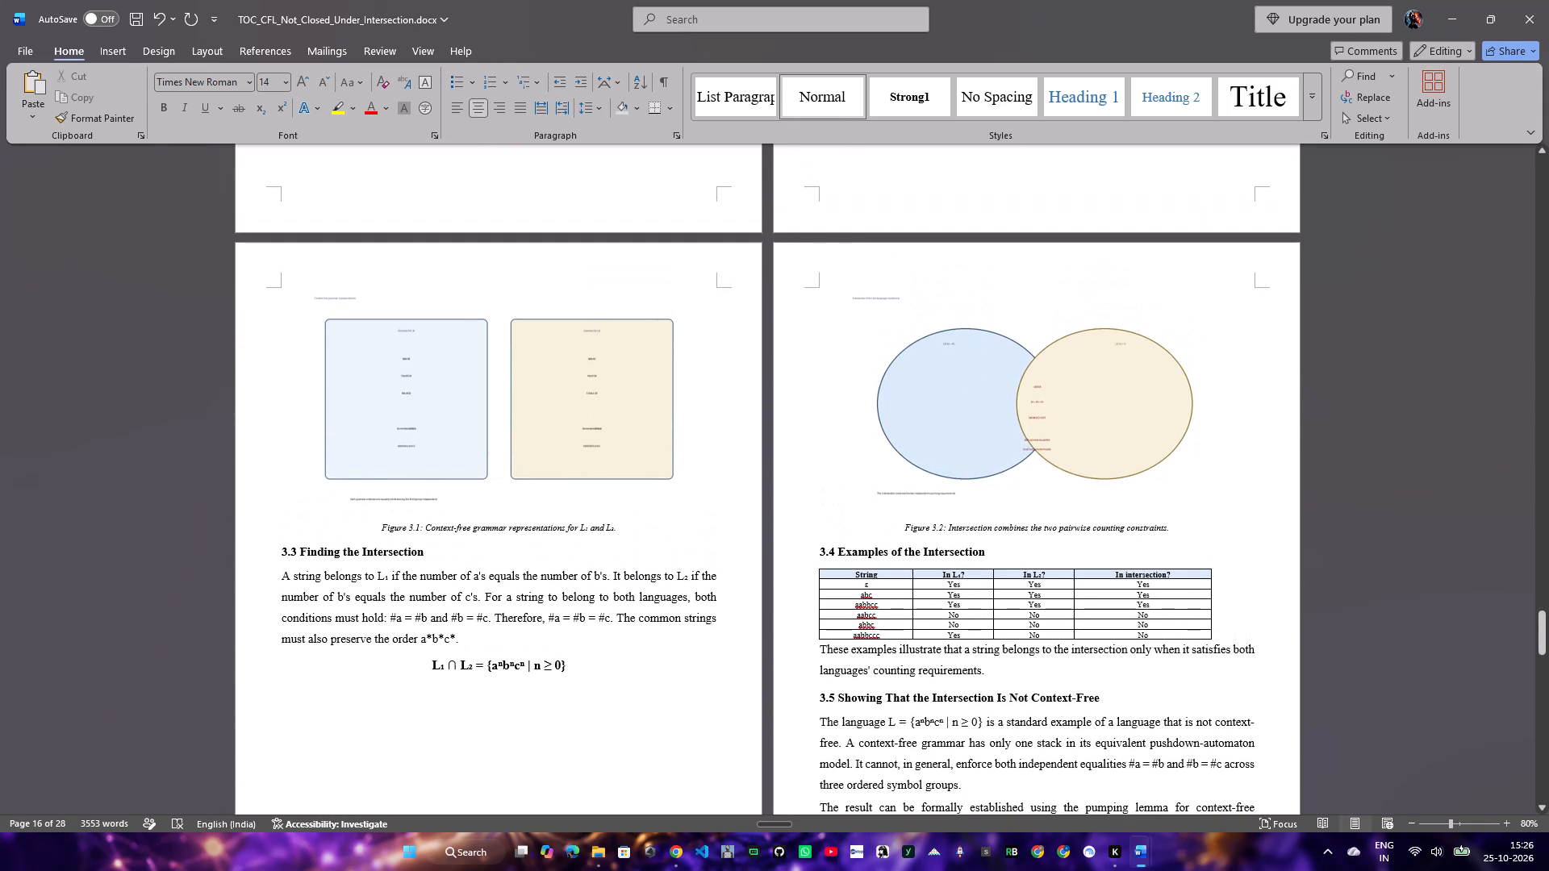
pyautogui.scroll(-4, 758, 530)
pyautogui.scroll(20, 740, 381)
pyautogui.scroll(1, 740, 381)
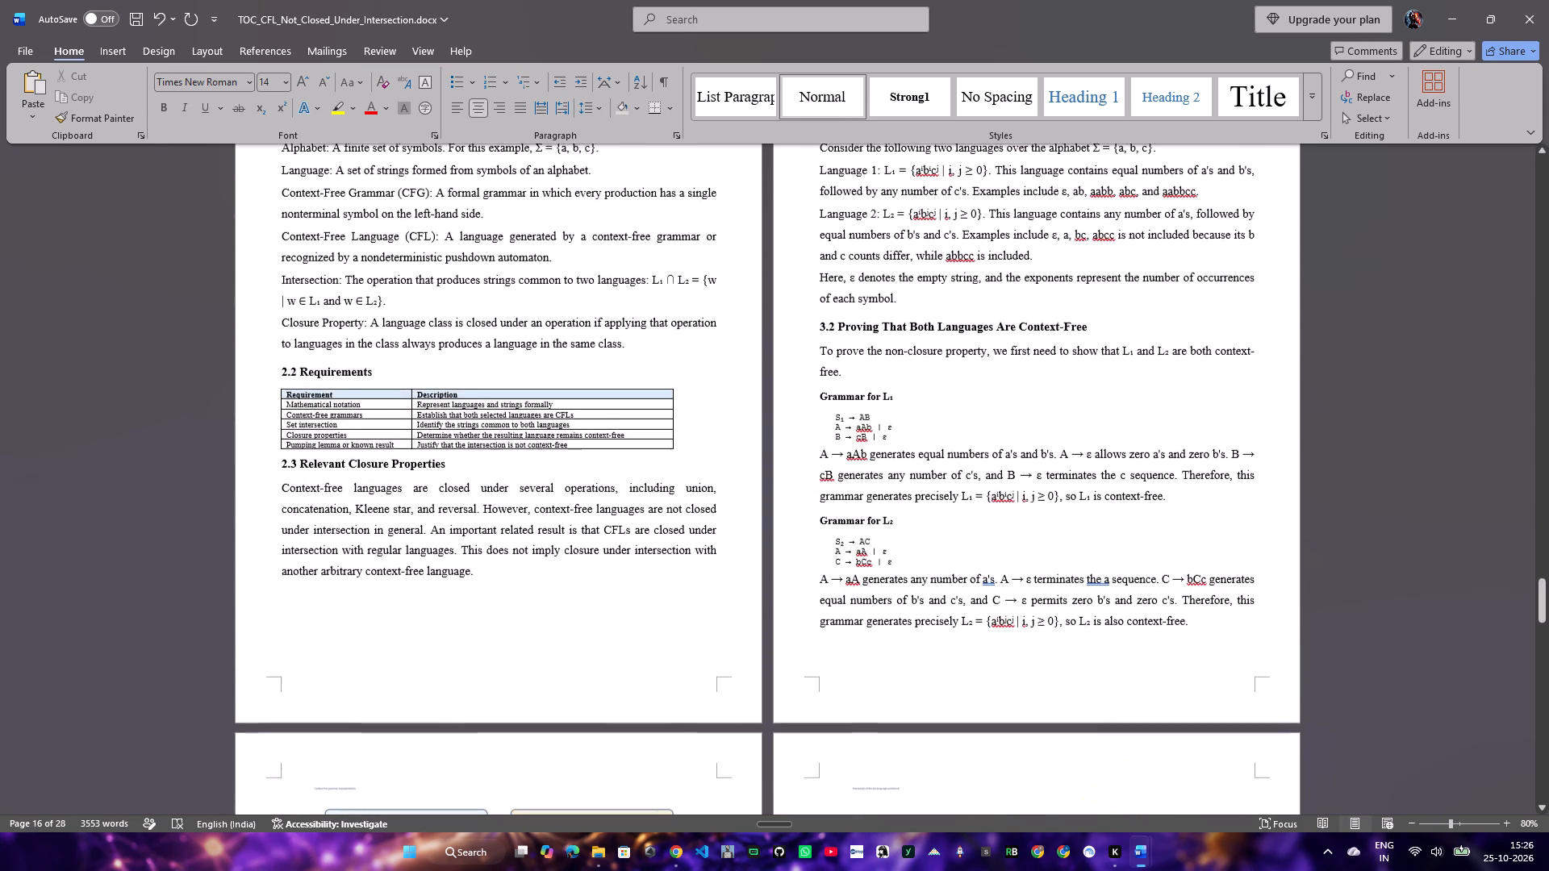
pyautogui.scroll(20, 706, 455)
pyautogui.scroll(2, 706, 455)
pyautogui.keyDown('ctrl'); pyautogui.scroll(-2, 710, 452); pyautogui.keyUp('ctrl')
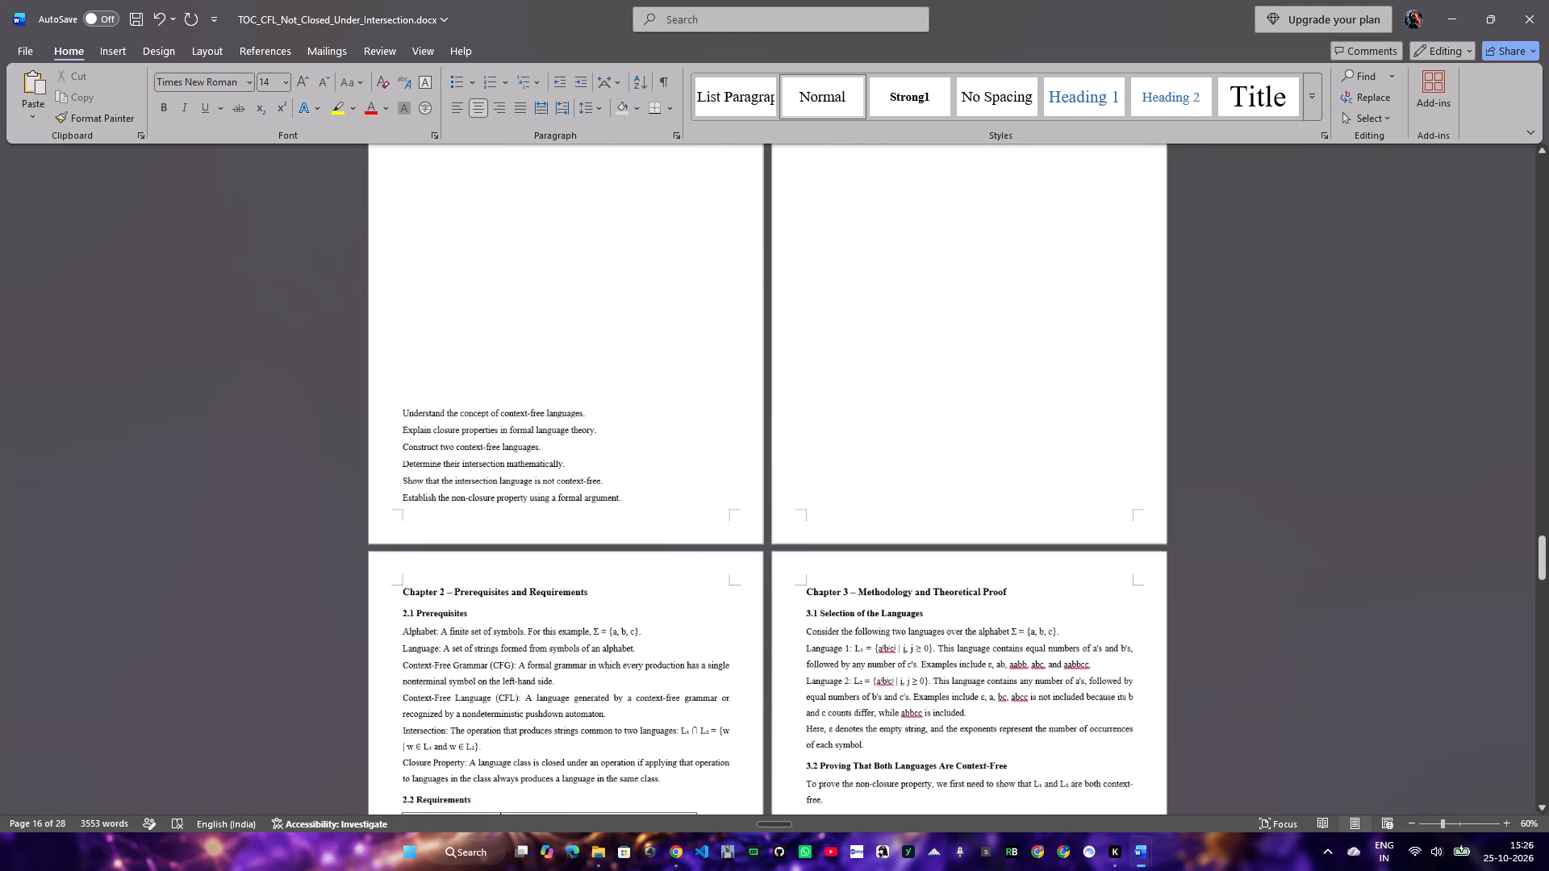
pyautogui.scroll(13, 710, 451)
pyautogui.scroll(-7, 1086, 439)
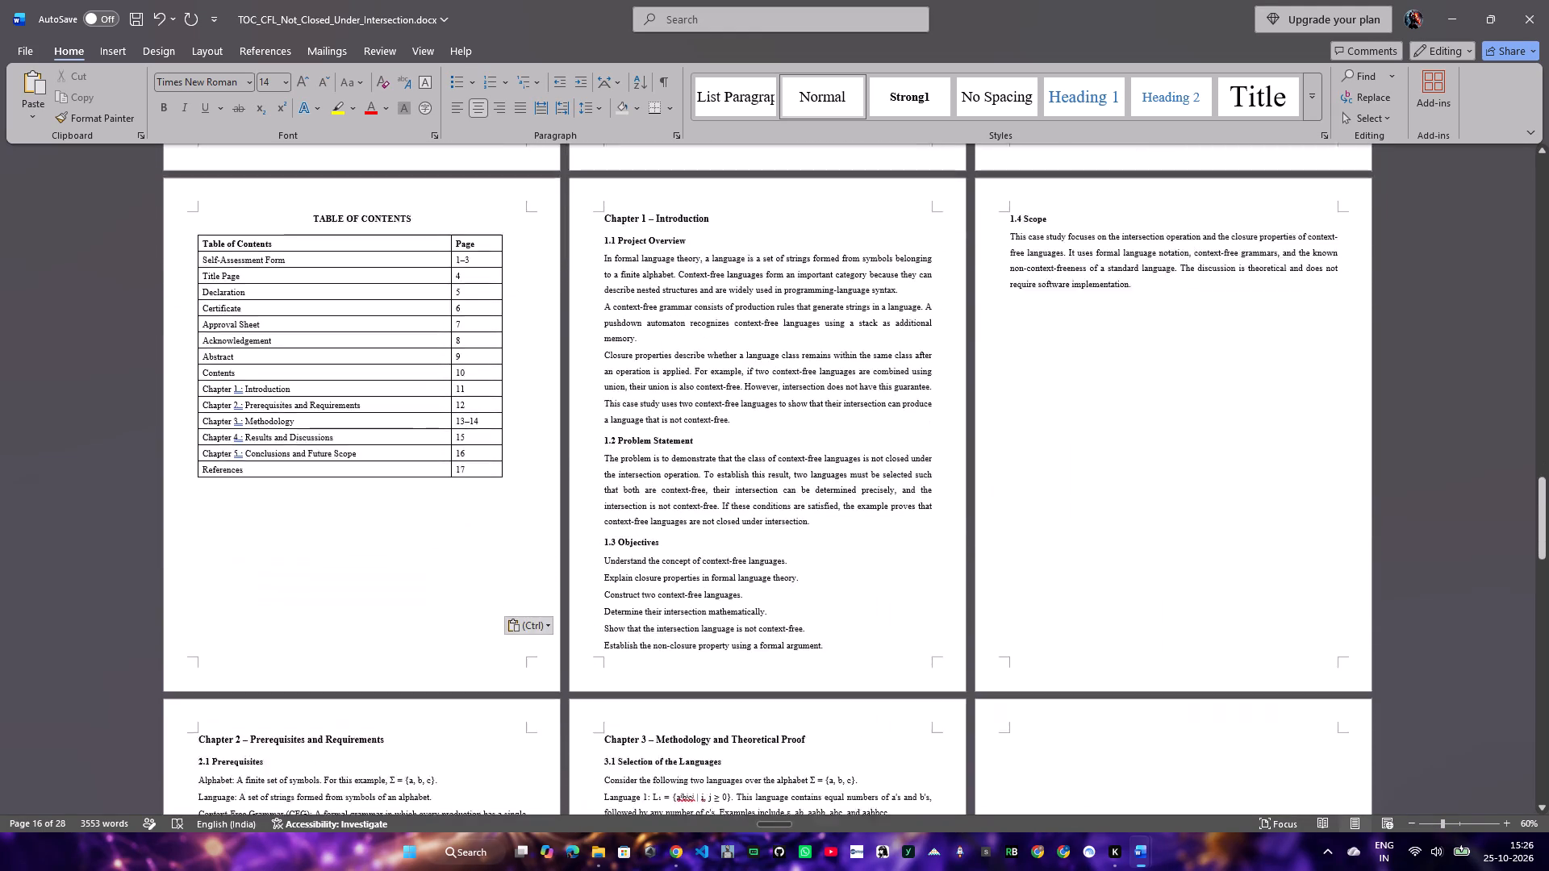
pyautogui.scroll(-19, 1065, 446)
pyautogui.scroll(-11, 510, 509)
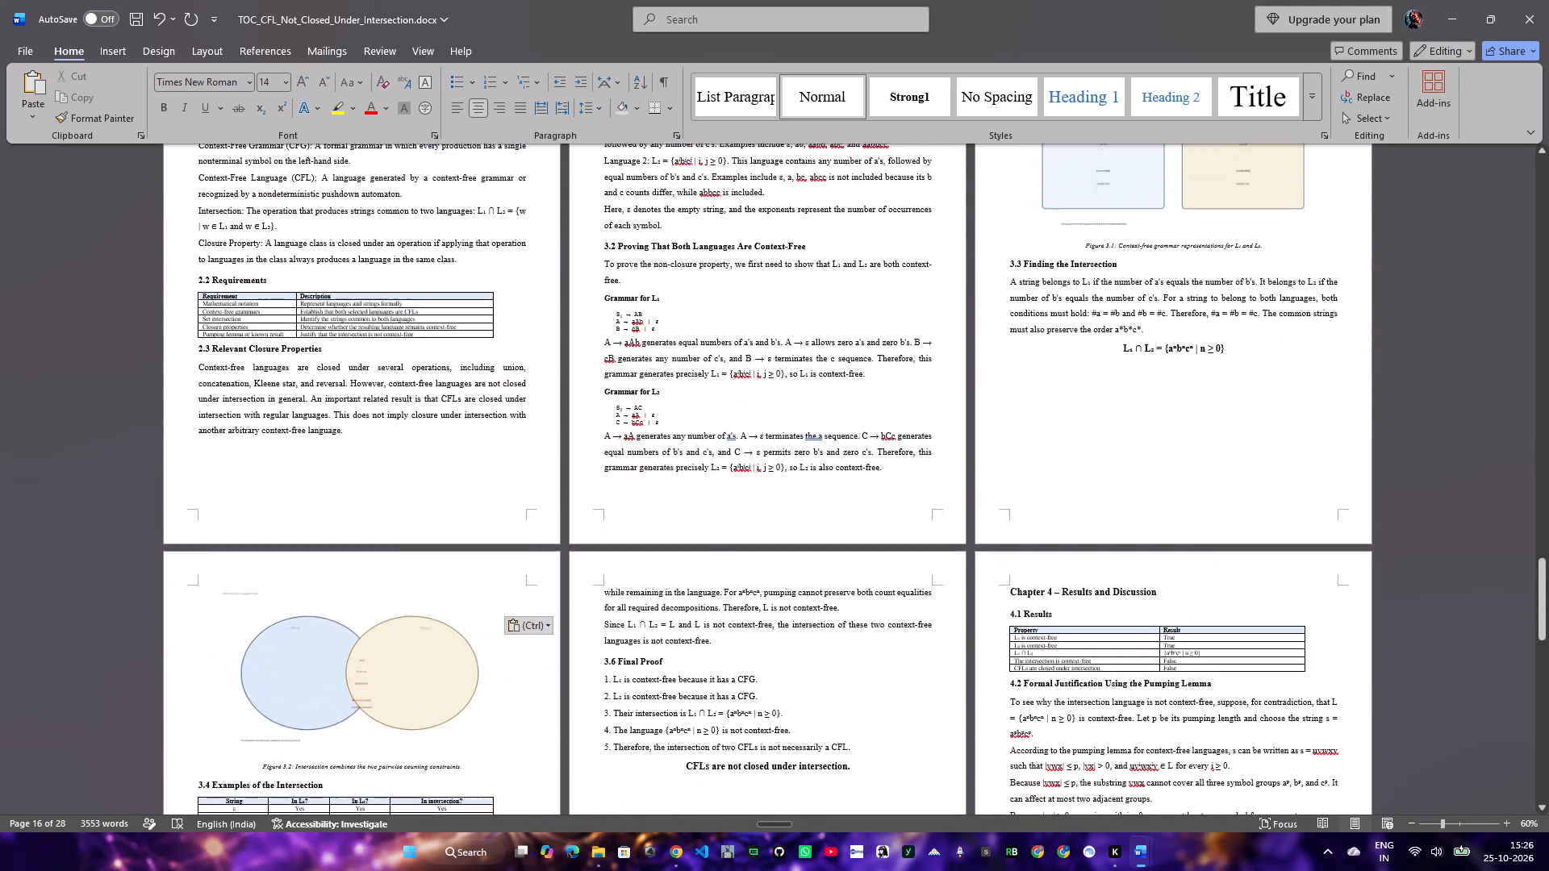
pyautogui.keyDown('ctrl'); pyautogui.scroll(-6, 633, 490); pyautogui.keyUp('ctrl')
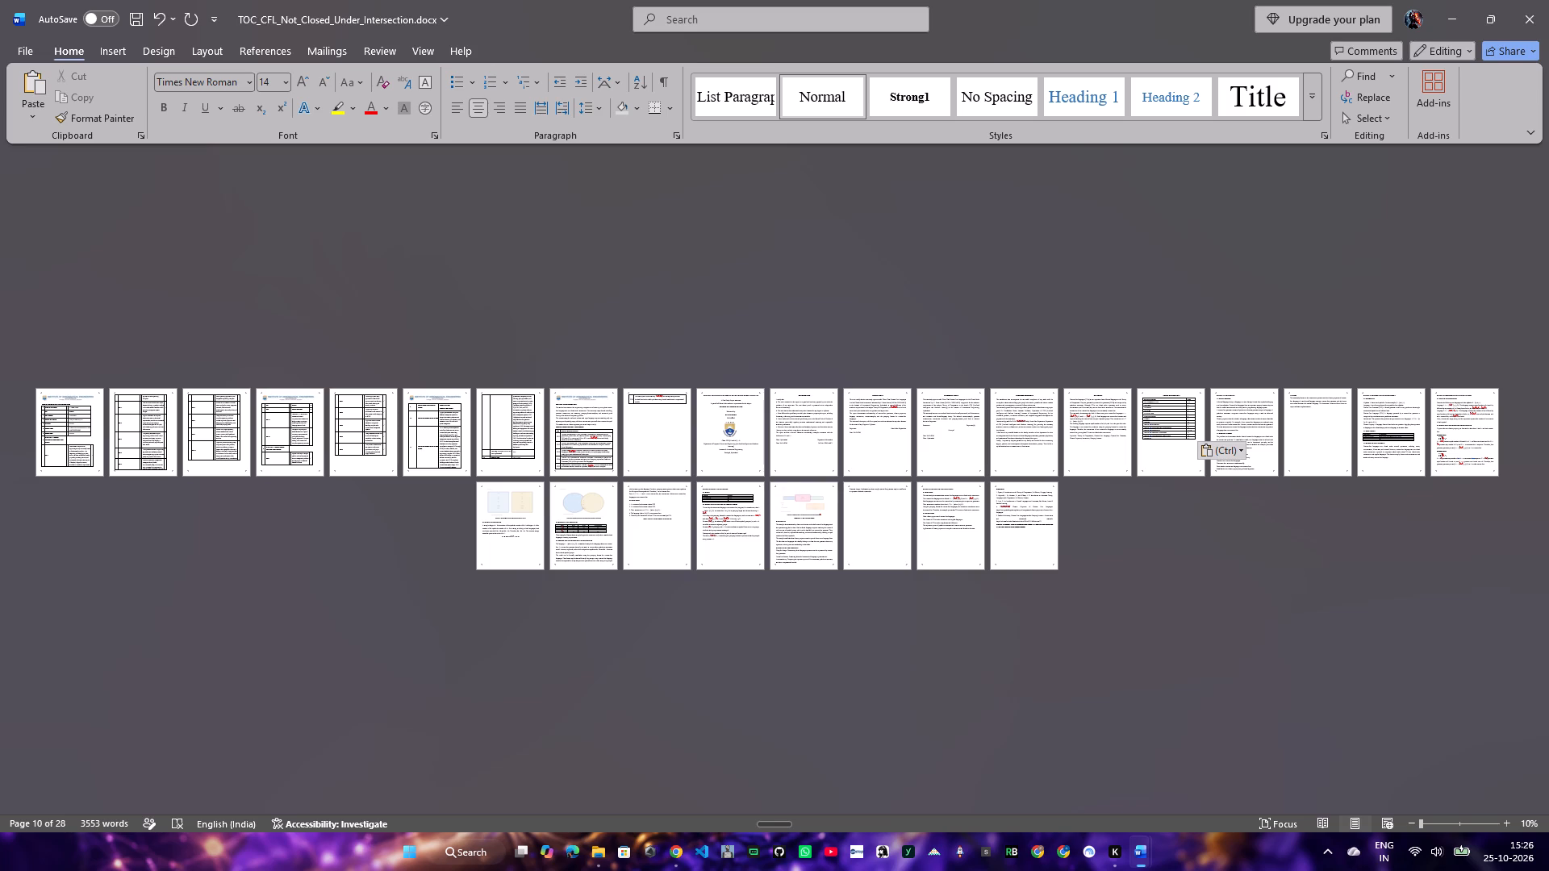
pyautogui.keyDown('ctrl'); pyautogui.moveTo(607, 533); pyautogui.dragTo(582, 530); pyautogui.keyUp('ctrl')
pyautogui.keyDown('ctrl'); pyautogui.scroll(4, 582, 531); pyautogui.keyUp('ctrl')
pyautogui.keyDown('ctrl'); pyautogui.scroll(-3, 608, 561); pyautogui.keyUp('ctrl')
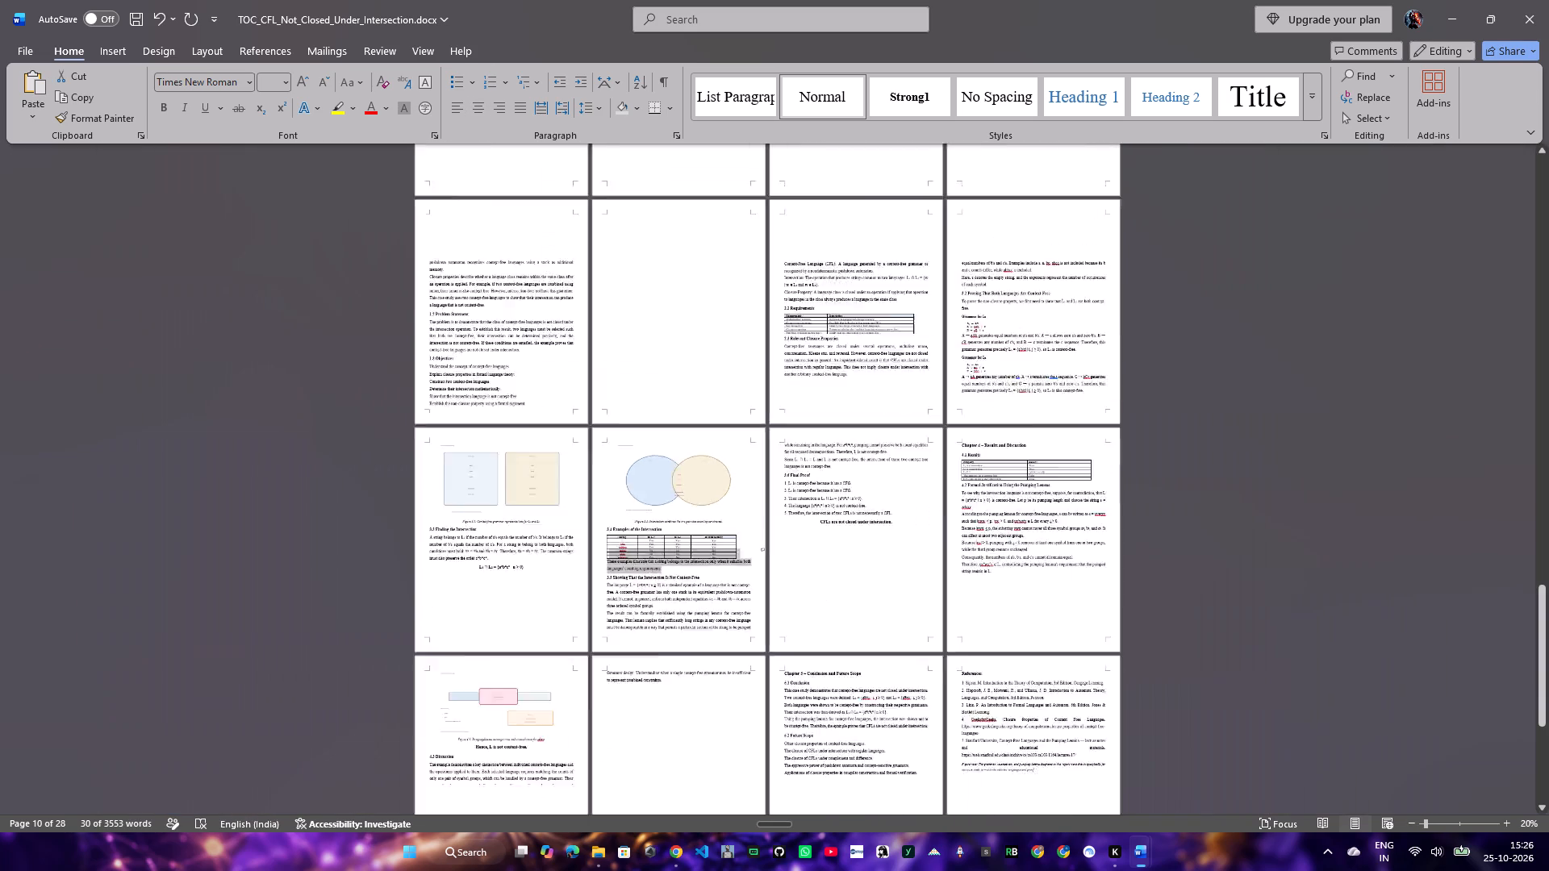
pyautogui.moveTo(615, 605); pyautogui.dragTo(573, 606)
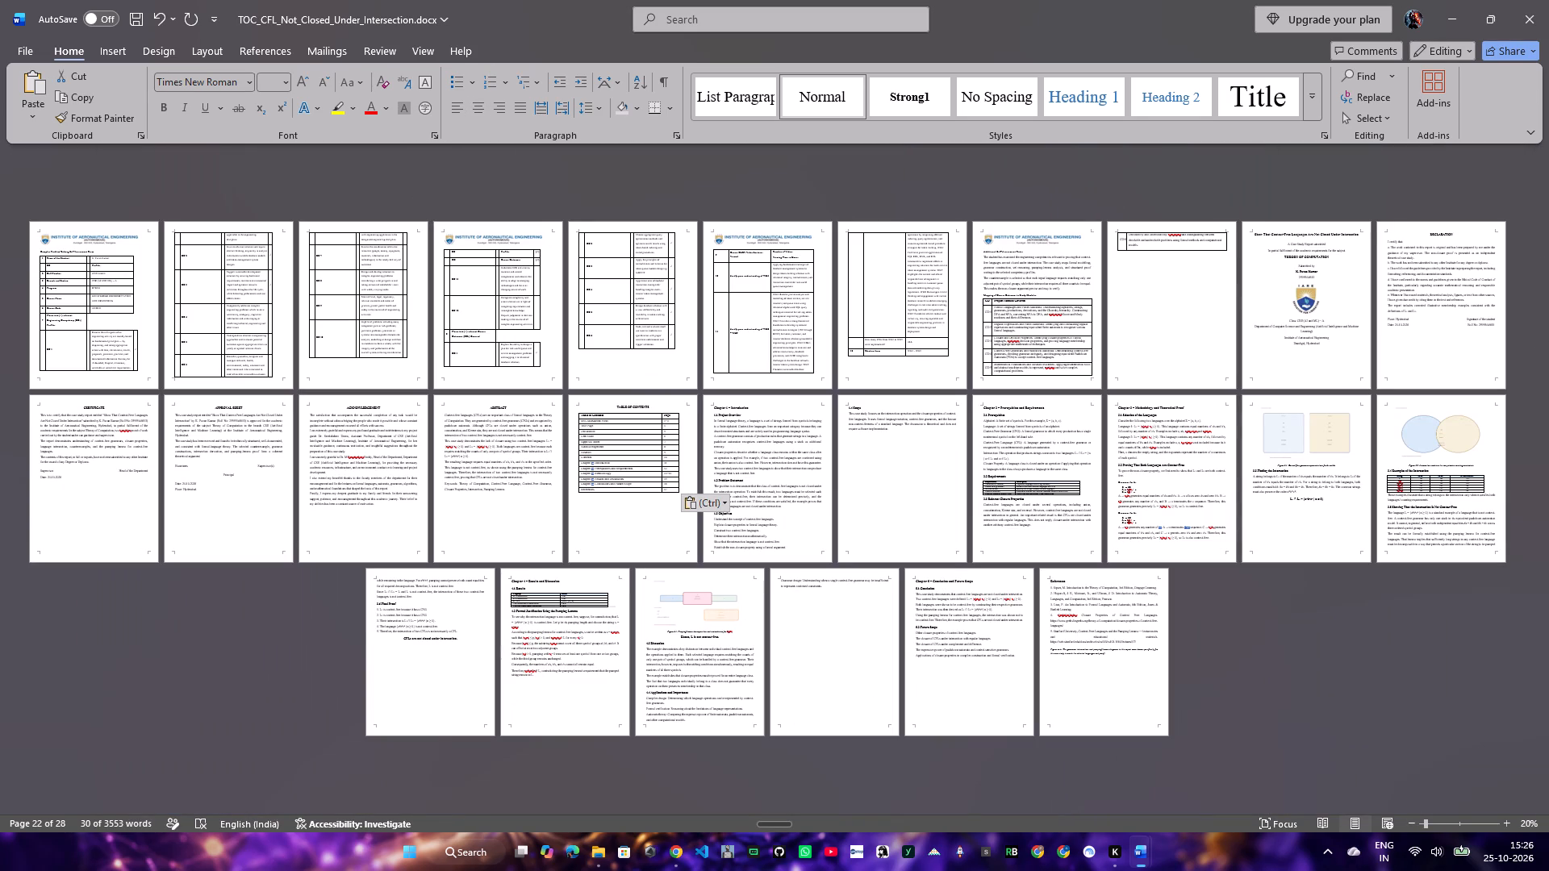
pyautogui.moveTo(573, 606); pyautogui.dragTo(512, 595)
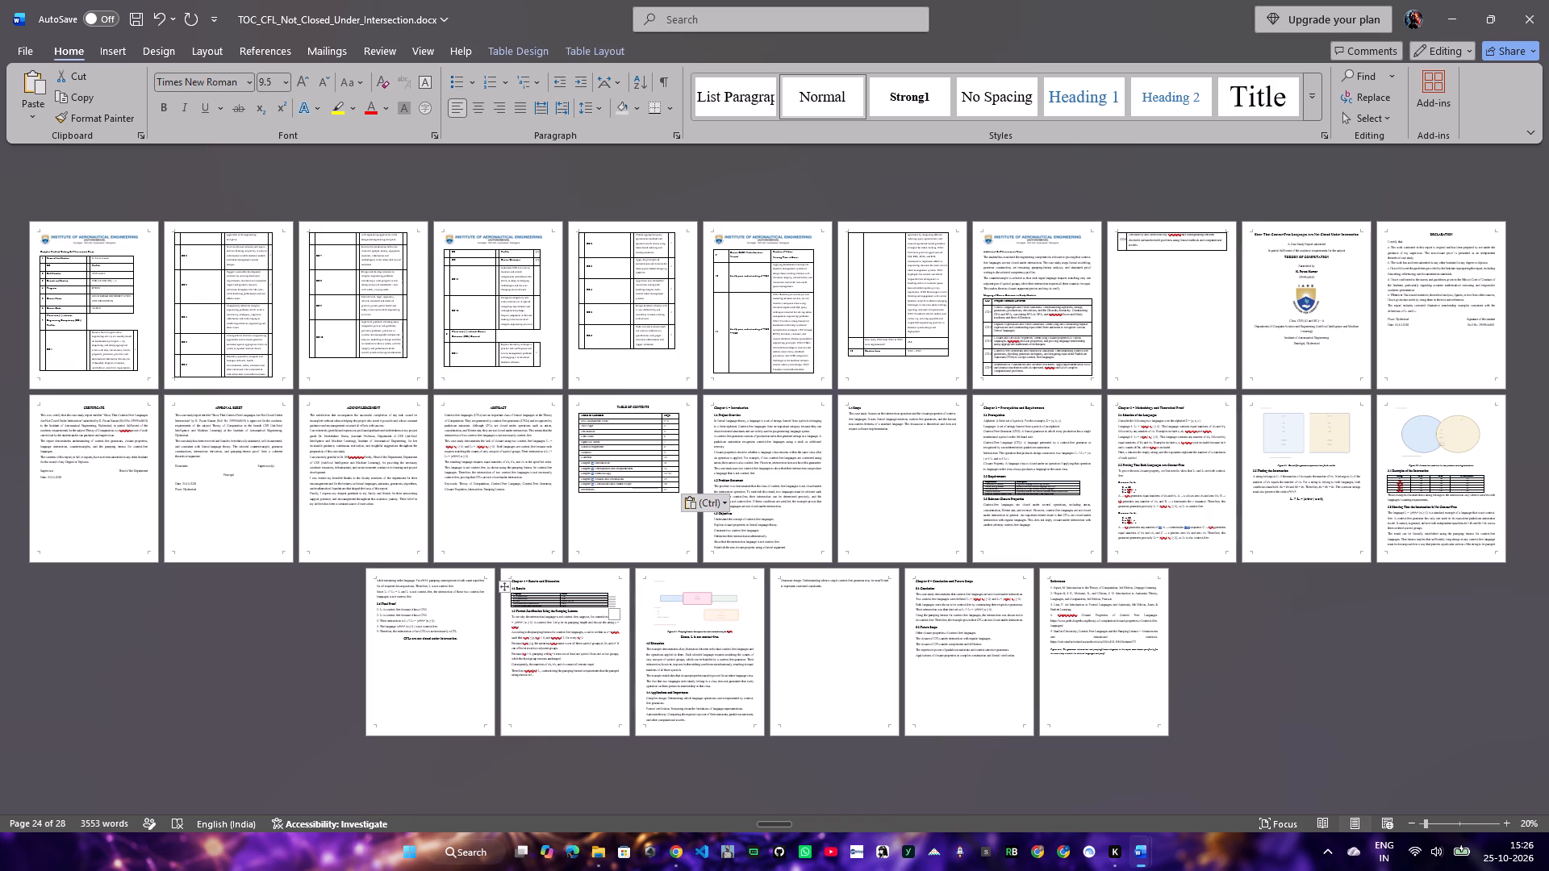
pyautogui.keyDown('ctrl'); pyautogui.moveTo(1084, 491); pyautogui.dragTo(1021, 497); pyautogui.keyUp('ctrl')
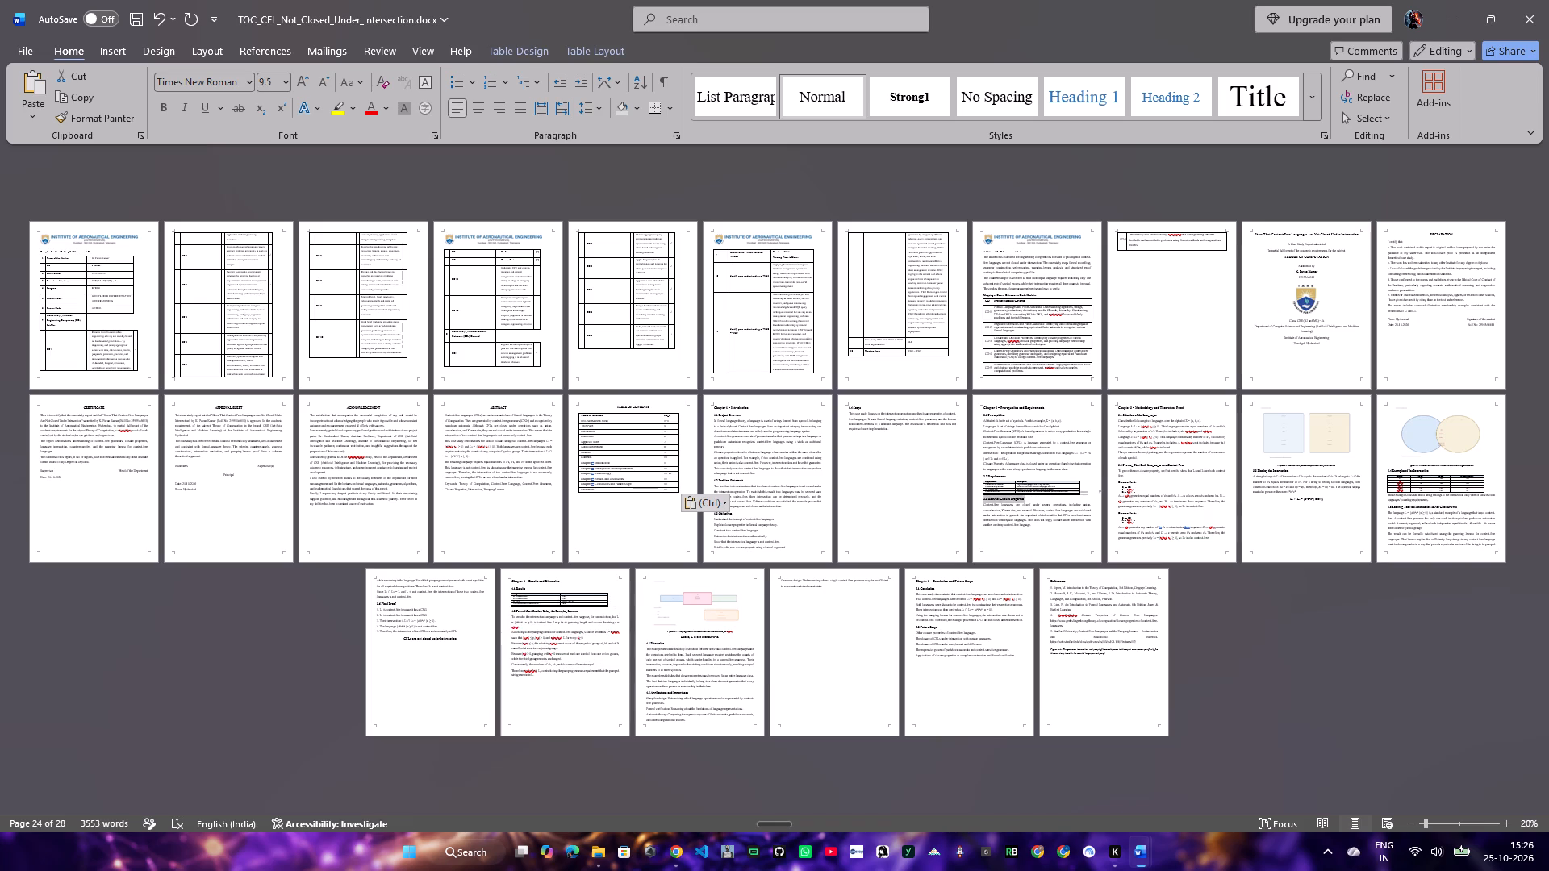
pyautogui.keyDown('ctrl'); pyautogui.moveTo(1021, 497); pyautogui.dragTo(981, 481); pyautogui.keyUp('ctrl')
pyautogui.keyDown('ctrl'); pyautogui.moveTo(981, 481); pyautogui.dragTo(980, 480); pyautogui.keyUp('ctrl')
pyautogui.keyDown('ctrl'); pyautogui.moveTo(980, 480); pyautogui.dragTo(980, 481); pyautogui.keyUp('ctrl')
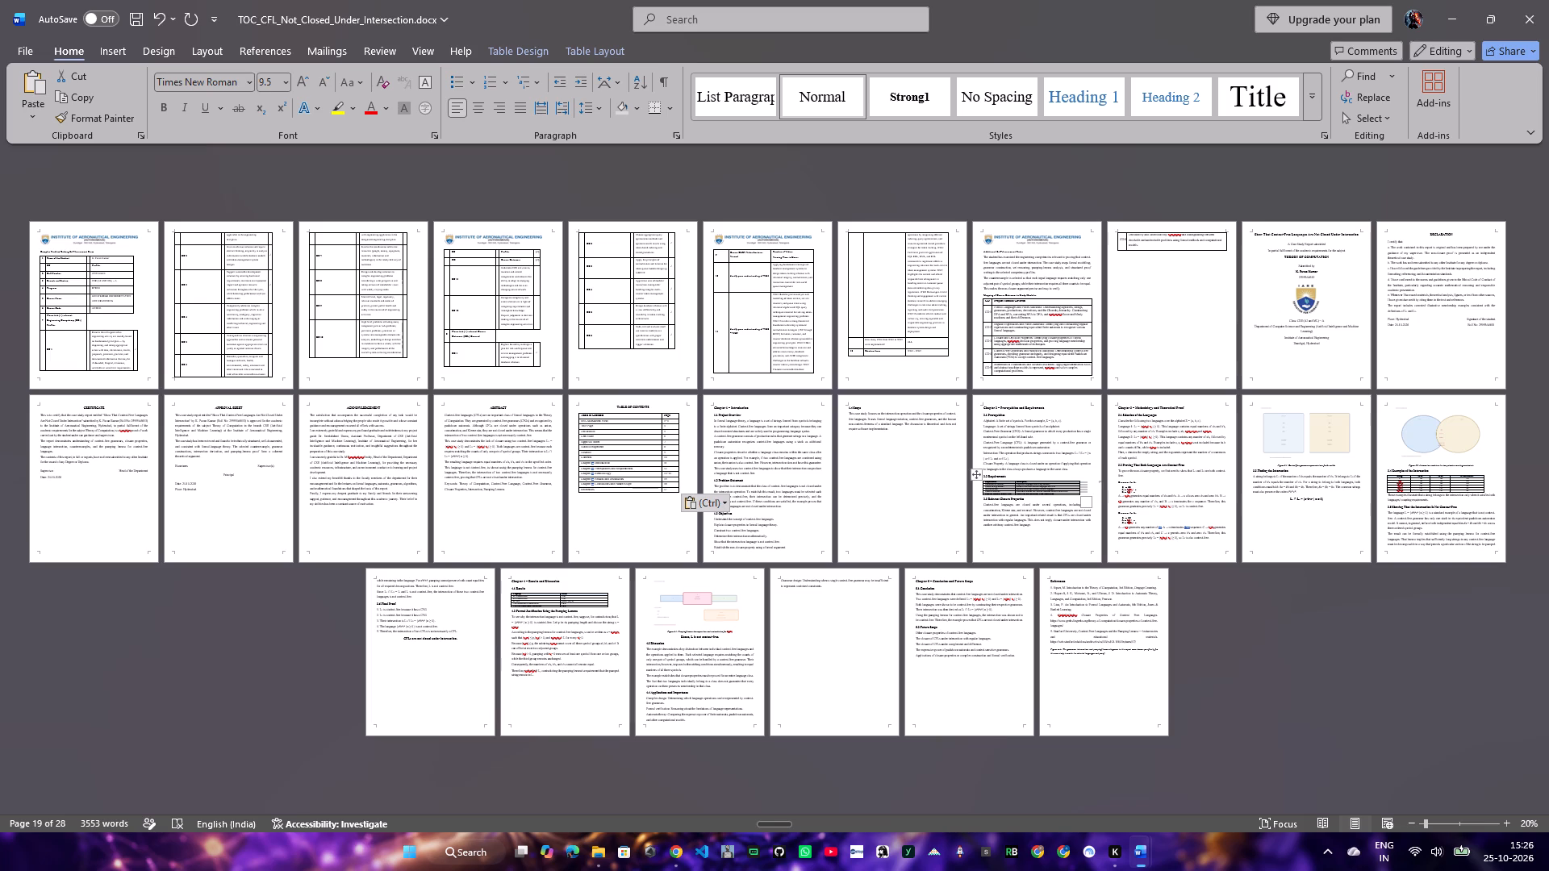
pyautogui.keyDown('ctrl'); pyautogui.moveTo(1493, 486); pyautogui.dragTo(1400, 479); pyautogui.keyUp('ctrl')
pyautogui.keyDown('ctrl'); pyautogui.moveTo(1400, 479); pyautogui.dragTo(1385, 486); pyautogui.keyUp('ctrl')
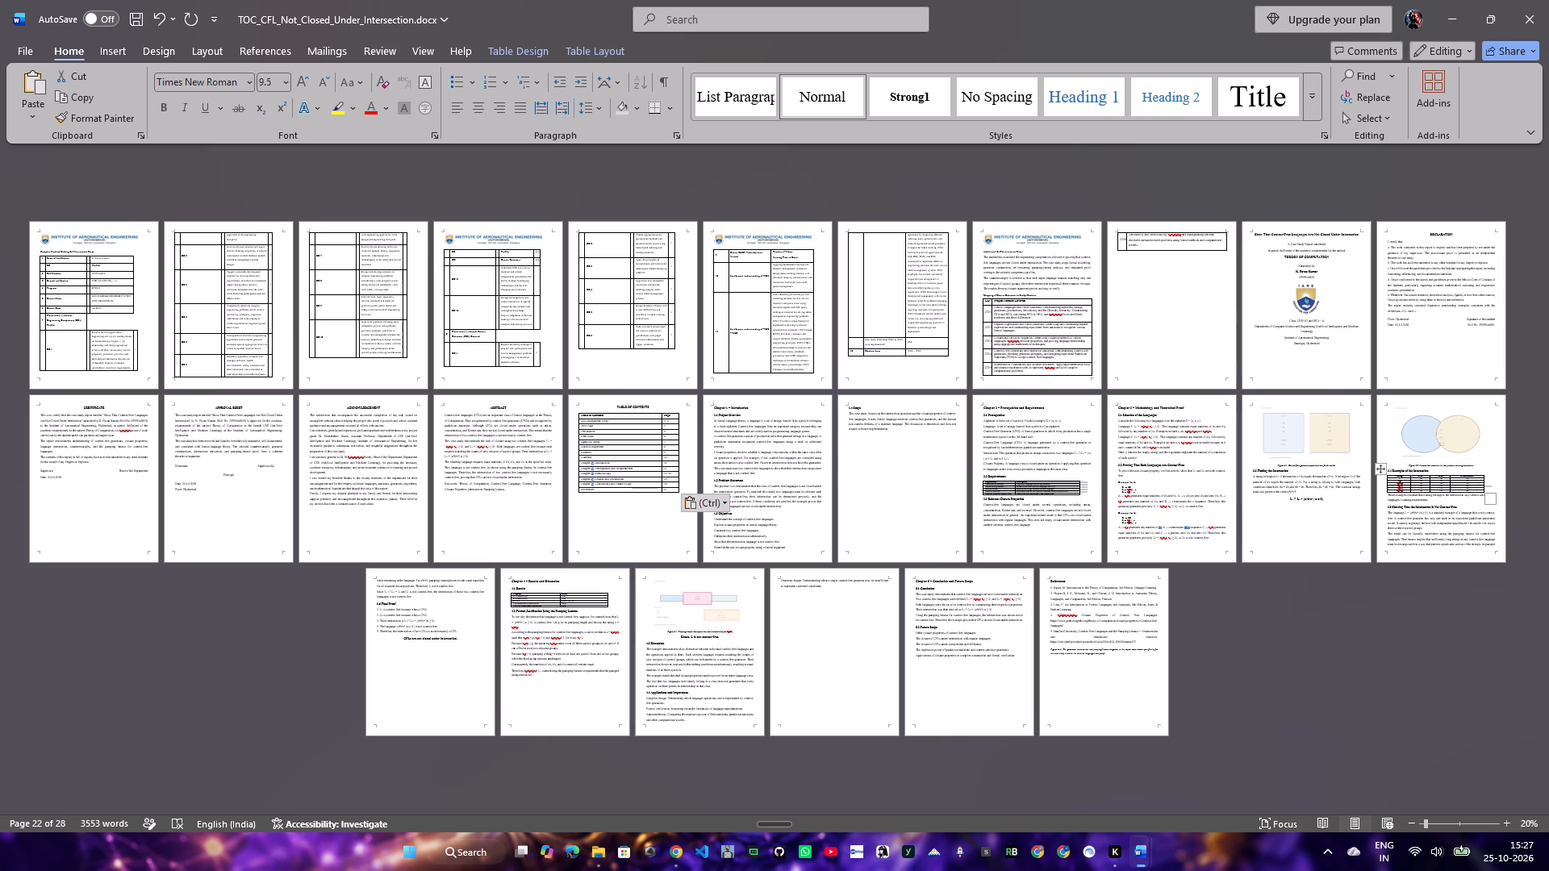
# Set the body rows of the 2.2 Requirements table and the Chapter 4 results table to 12 pt with 1.5 line spacing.
pyautogui.keyDown('ctrl'); pyautogui.moveTo(612, 605); pyautogui.dragTo(510, 592); pyautogui.keyUp('ctrl')
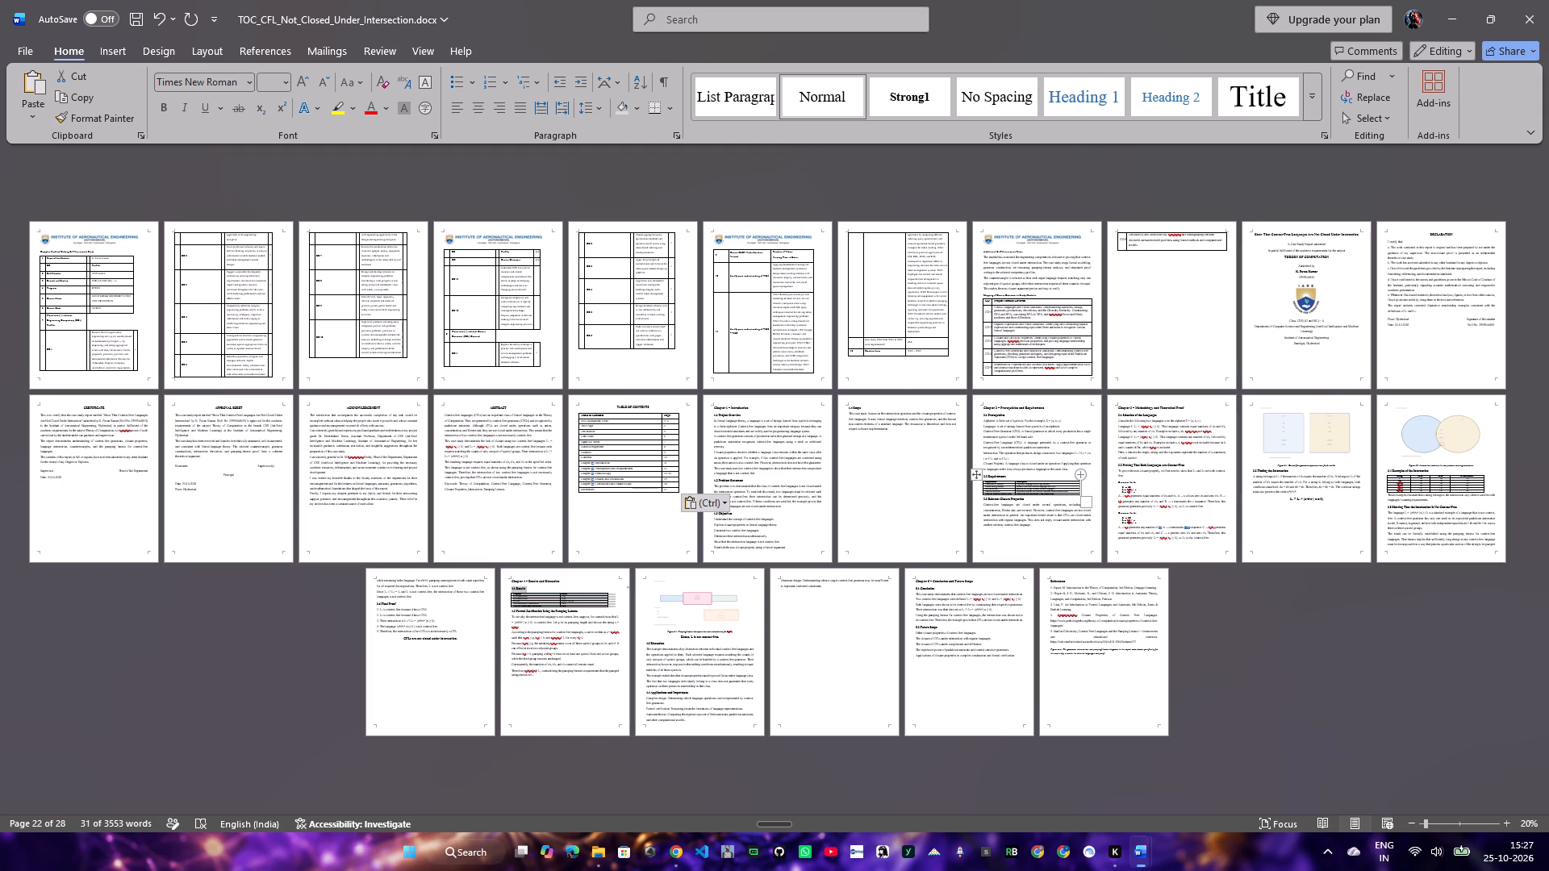
pyautogui.keyDown('ctrl'); pyautogui.moveTo(1088, 493); pyautogui.dragTo(990, 490); pyautogui.keyUp('ctrl')
pyautogui.keyDown('ctrl'); pyautogui.moveTo(990, 490); pyautogui.dragTo(986, 483); pyautogui.keyUp('ctrl')
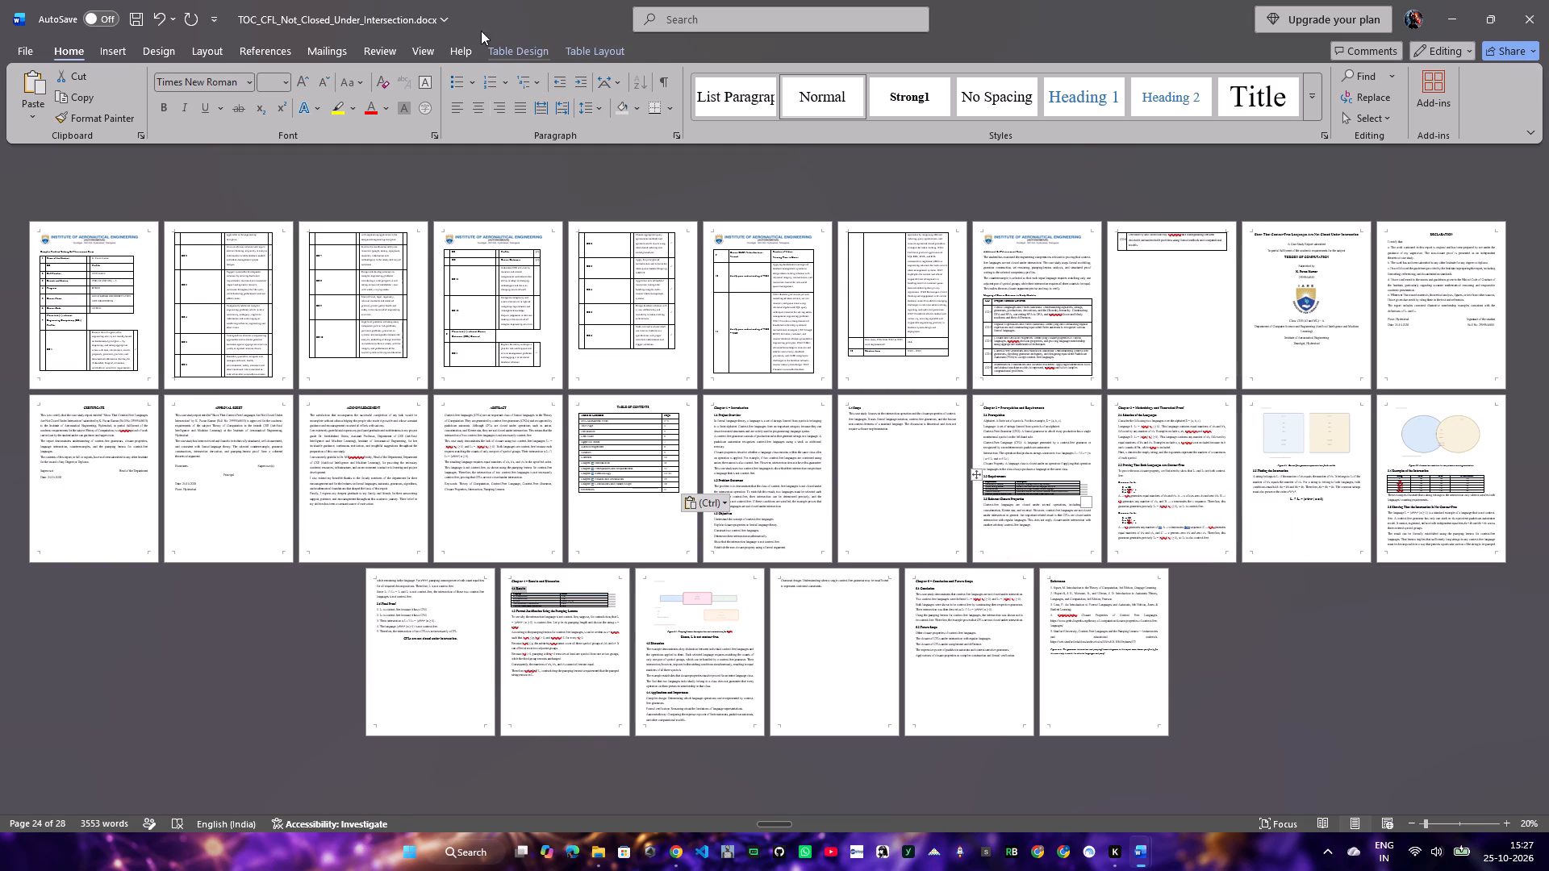
pyautogui.click(271, 84)
pyautogui.write('12')
pyautogui.press('Return')
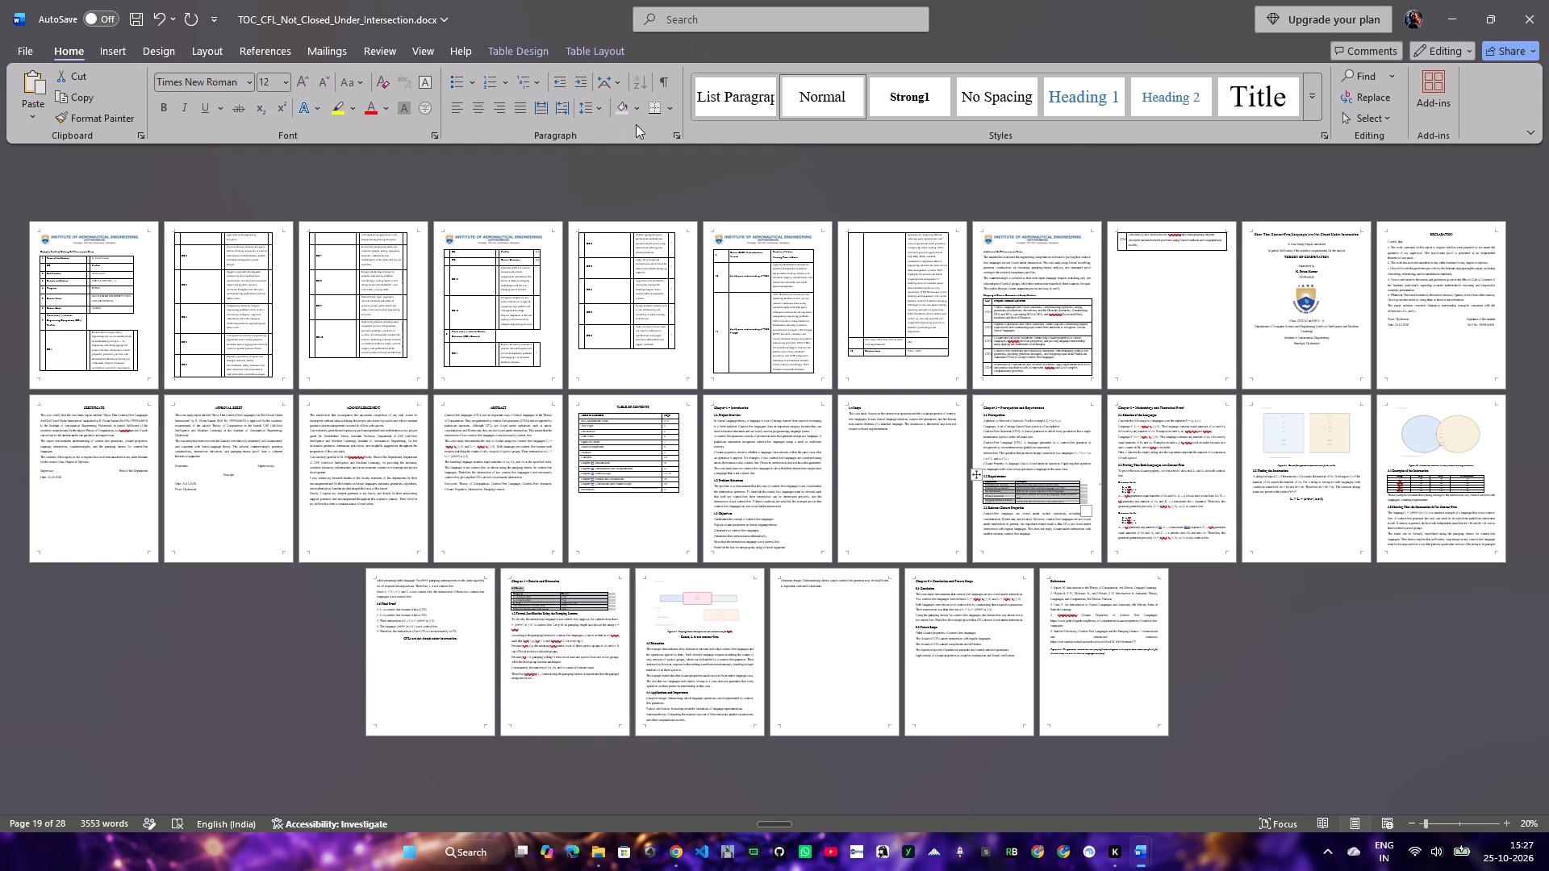
pyautogui.click(606, 115)
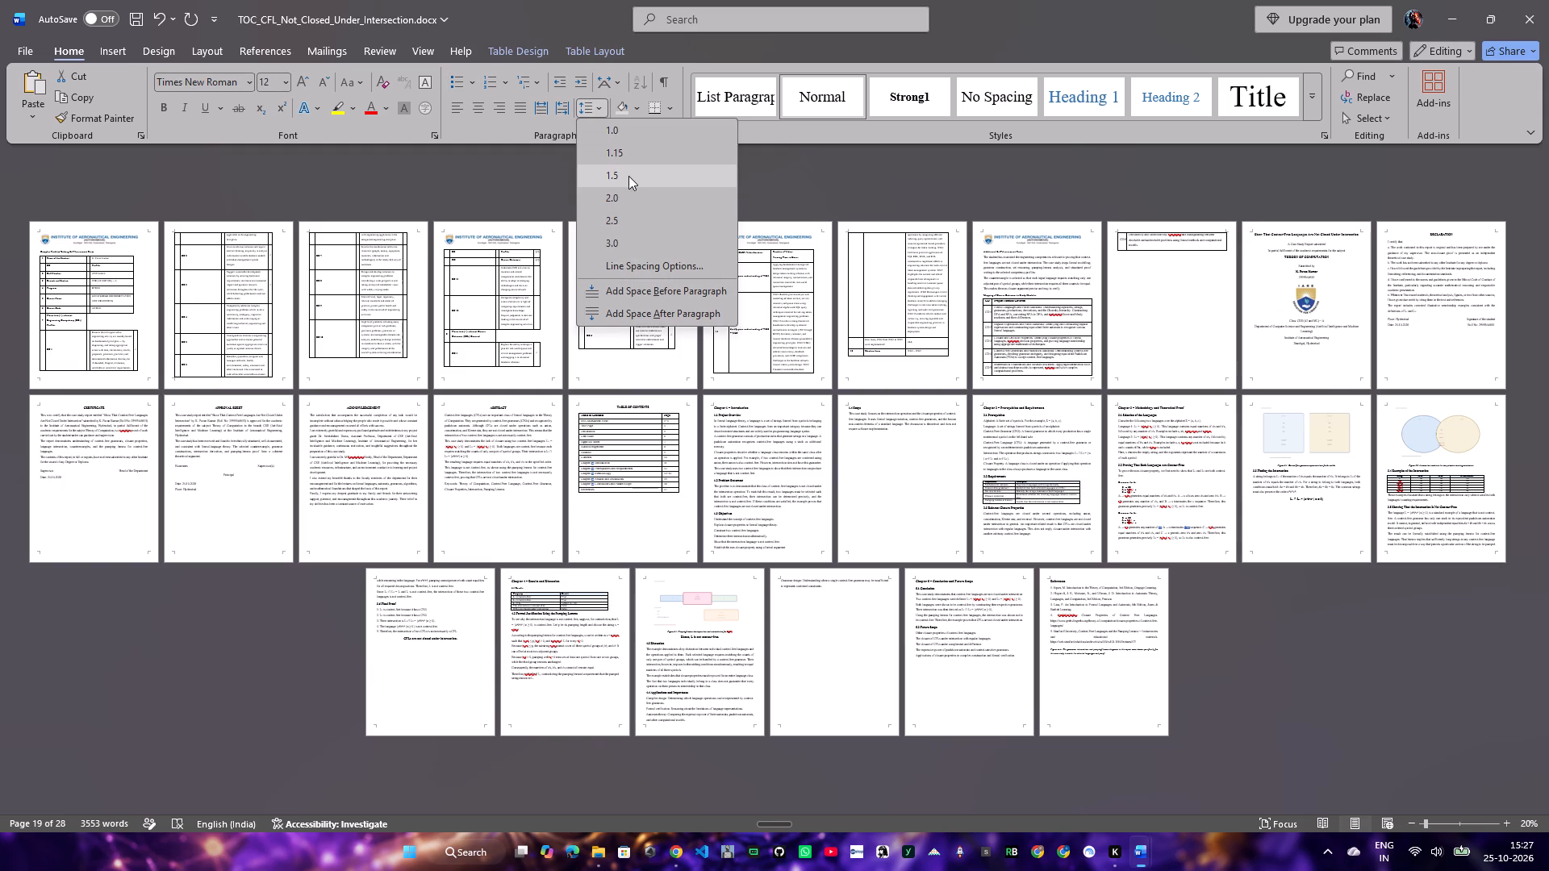
pyautogui.click(628, 176)
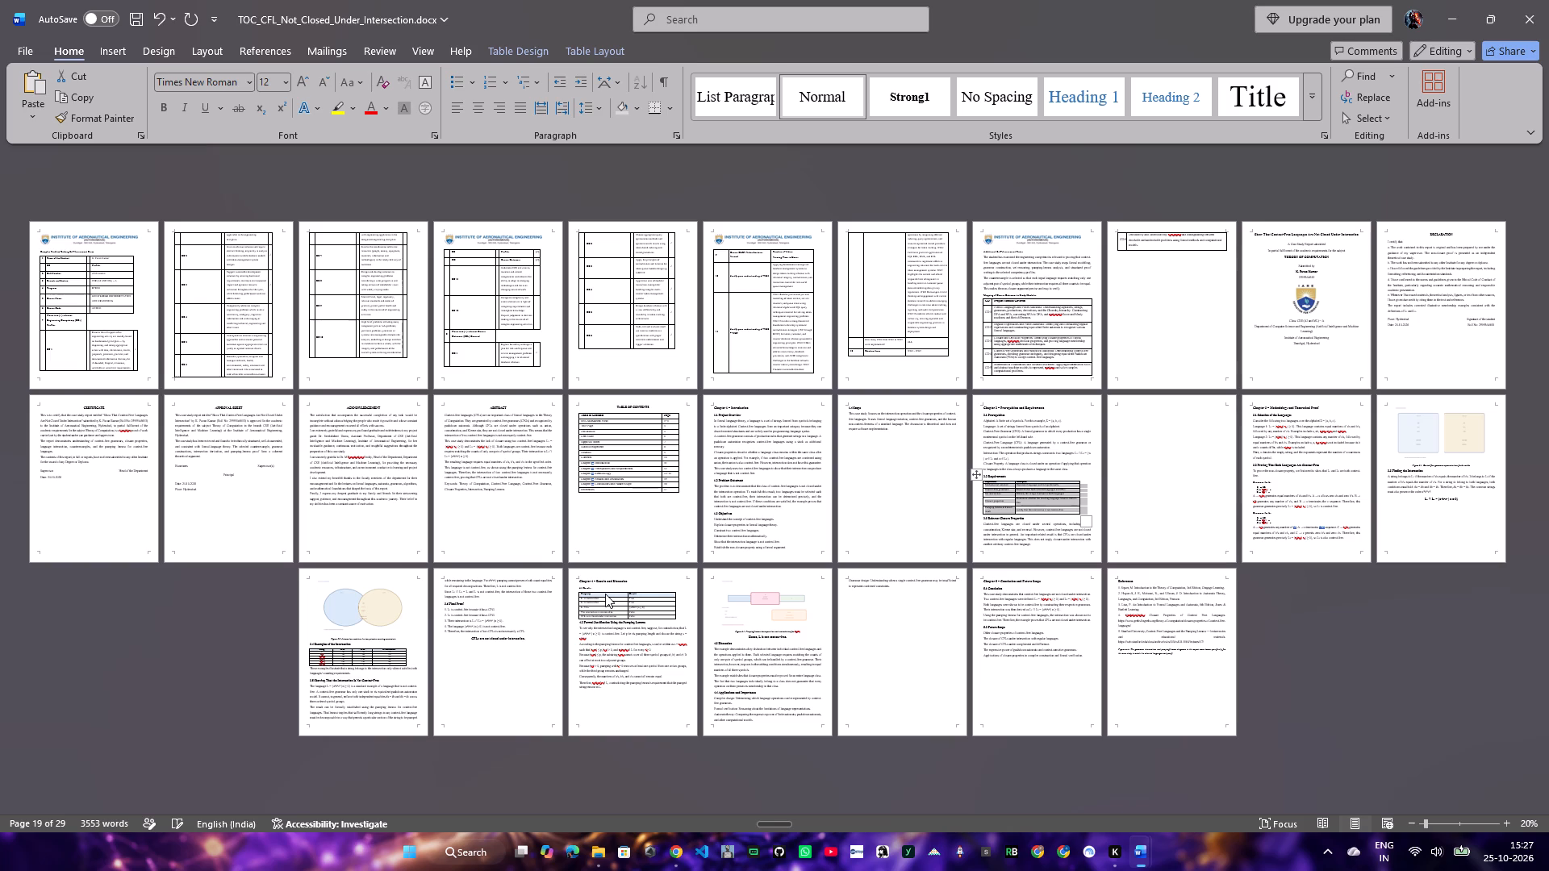
# Replace the dash in the Chapter 1 Introduction heading with a colon.
pyautogui.keyDown('ctrl'); pyautogui.scroll(2, 685, 472); pyautogui.keyUp('ctrl')
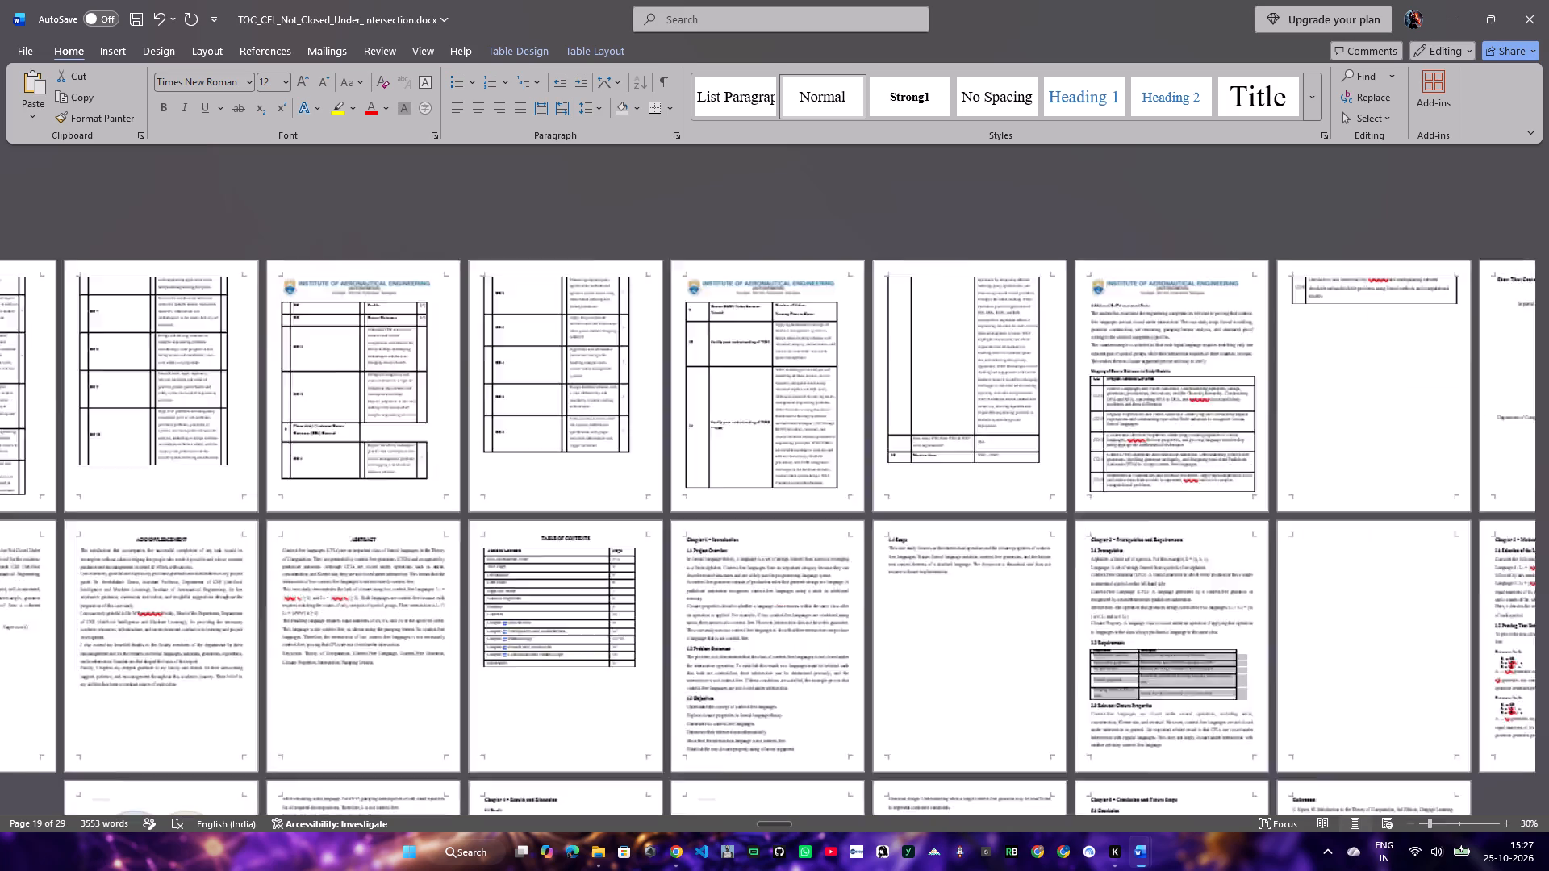
pyautogui.keyDown('ctrl'); pyautogui.scroll(3, 685, 472); pyautogui.keyUp('ctrl')
pyautogui.scroll(3, 685, 472)
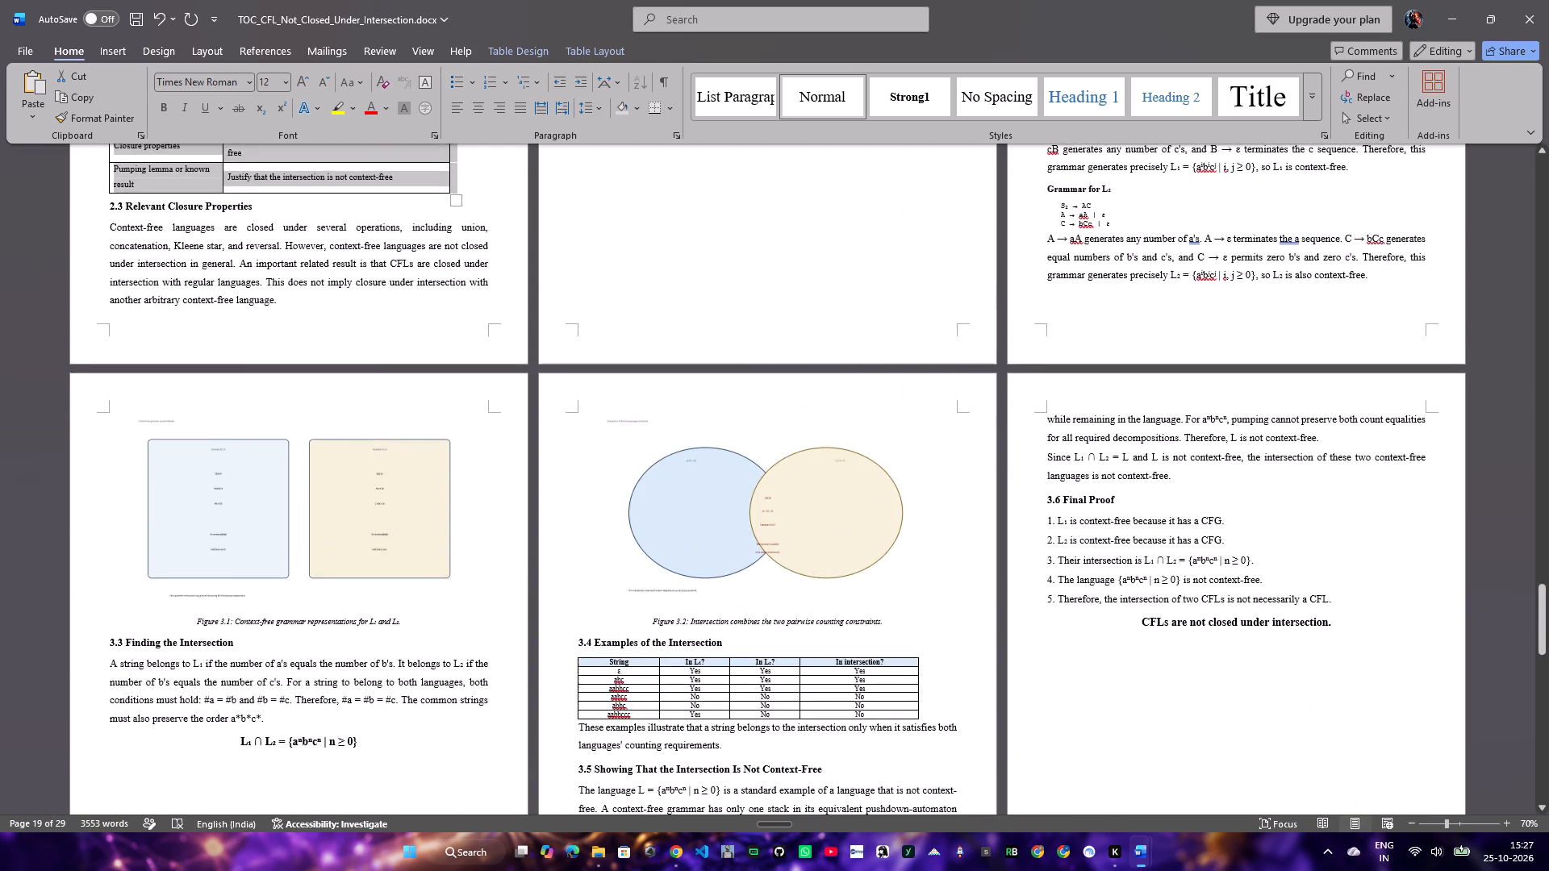
pyautogui.scroll(-3, 685, 472)
pyautogui.scroll(6, 685, 472)
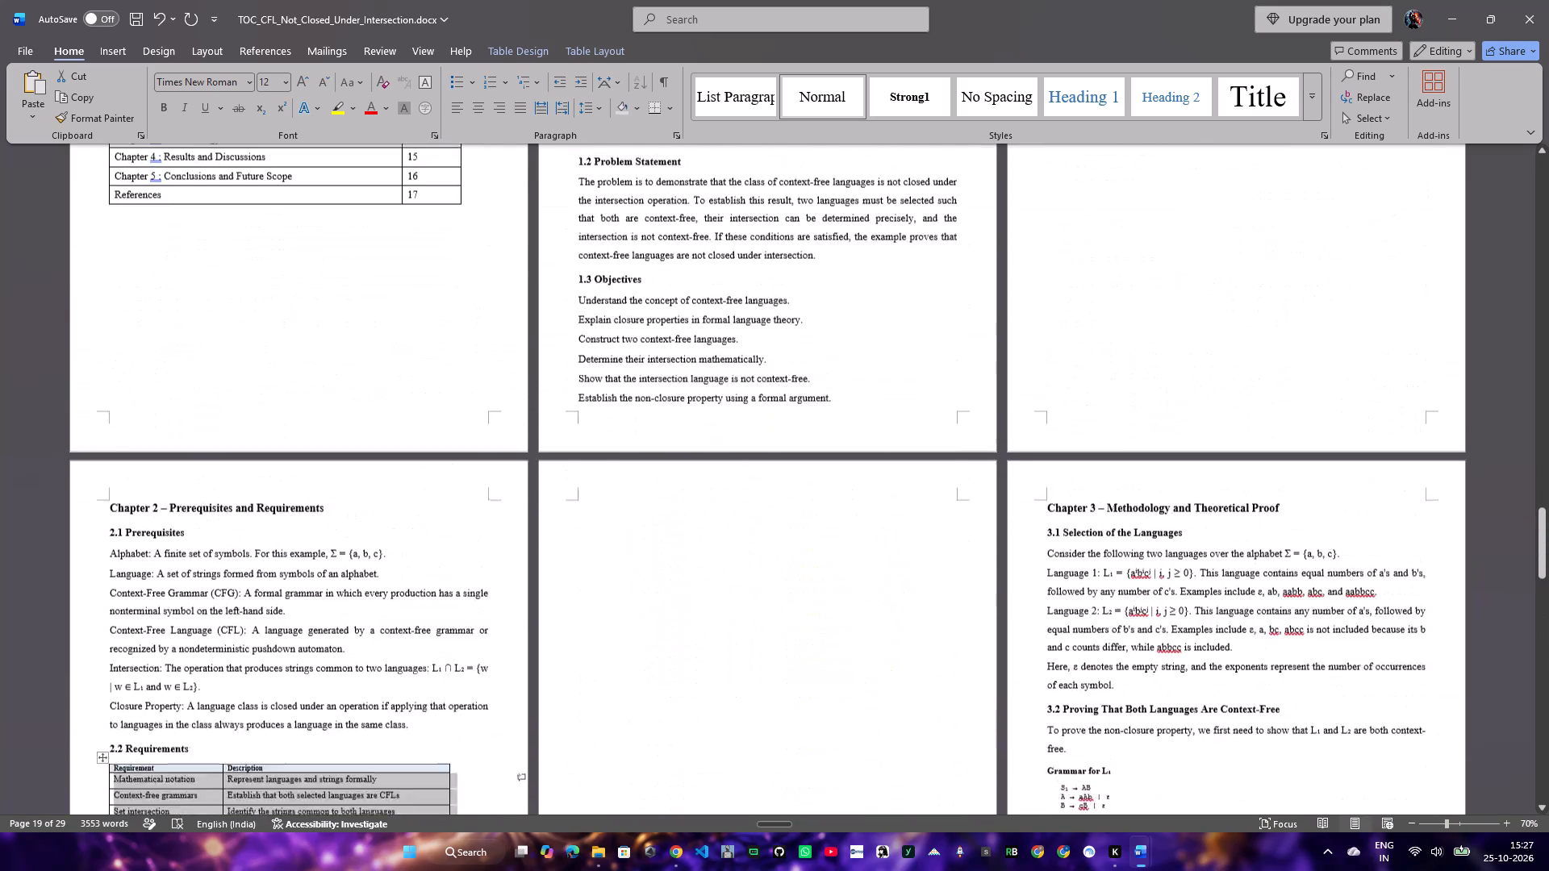
pyautogui.scroll(8, 1000, 575)
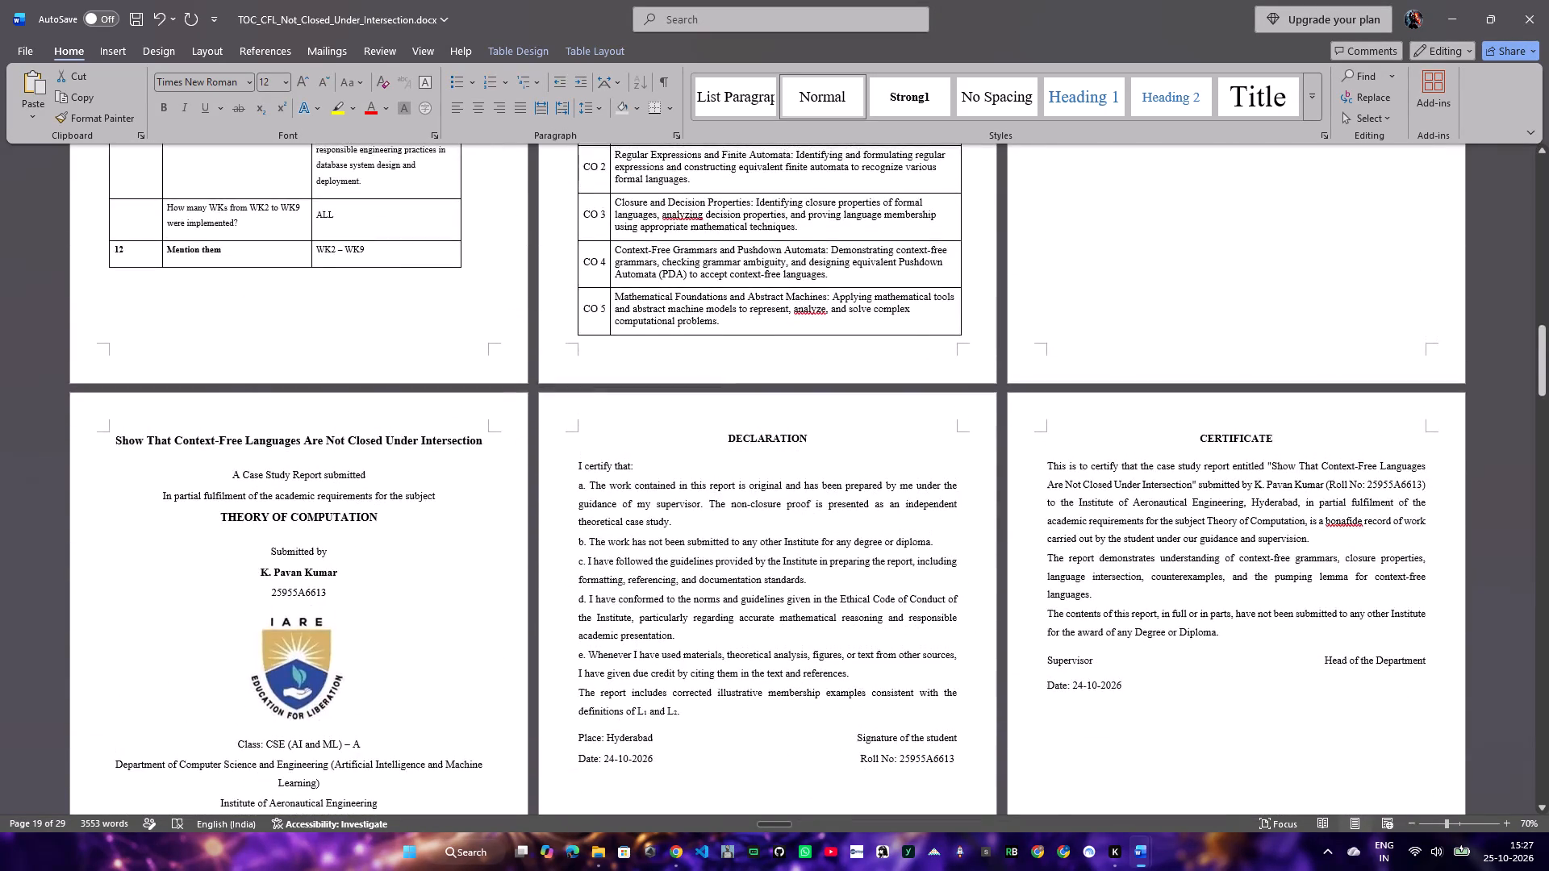
pyautogui.scroll(-7, 924, 610)
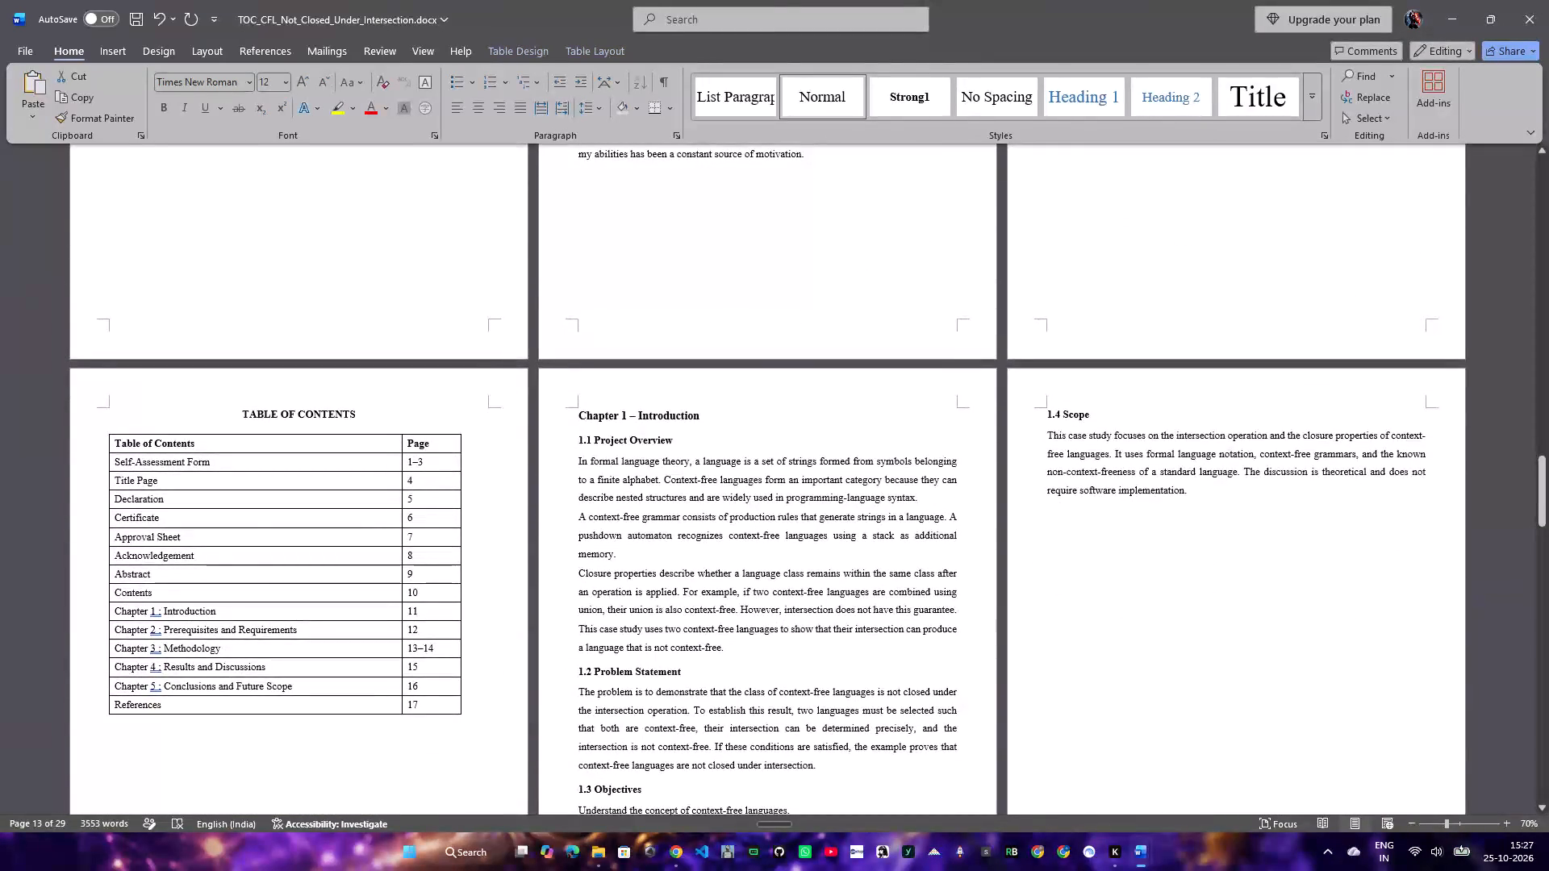
pyautogui.doubleClick(633, 420)
pyautogui.hotkey('shift', ':')
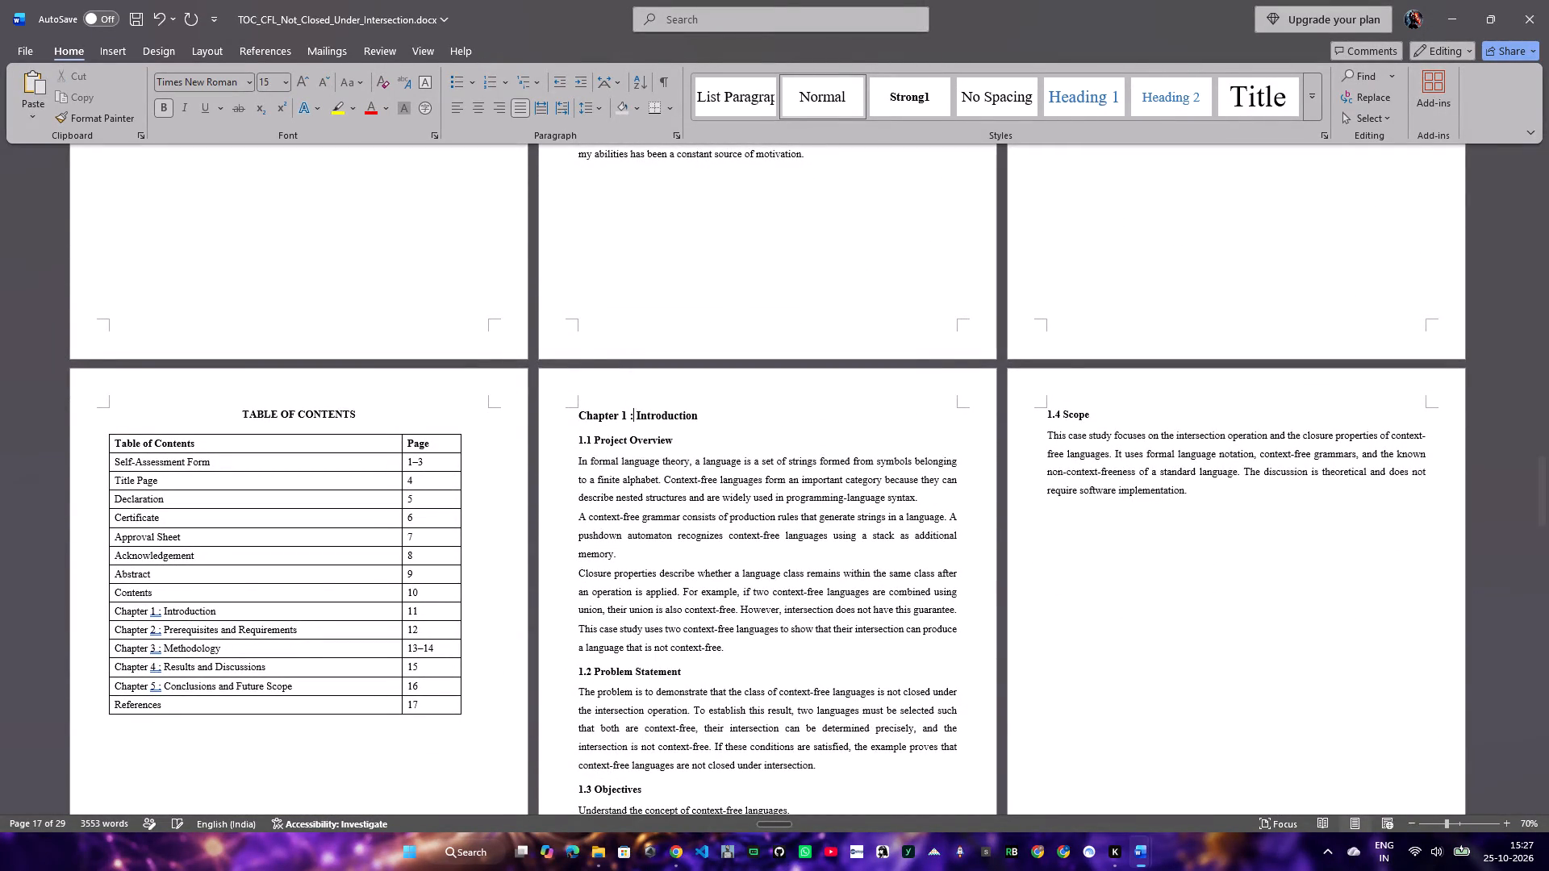
# Remove the blank page before the Chapter 3 Methodology and Theoretical Proof heading.
pyautogui.scroll(-6, 640, 420)
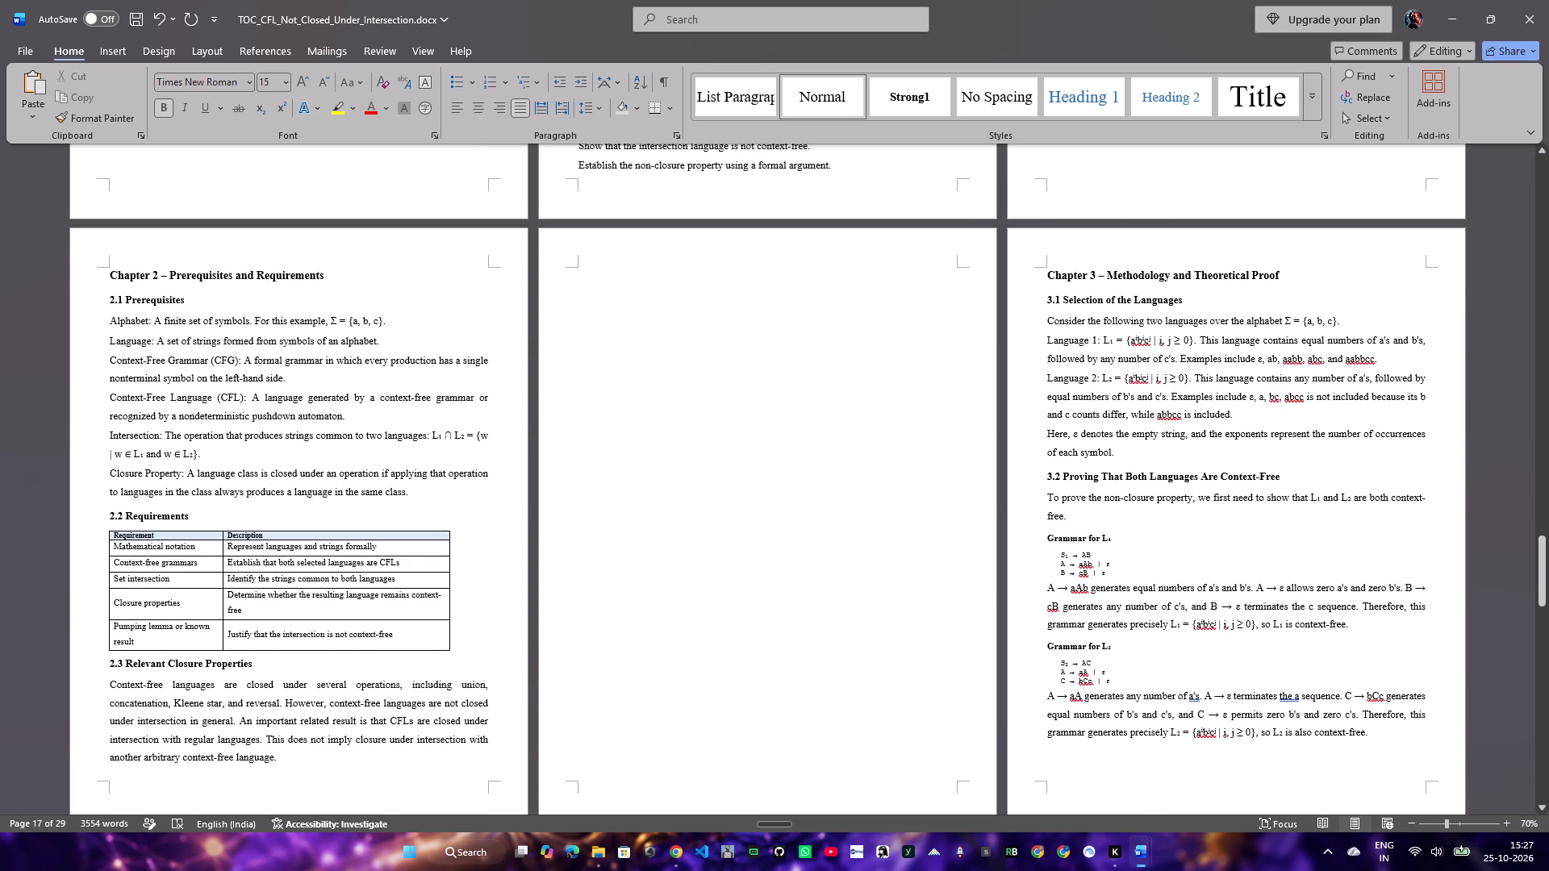
pyautogui.scroll(-3, 875, 297)
pyautogui.scroll(4, 875, 297)
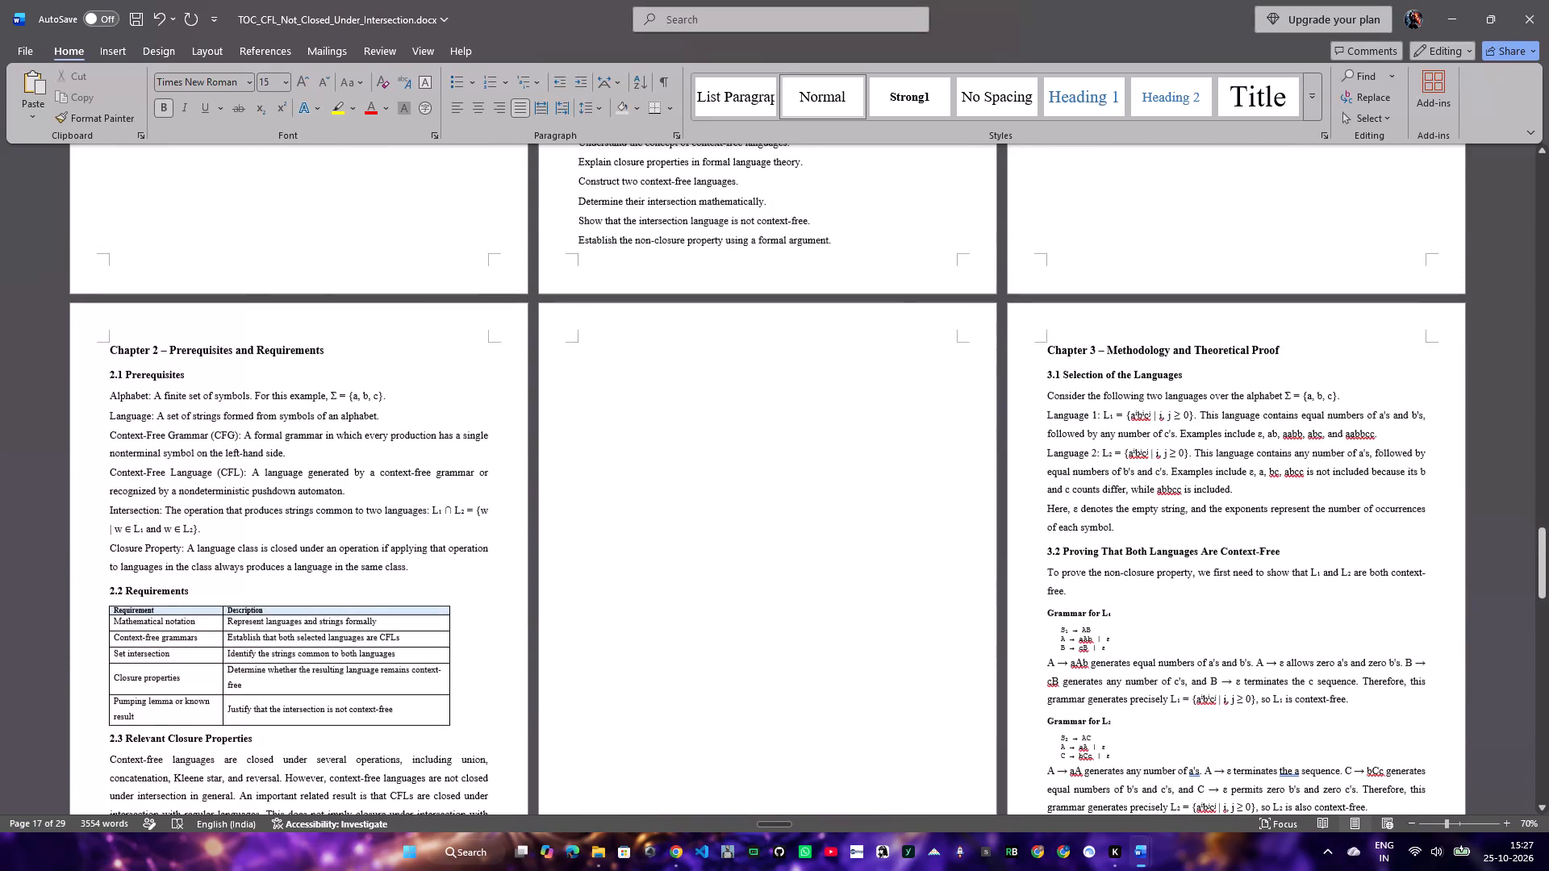
pyautogui.click(1047, 355)
pyautogui.press('BackSpace')
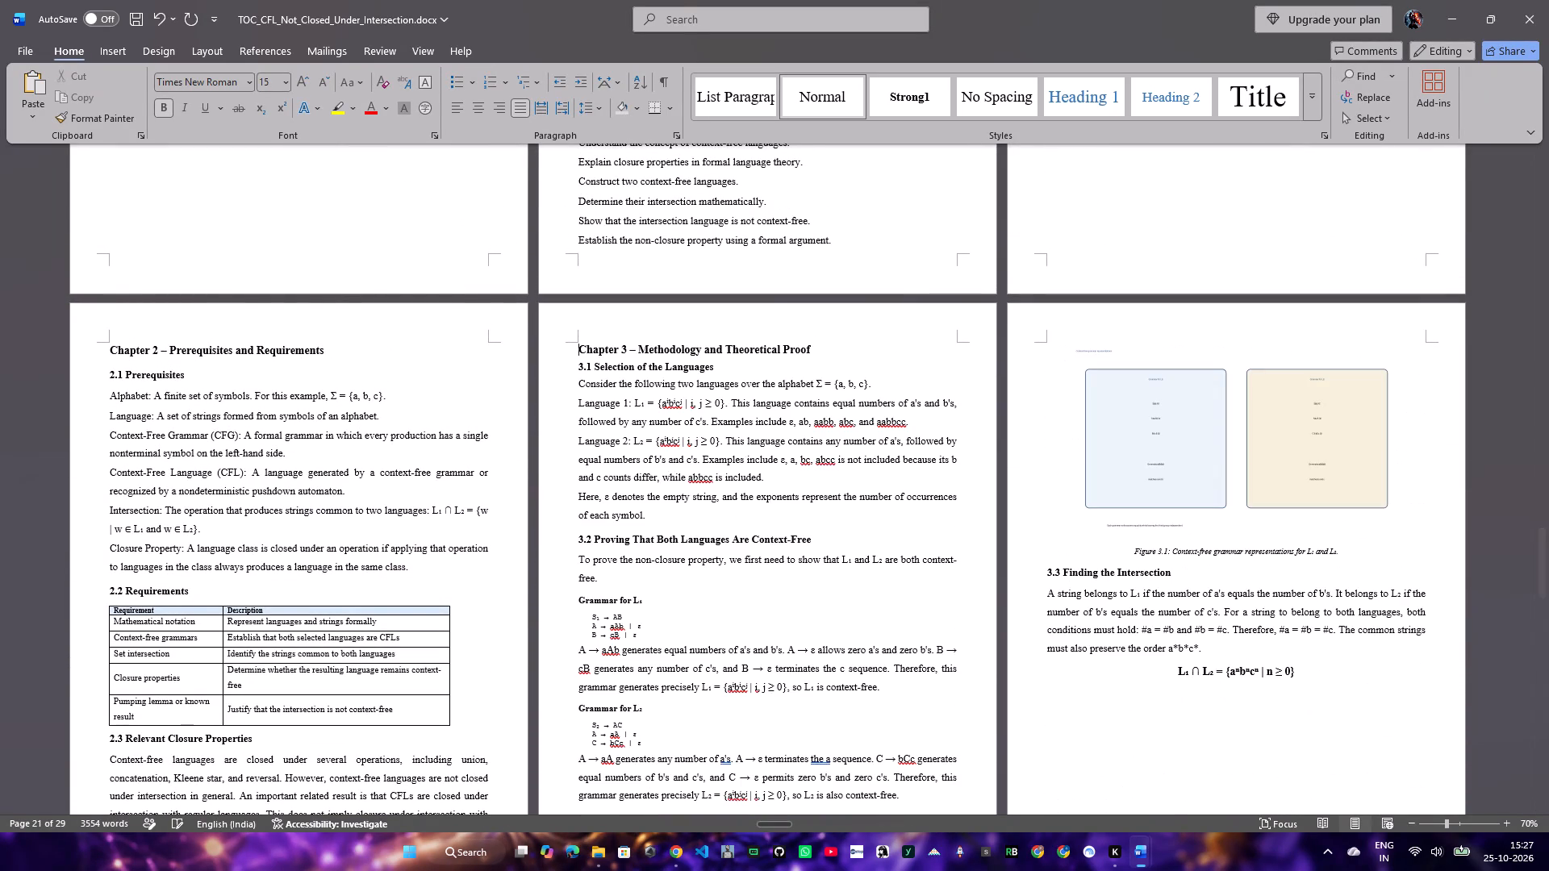
# Replace the dash in the Chapter 3 heading with a colon followed by a space.
pyautogui.doubleClick(633, 345)
pyautogui.write(':')
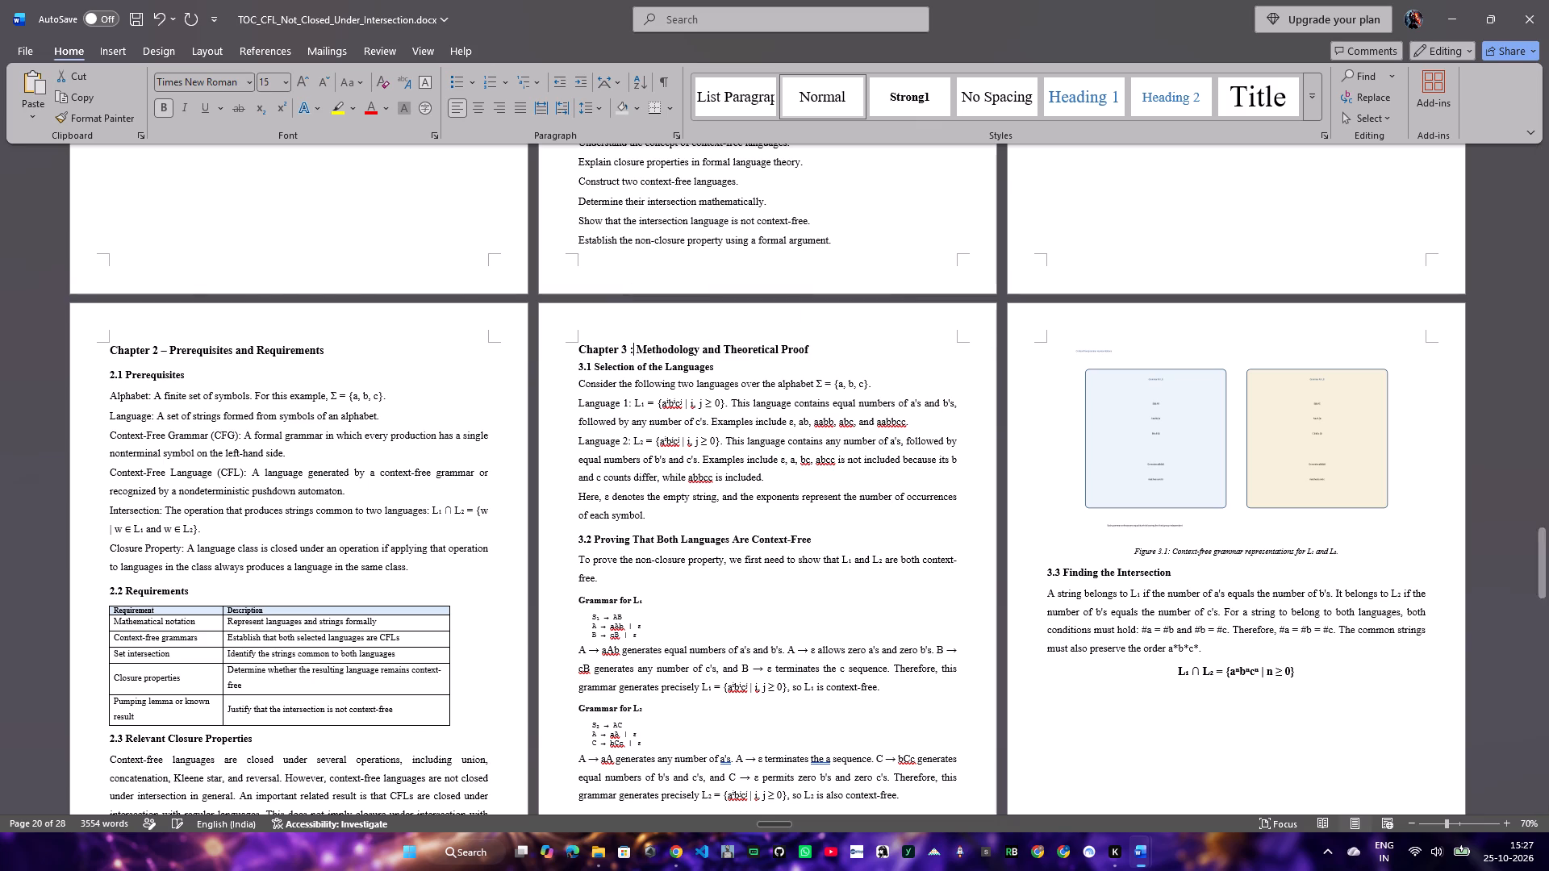
pyautogui.press('space')
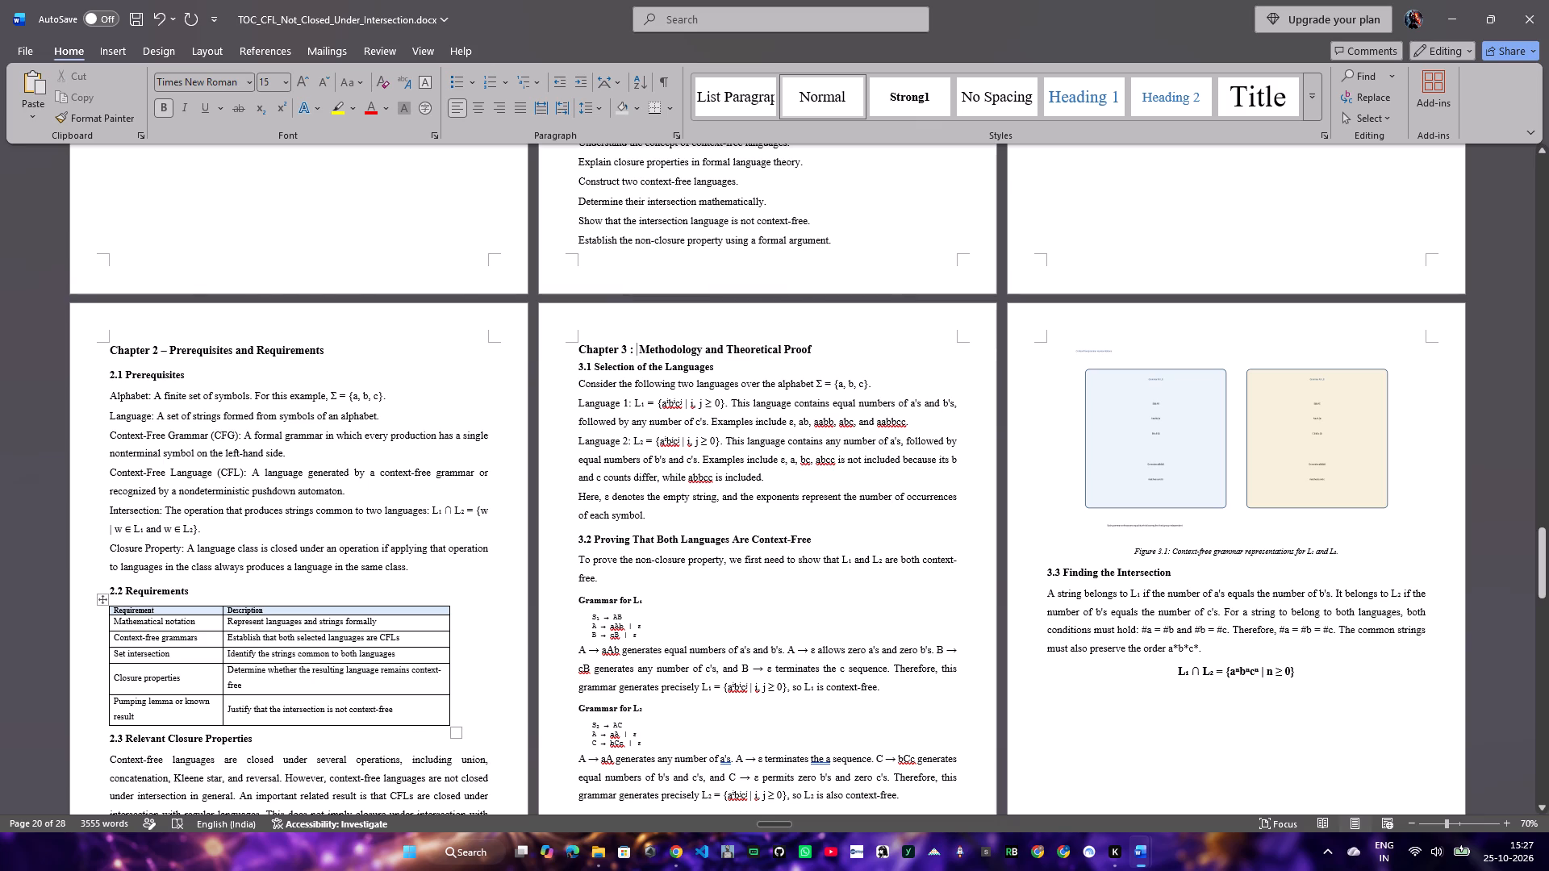
# Set the header row and first body row of the 2.2 Requirements table to 12 pt with 1.5 line spacing.
pyautogui.moveTo(311, 612); pyautogui.dragTo(161, 618)
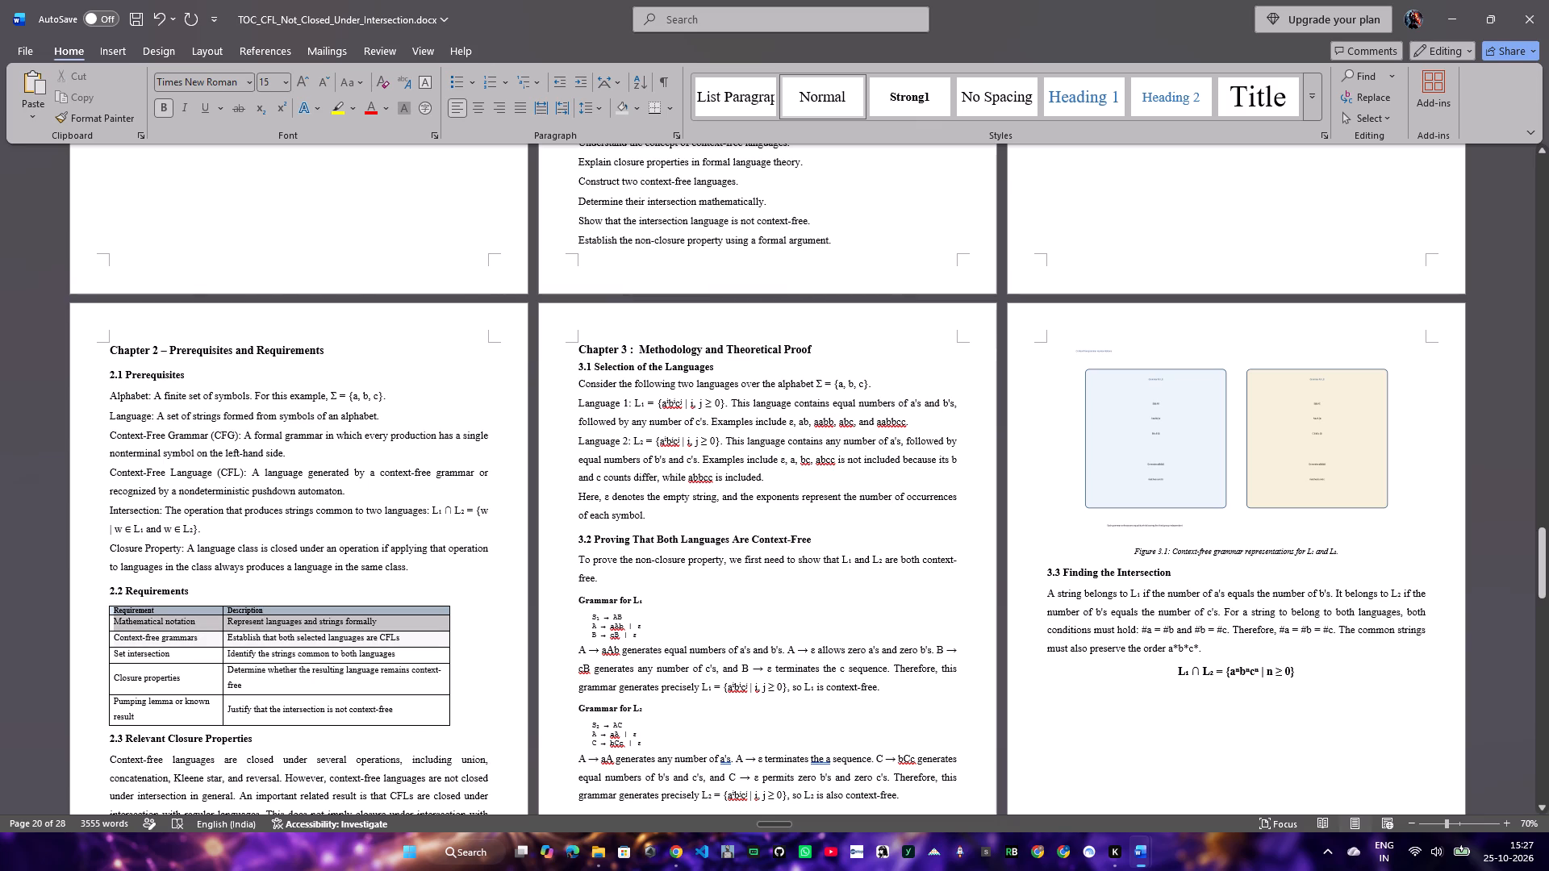
pyautogui.moveTo(161, 618); pyautogui.dragTo(169, 617)
pyautogui.moveTo(169, 617); pyautogui.dragTo(169, 618)
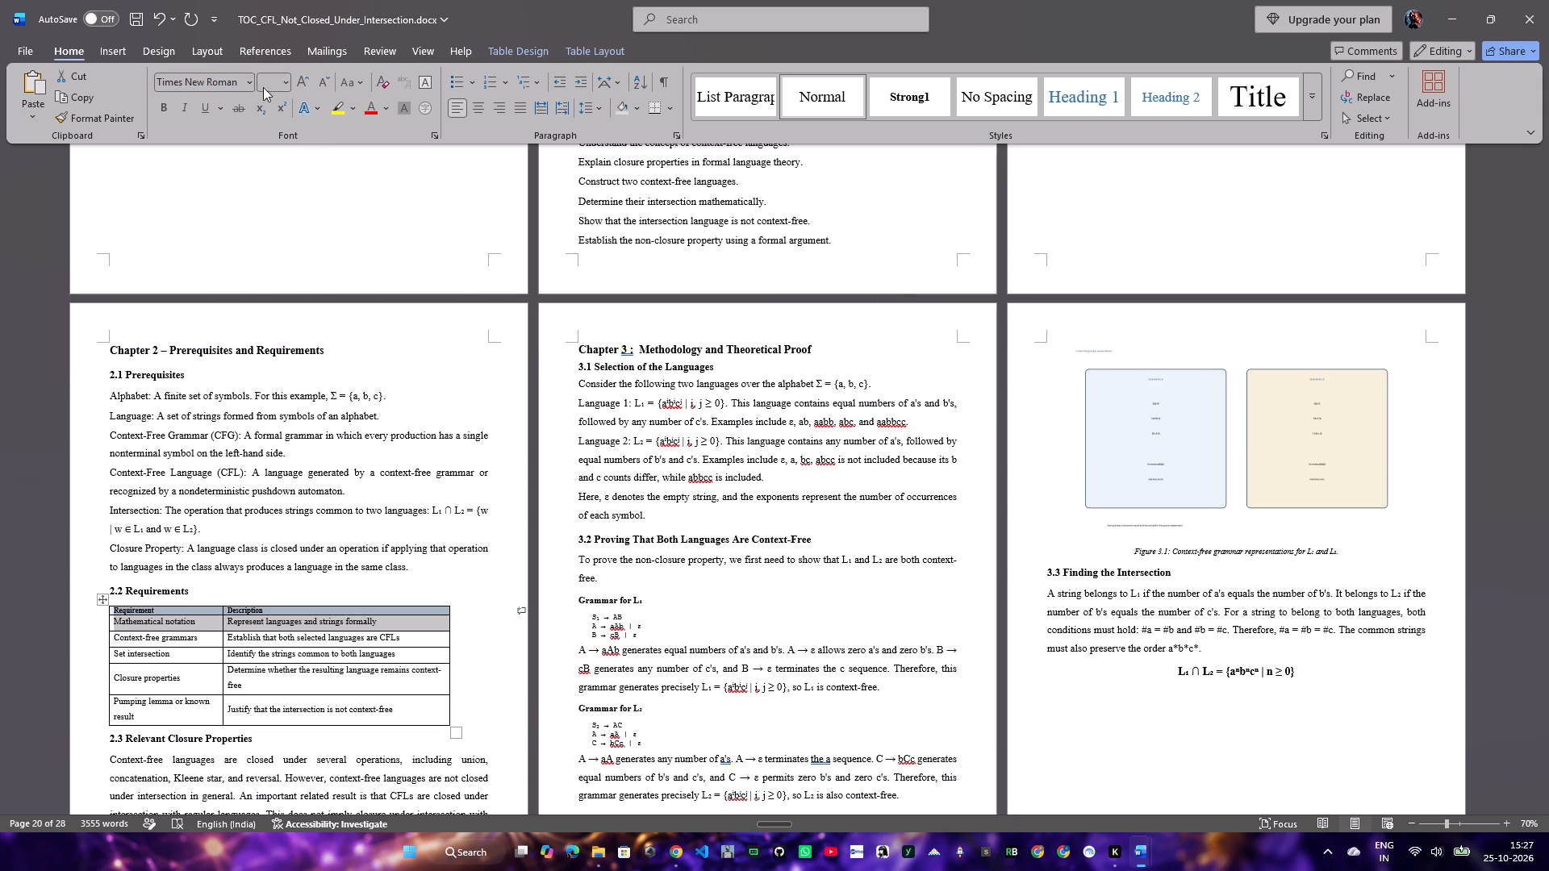
pyautogui.click(265, 85)
pyautogui.write('12')
pyautogui.press('Return')
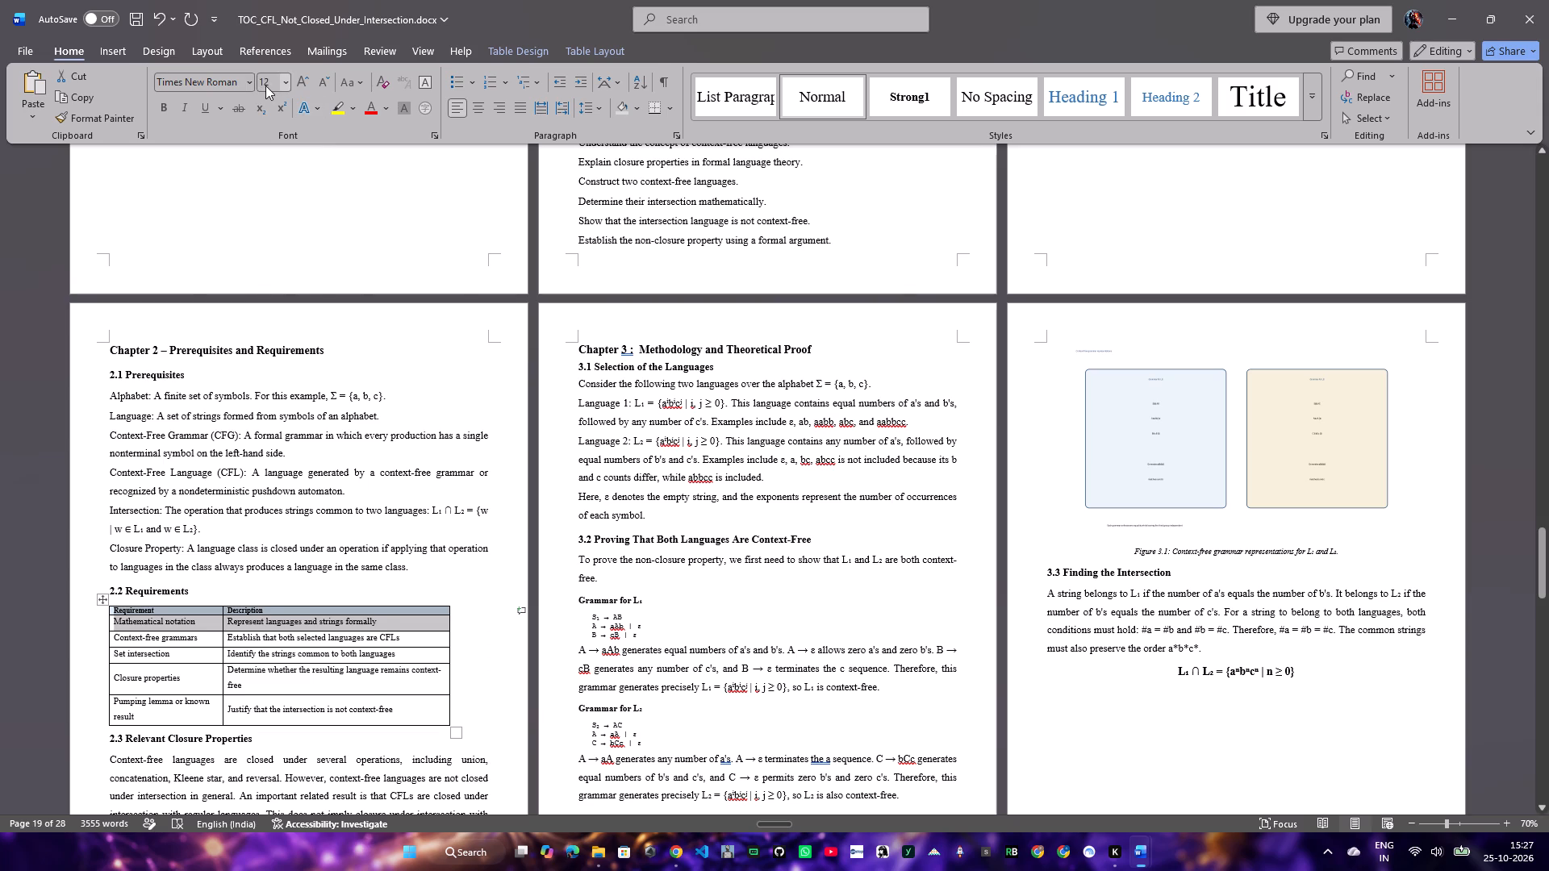
pyautogui.click(597, 115)
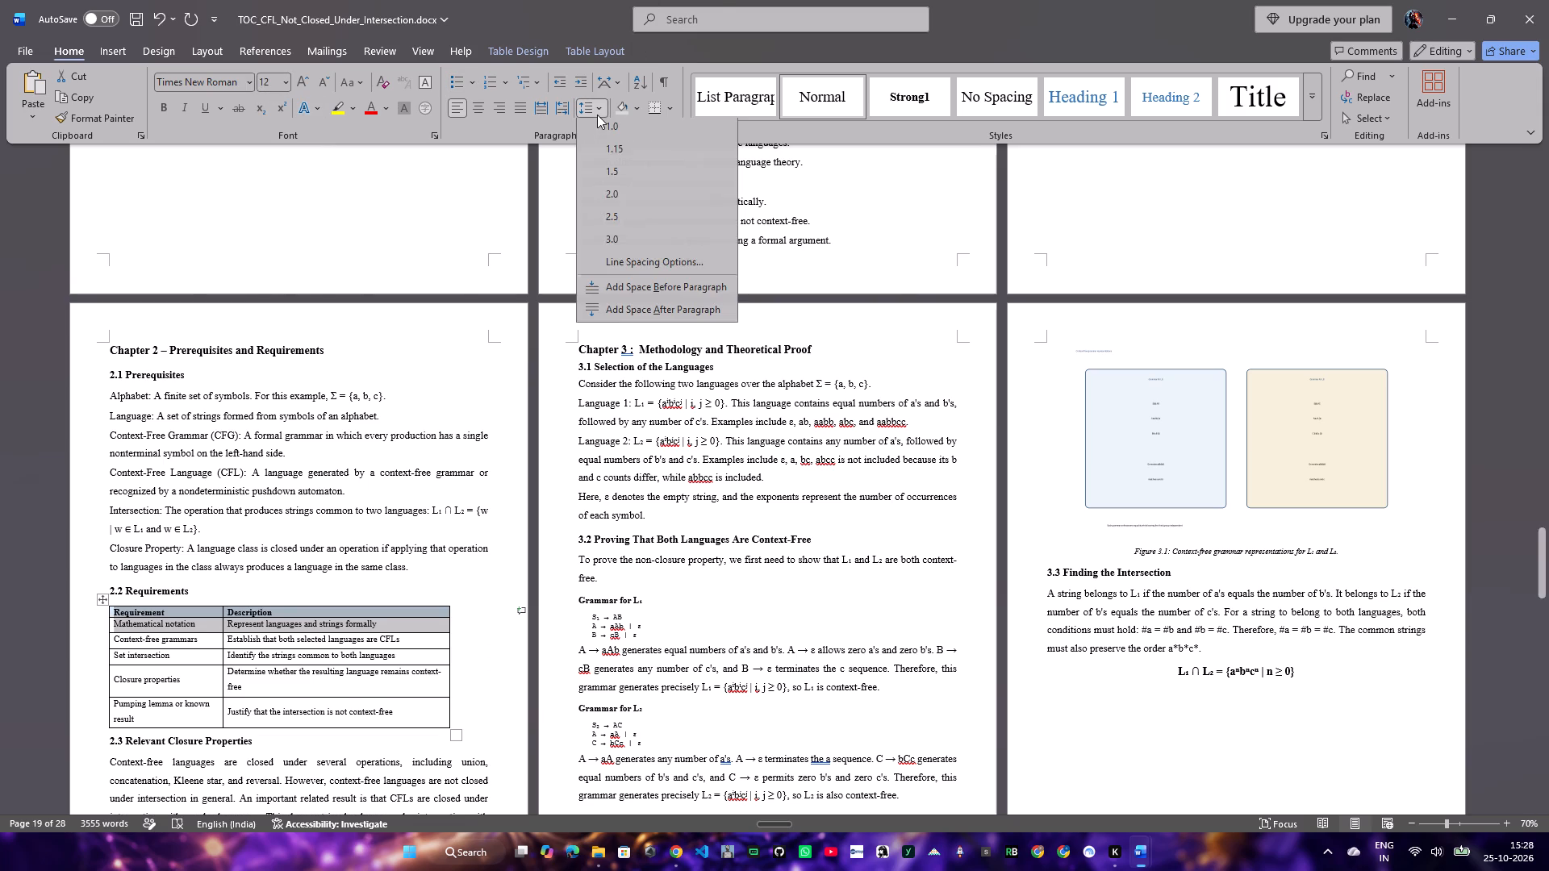
pyautogui.click(622, 175)
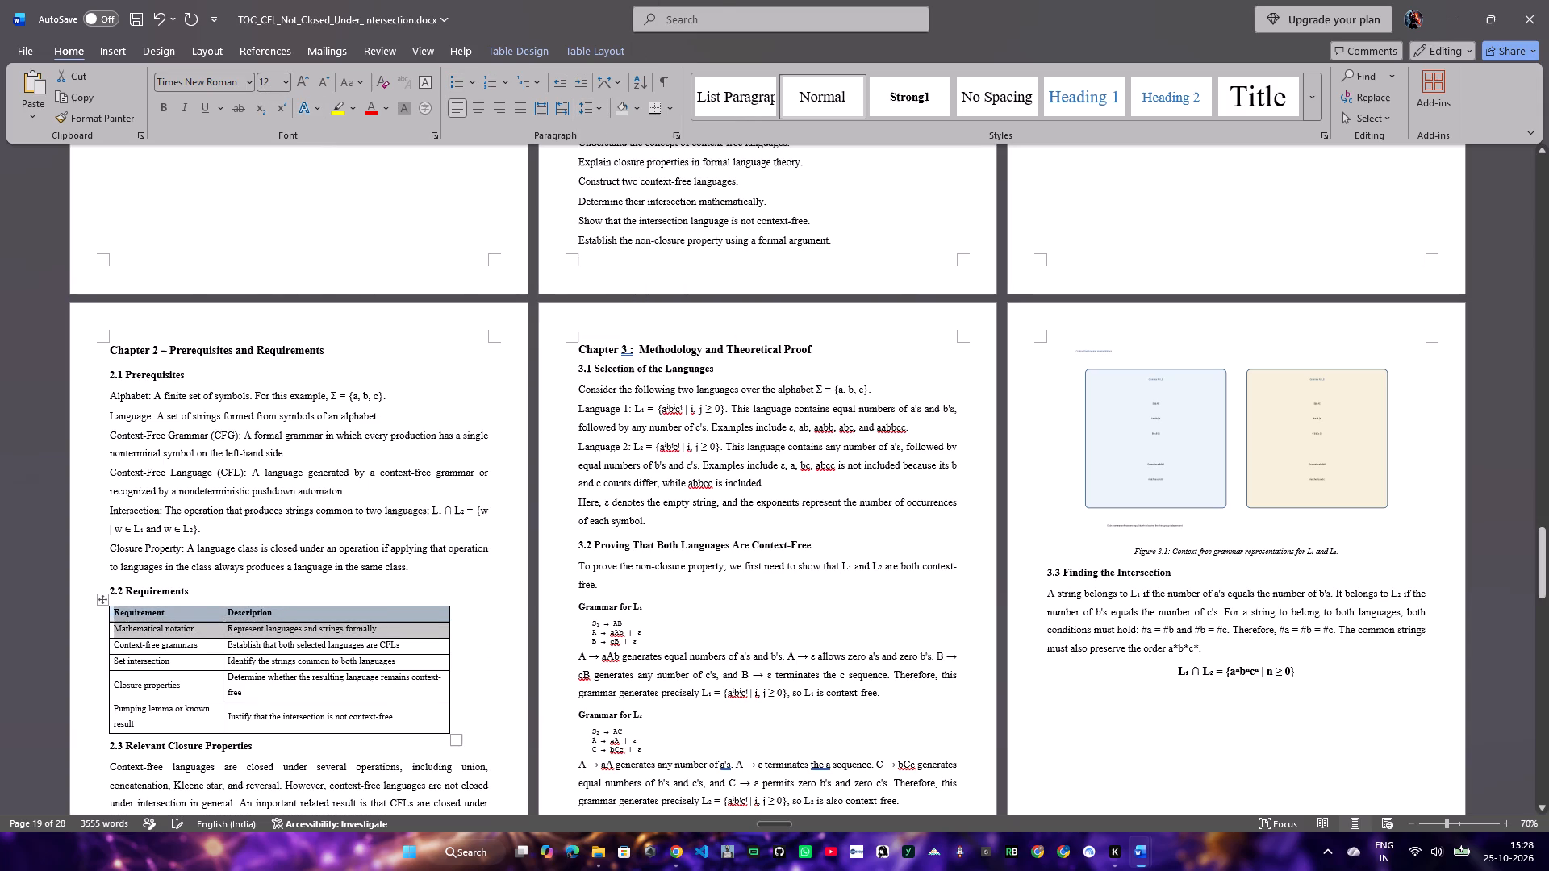
# Apply the current shading colour to the header row of the 2.2 Requirements table.
pyautogui.click(414, 615)
pyautogui.moveTo(414, 615); pyautogui.dragTo(133, 612)
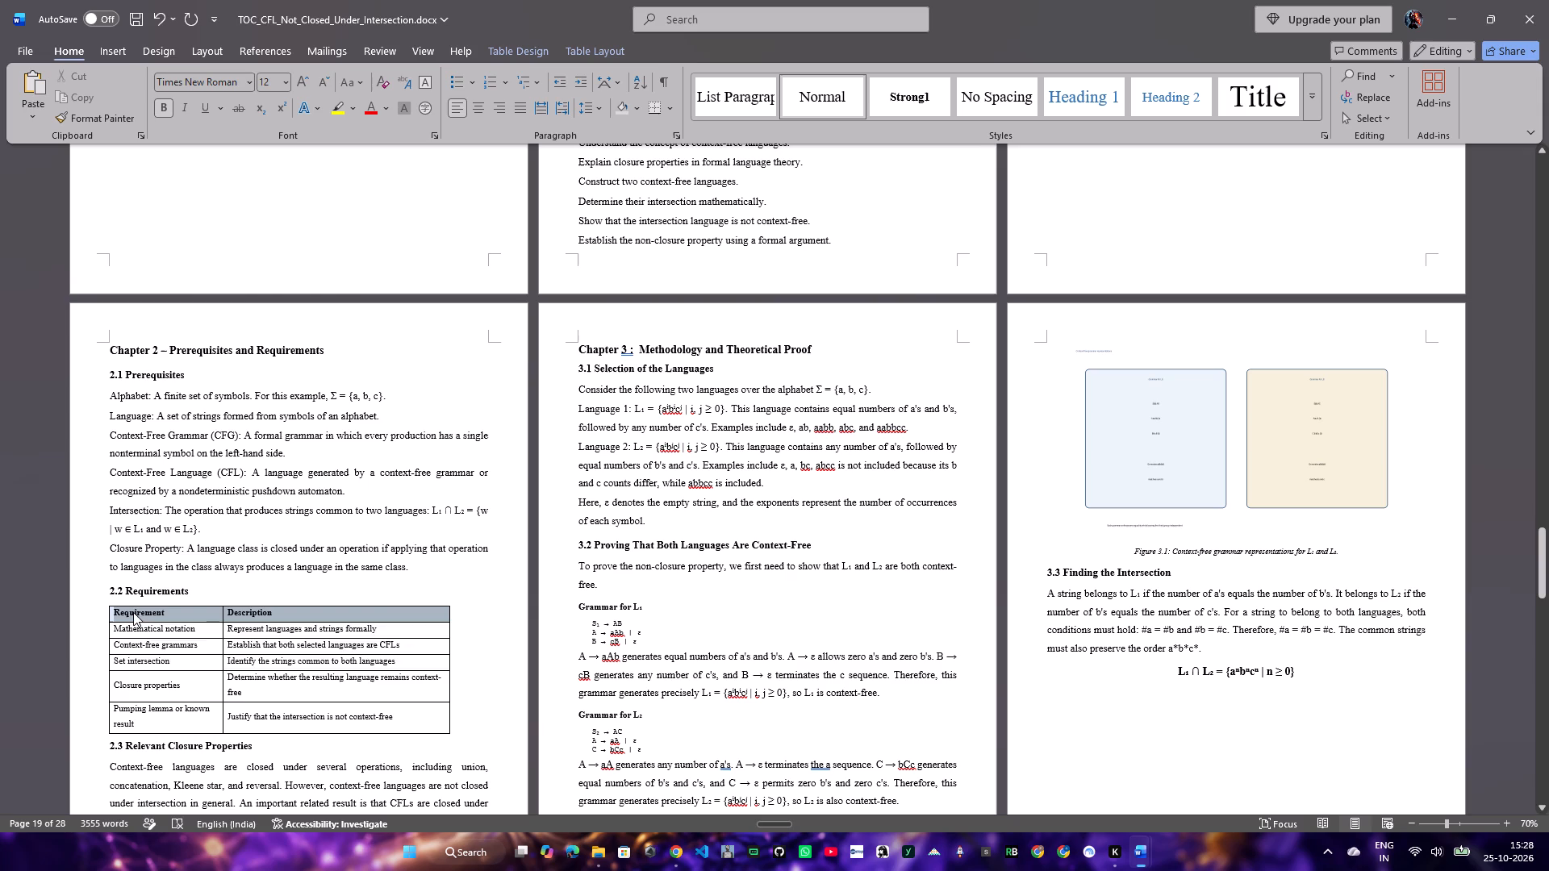
pyautogui.moveTo(133, 612); pyautogui.dragTo(132, 612)
pyautogui.click(621, 105)
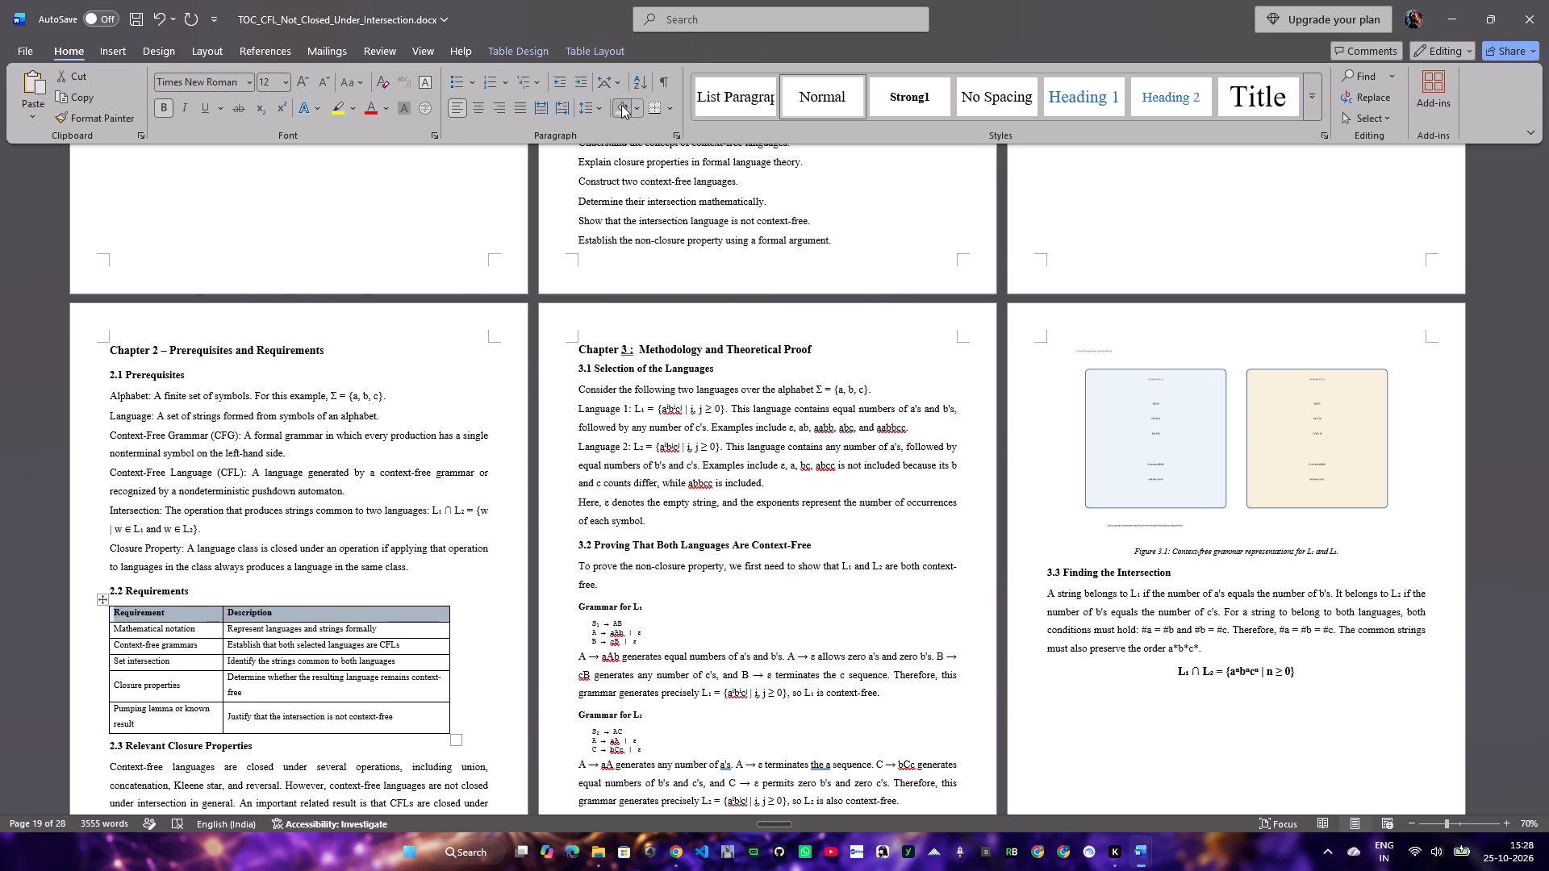
pyautogui.click(936, 283)
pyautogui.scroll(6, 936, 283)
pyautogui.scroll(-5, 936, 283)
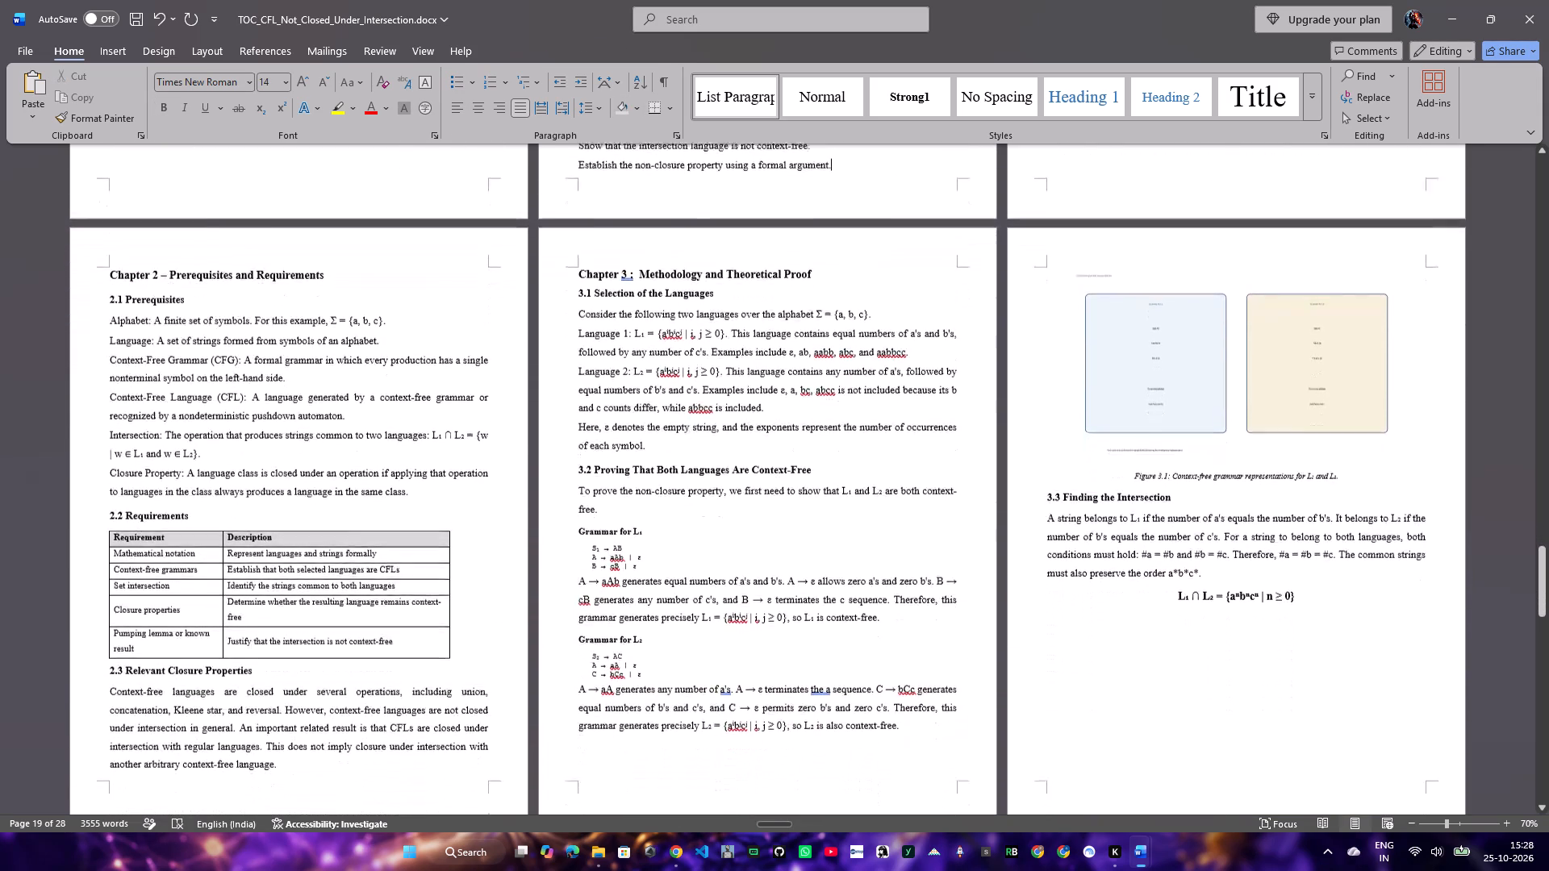
# Apply the current shading colour to the header row of the 3.4 Examples of the Intersection table.
pyautogui.scroll(-1, 936, 283)
pyautogui.scroll(-2, 692, 445)
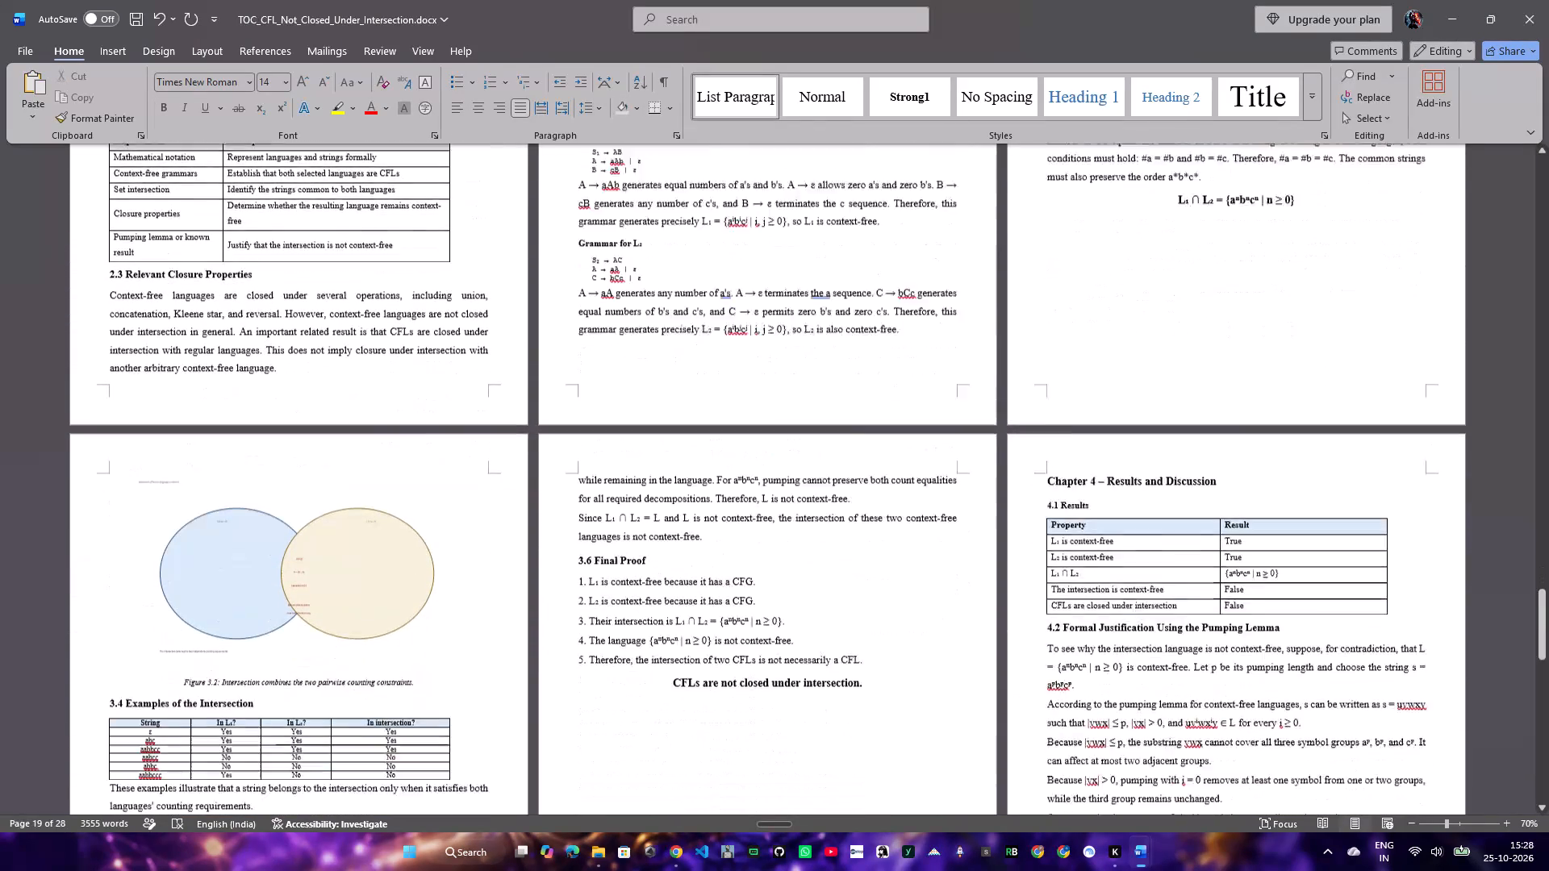
pyautogui.scroll(-2, 692, 445)
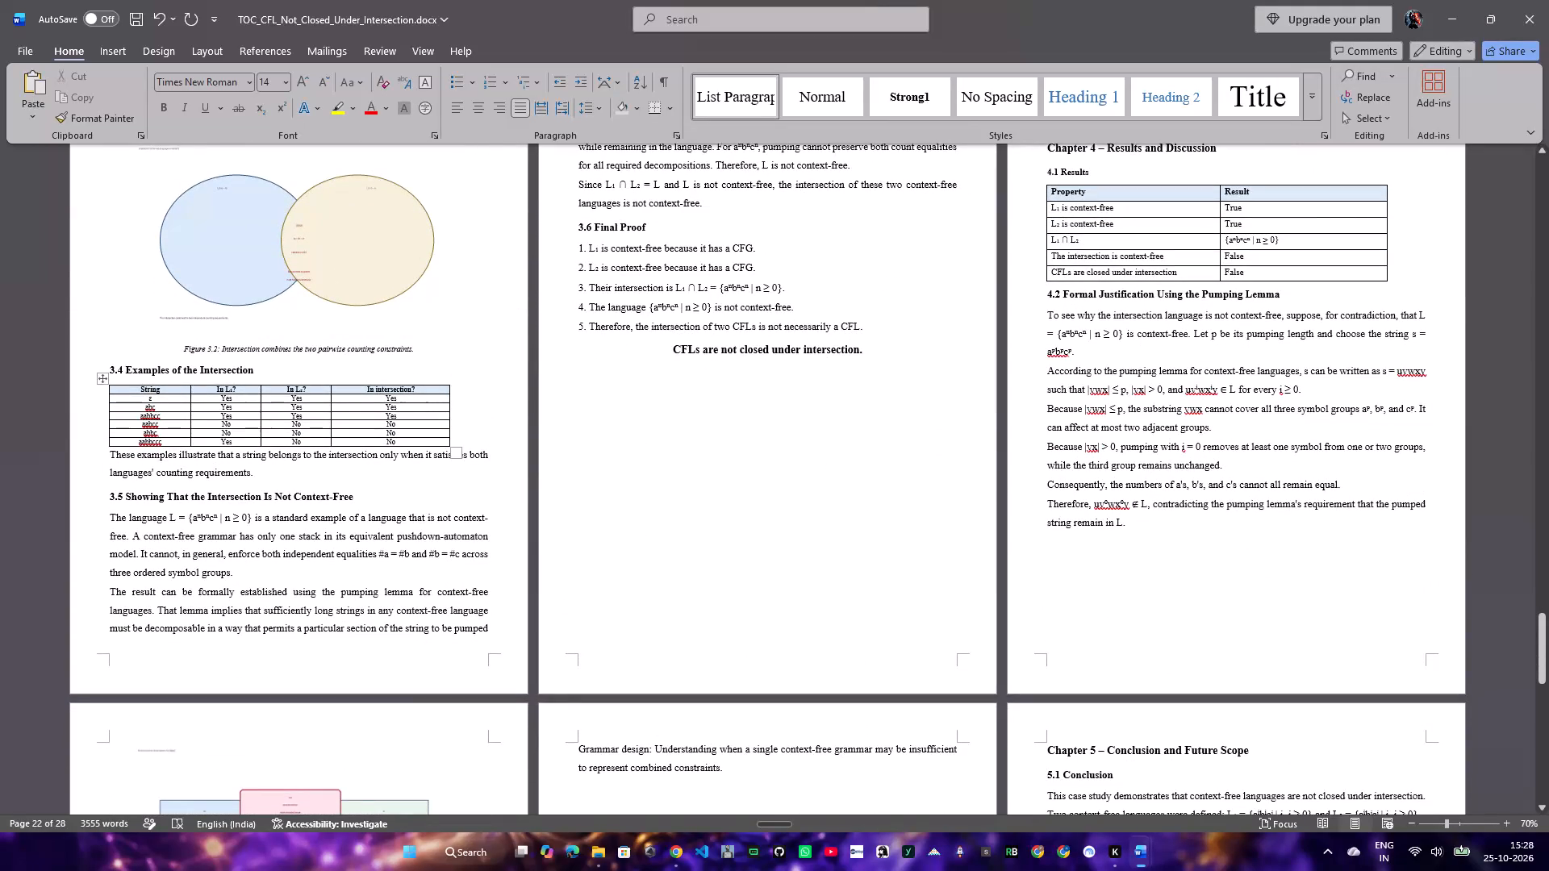
pyautogui.moveTo(425, 390); pyautogui.dragTo(147, 397)
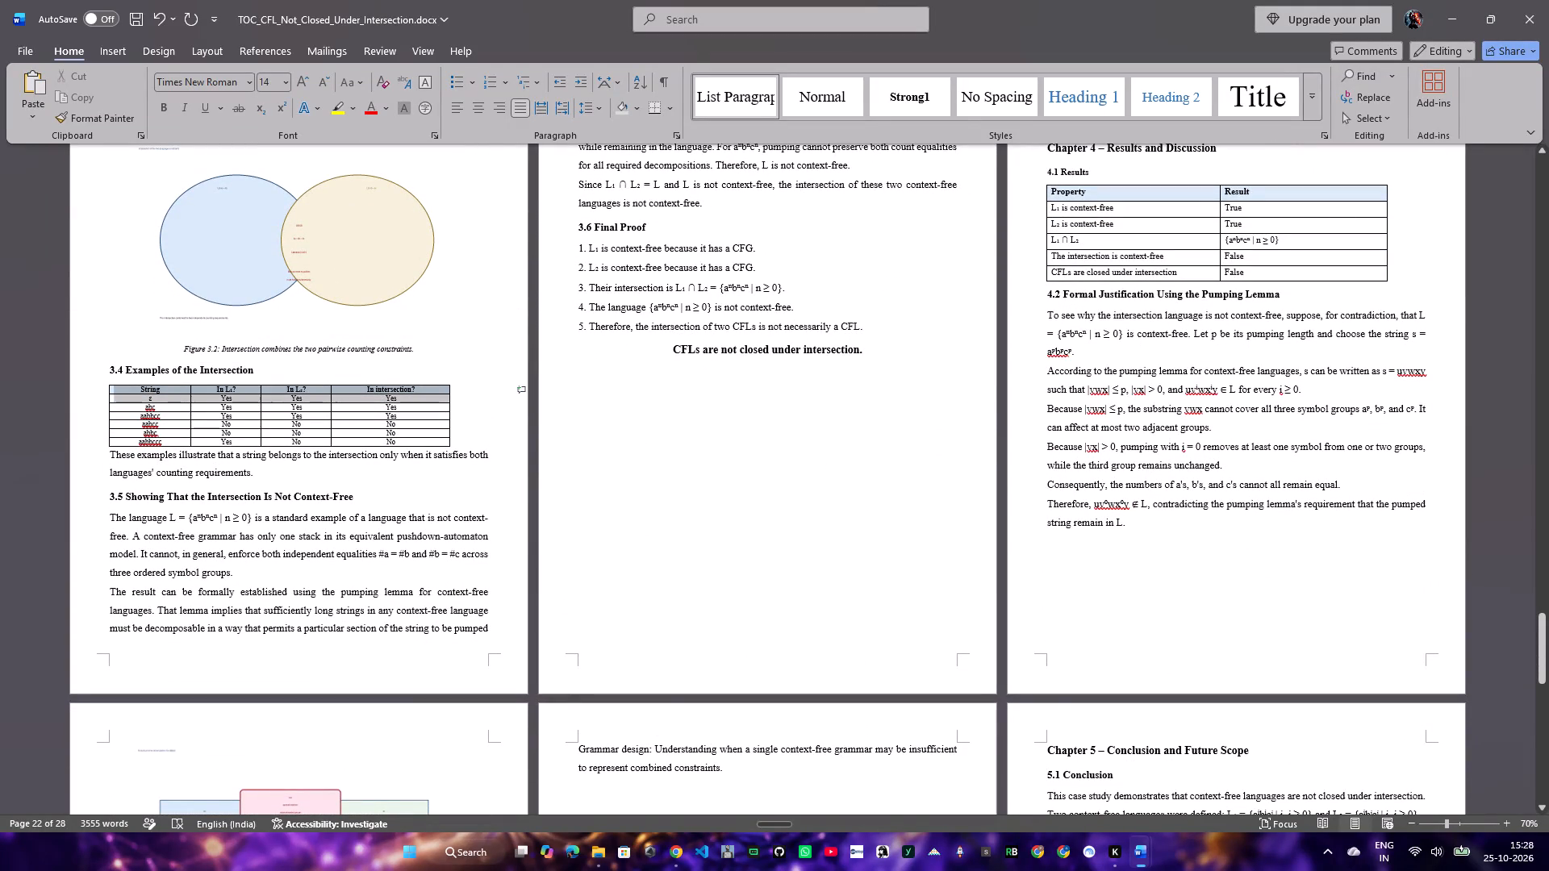
pyautogui.moveTo(147, 397); pyautogui.dragTo(151, 391)
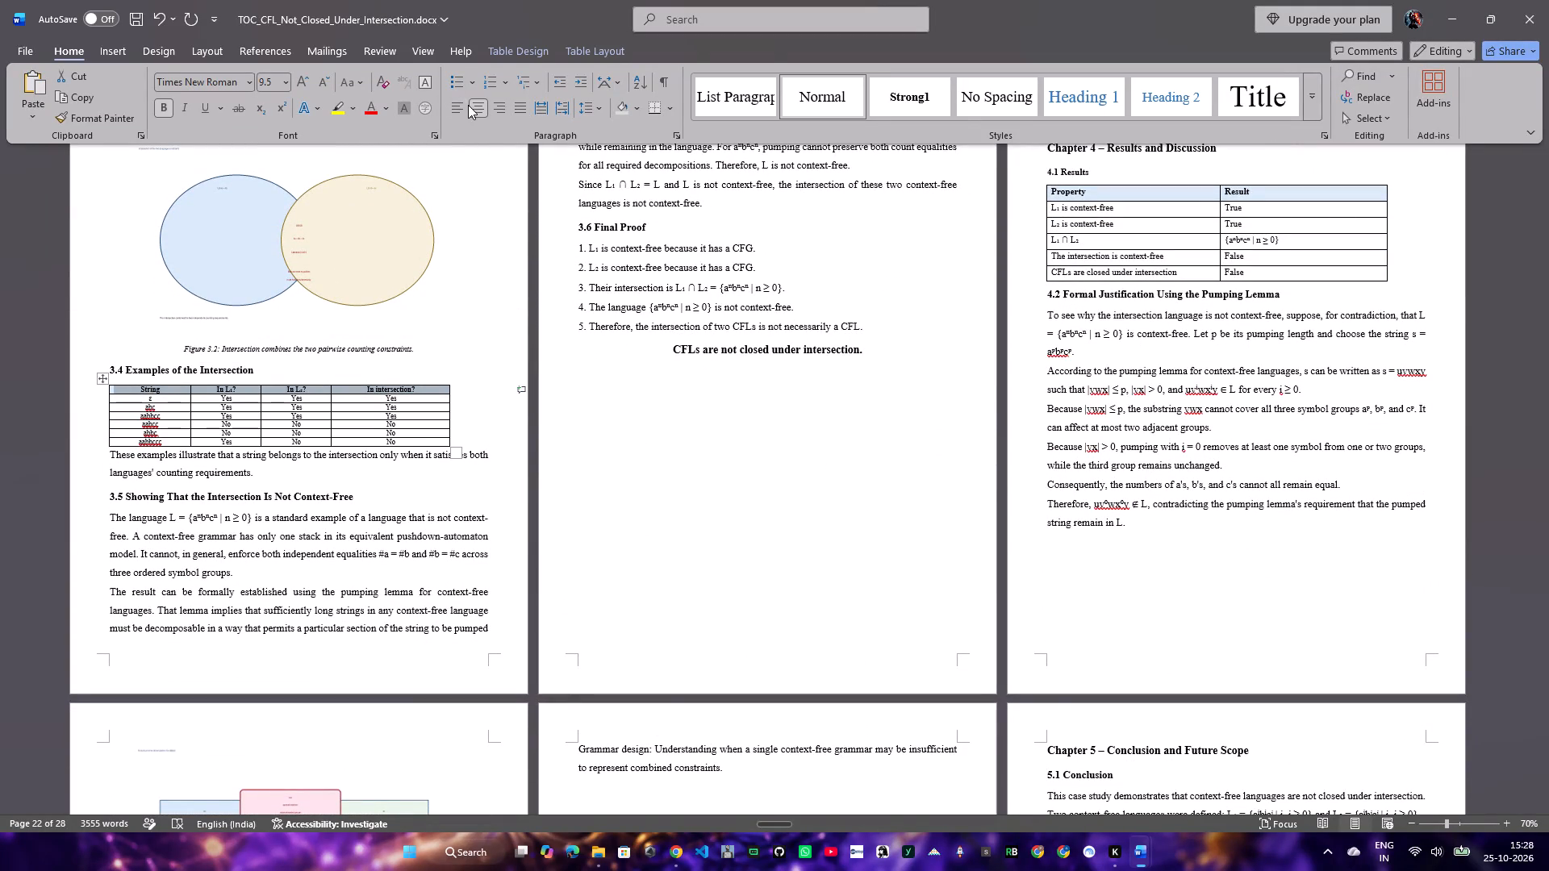
pyautogui.click(616, 109)
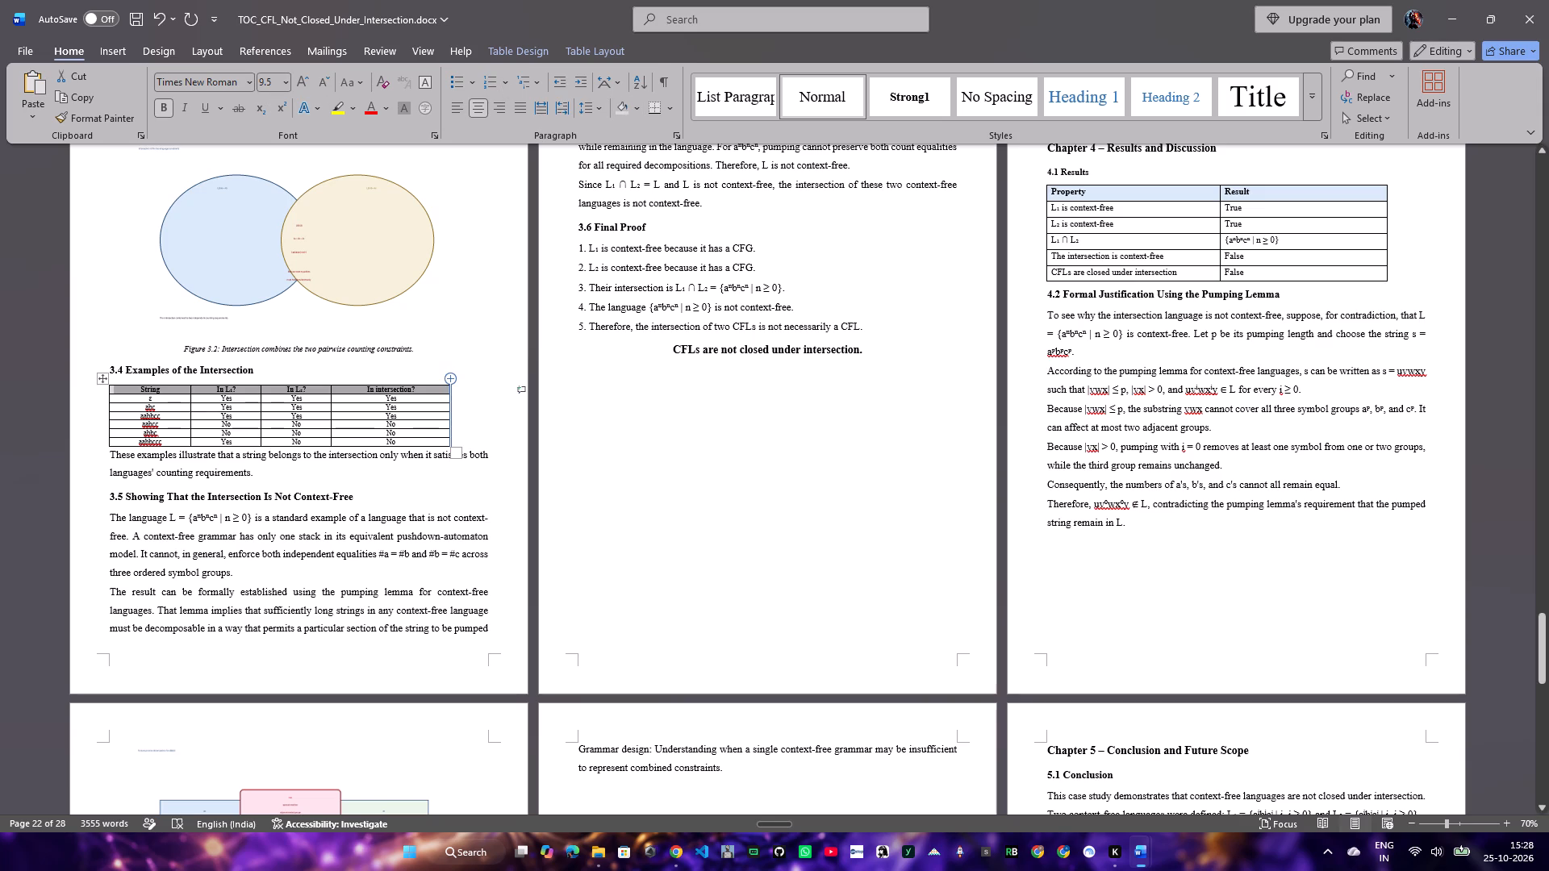
# Set the body rows of the 3.4 Examples of the Intersection table to 1.5 line spacing.
pyautogui.moveTo(467, 437); pyautogui.dragTo(142, 398)
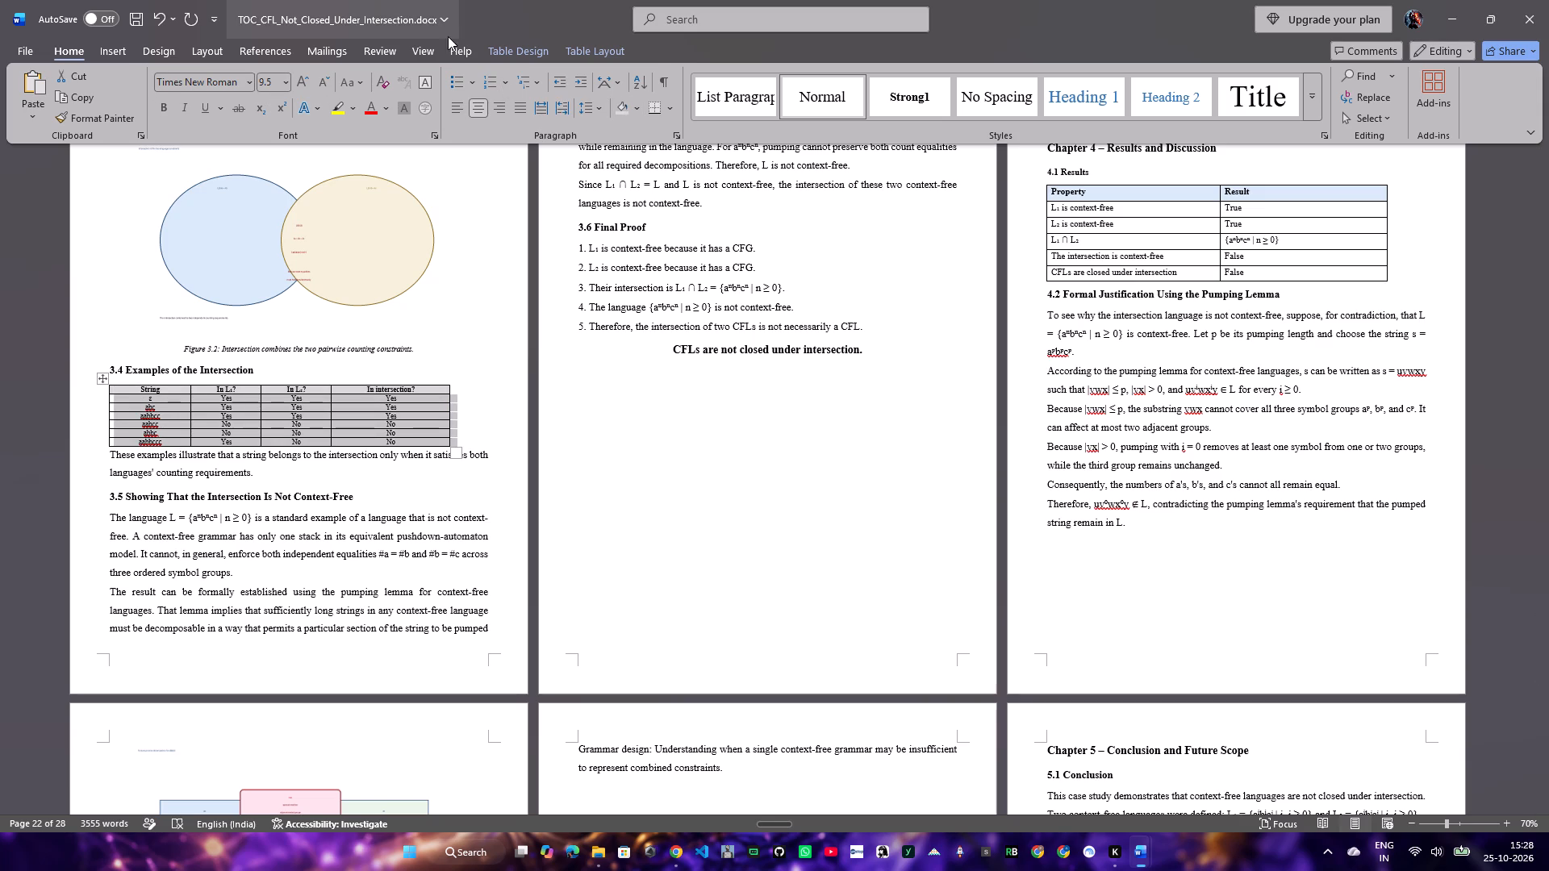
pyautogui.click(598, 115)
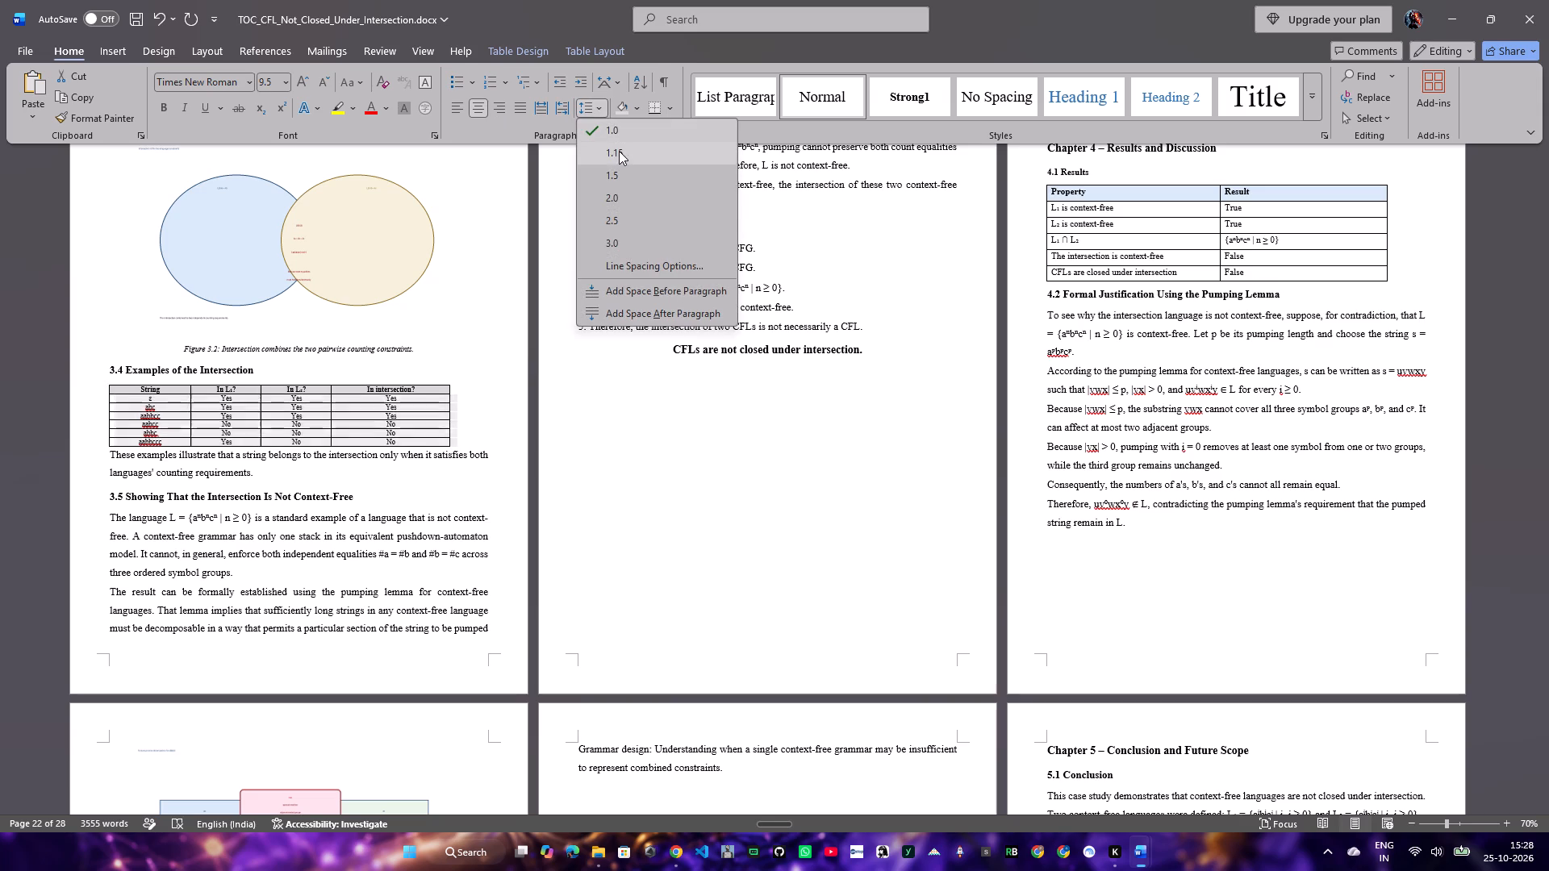
pyautogui.click(617, 172)
pyautogui.click(810, 517)
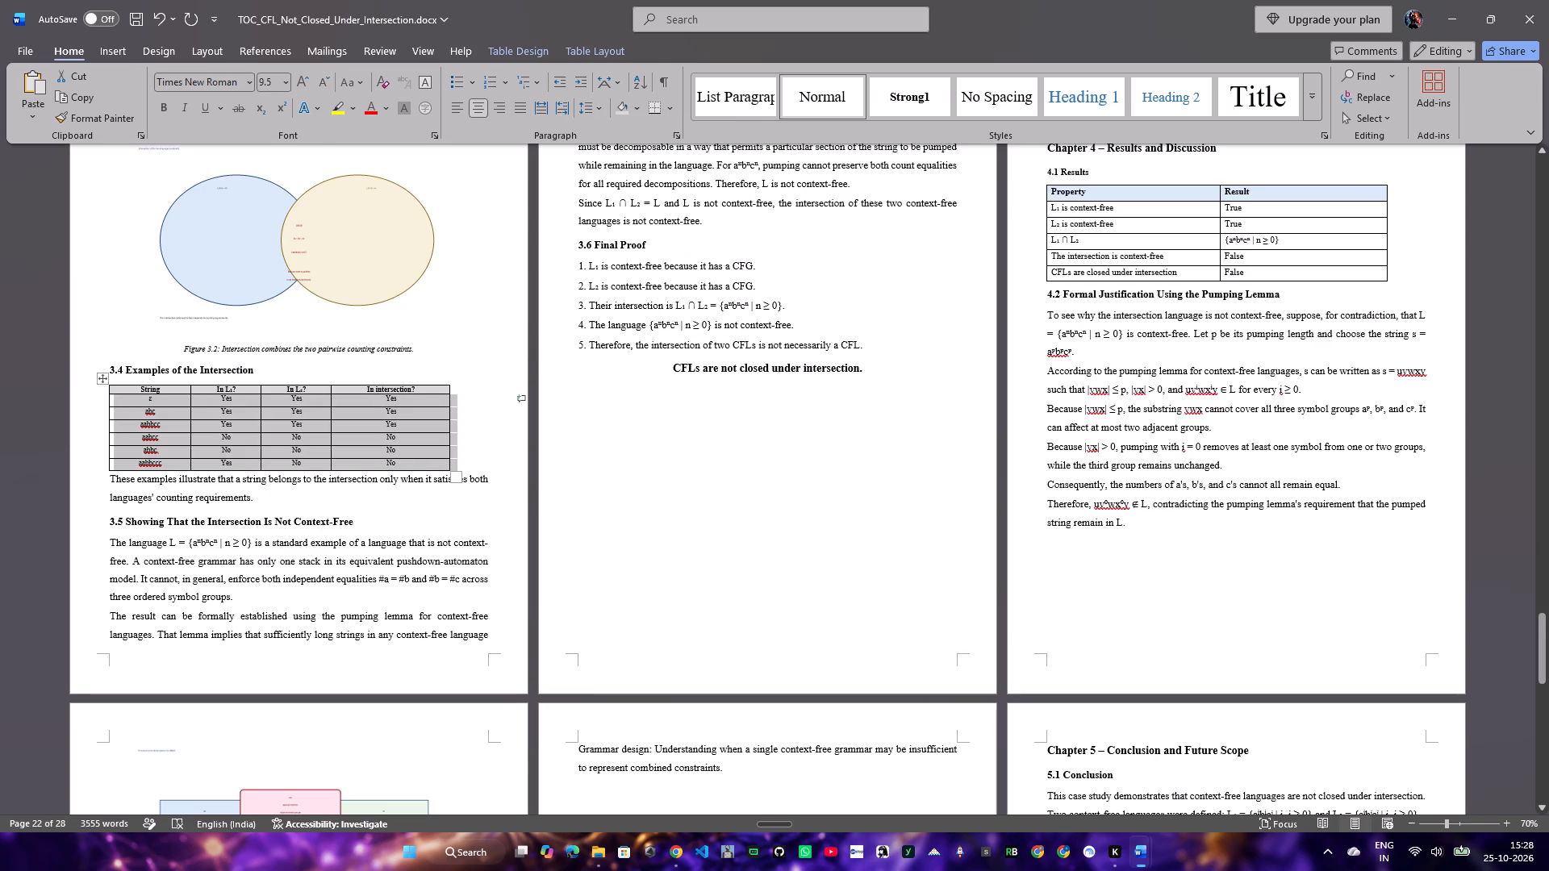
# Set the text of the 3.4 Examples of the Intersection table to 11 pt.
pyautogui.moveTo(454, 461); pyautogui.dragTo(209, 443)
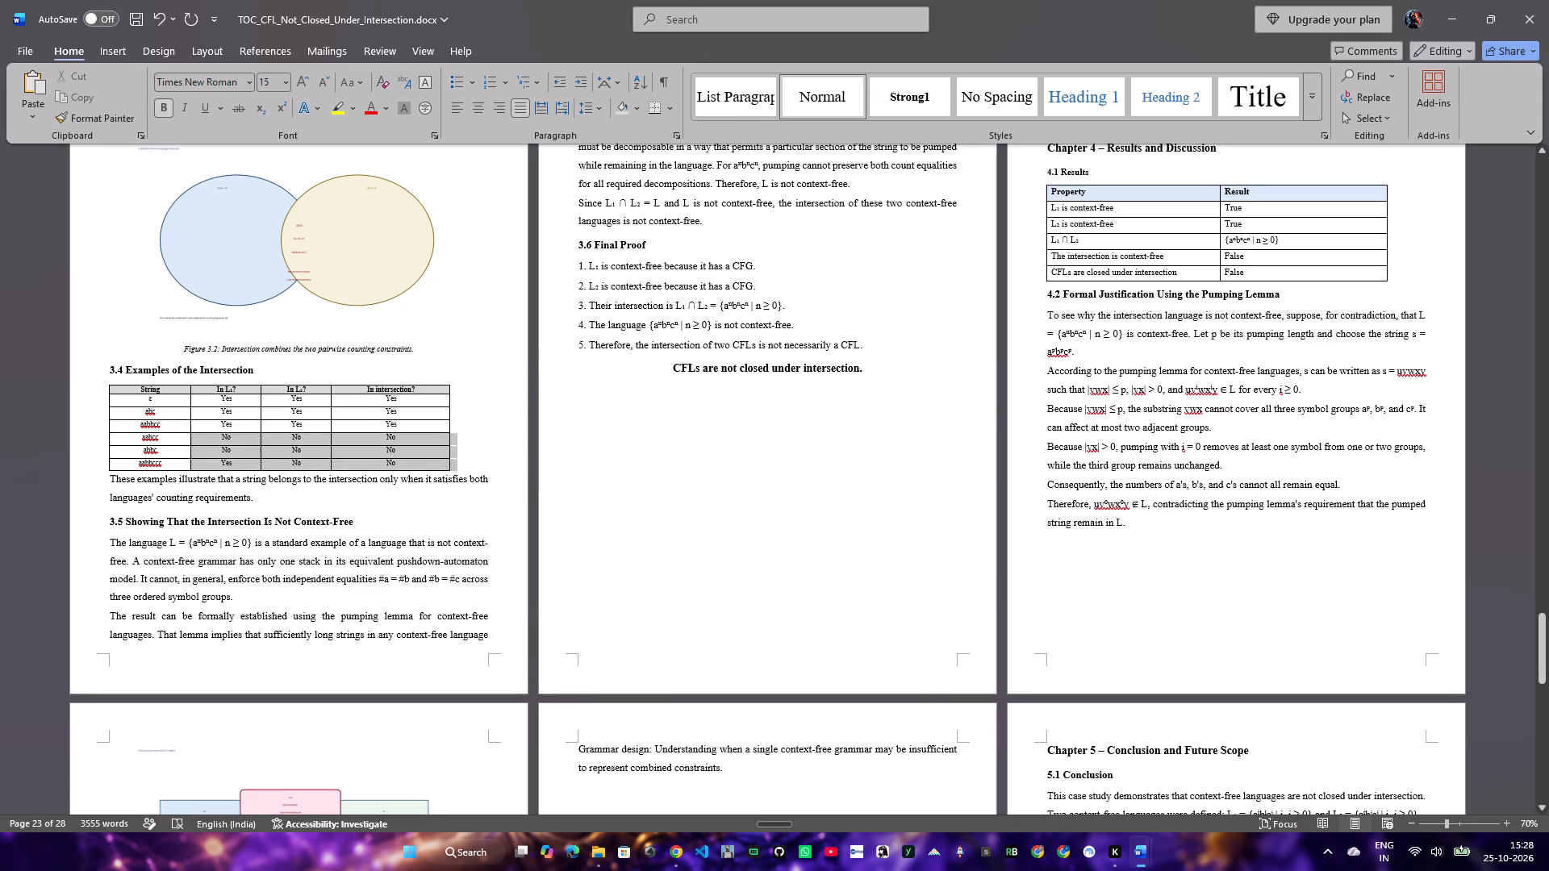
pyautogui.moveTo(209, 443); pyautogui.dragTo(132, 393)
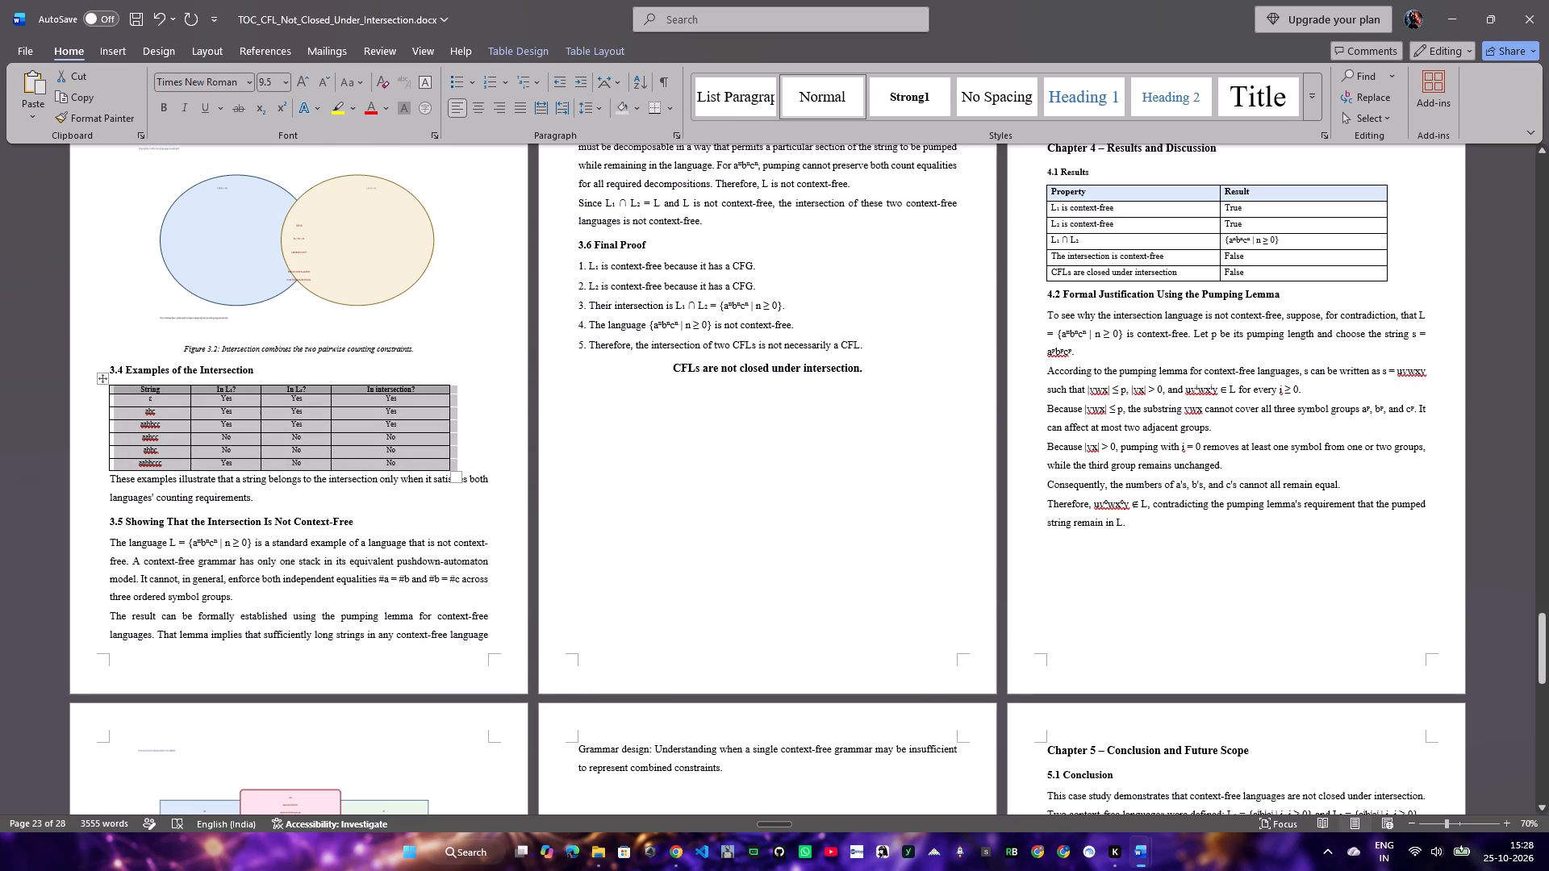
pyautogui.click(257, 85)
pyautogui.click(262, 85)
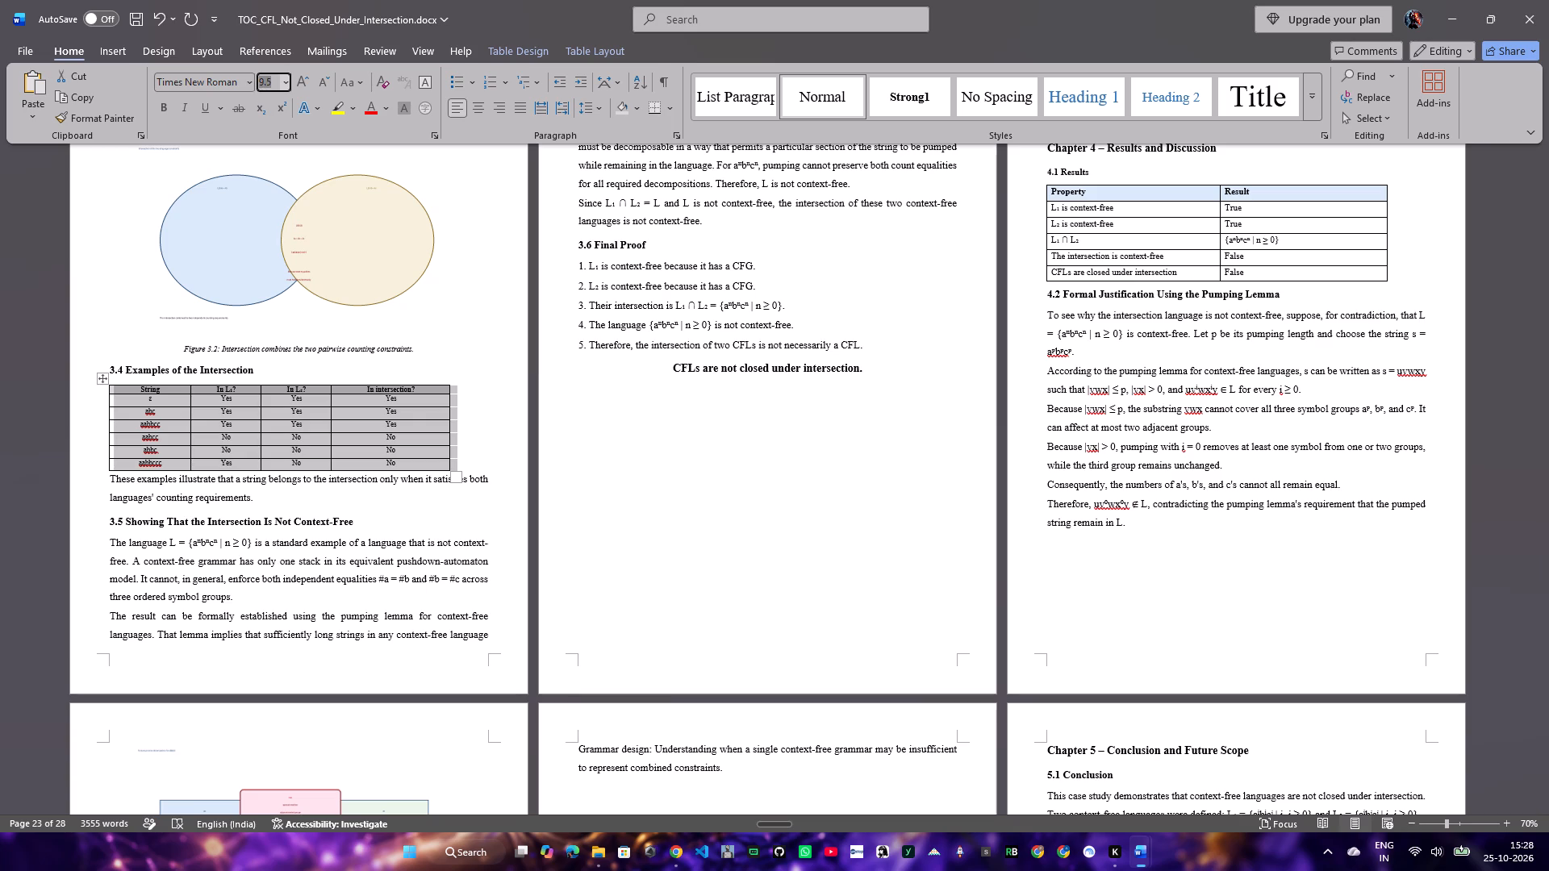
pyautogui.write('11')
pyautogui.press('Return')
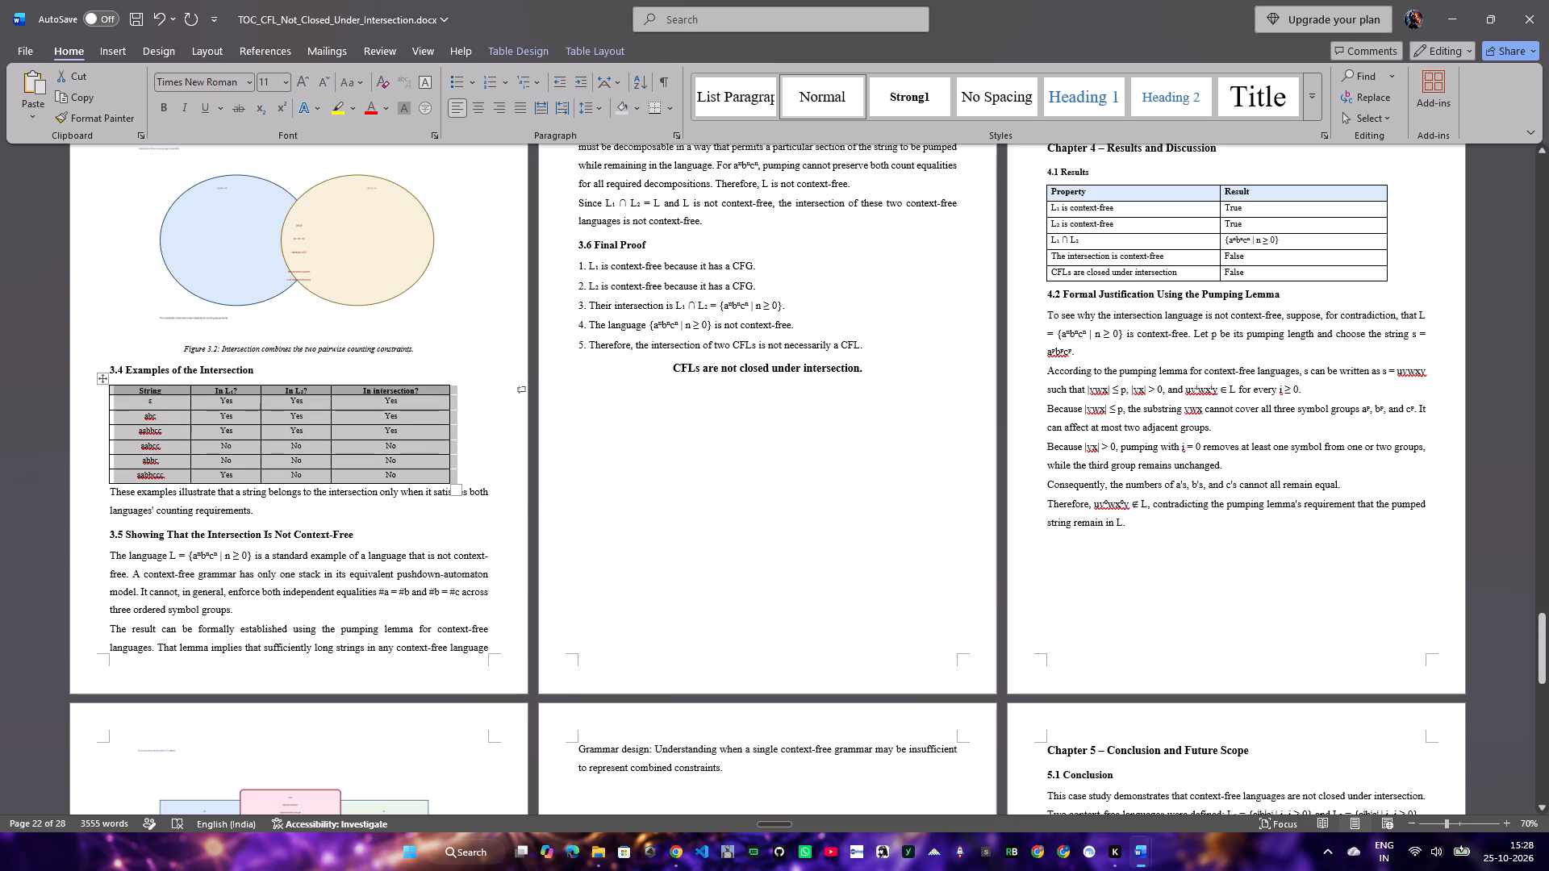
pyautogui.click(364, 554)
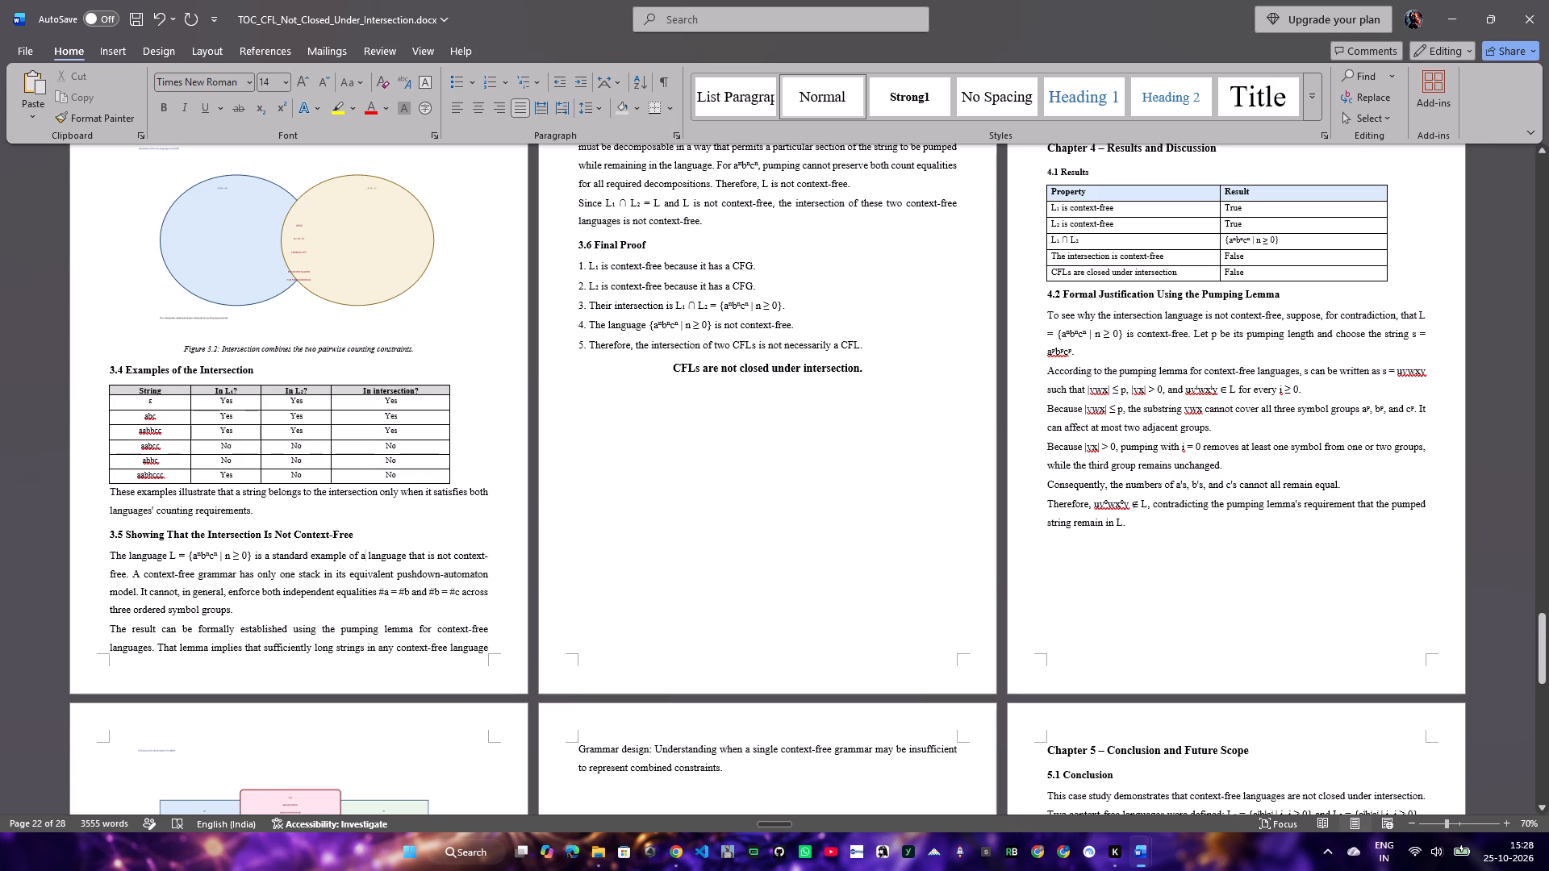
# Apply the current shading colour to the header row of the 4.1 Results table in Chapter 4.
pyautogui.scroll(1, 1154, 299)
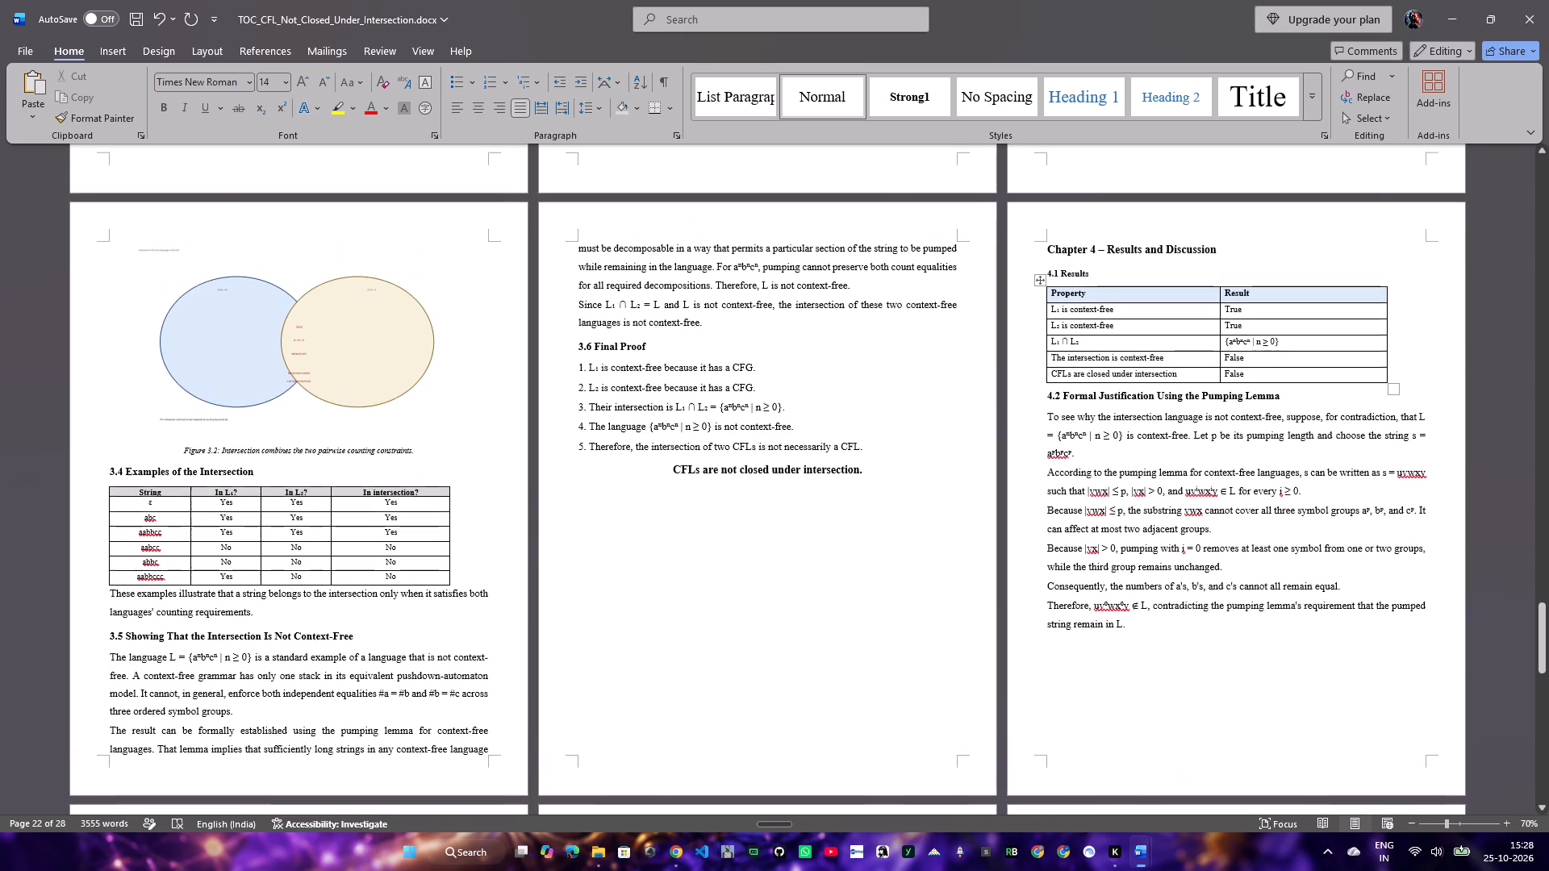
pyautogui.moveTo(1380, 302); pyautogui.dragTo(1230, 282)
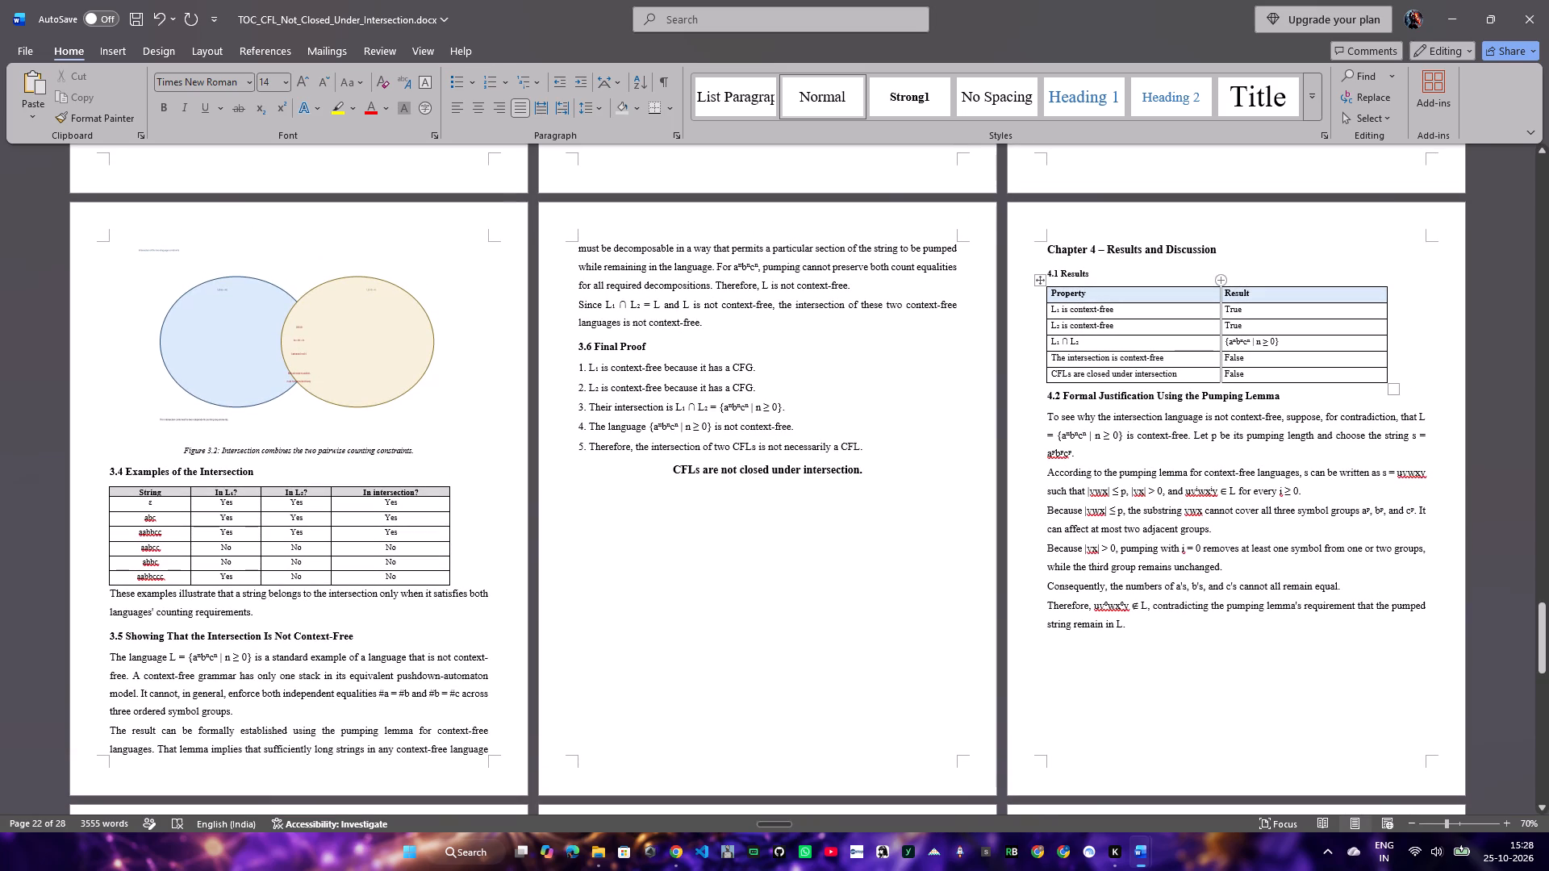
pyautogui.moveTo(1230, 282); pyautogui.dragTo(1230, 282)
pyautogui.moveTo(1341, 298); pyautogui.dragTo(1100, 292)
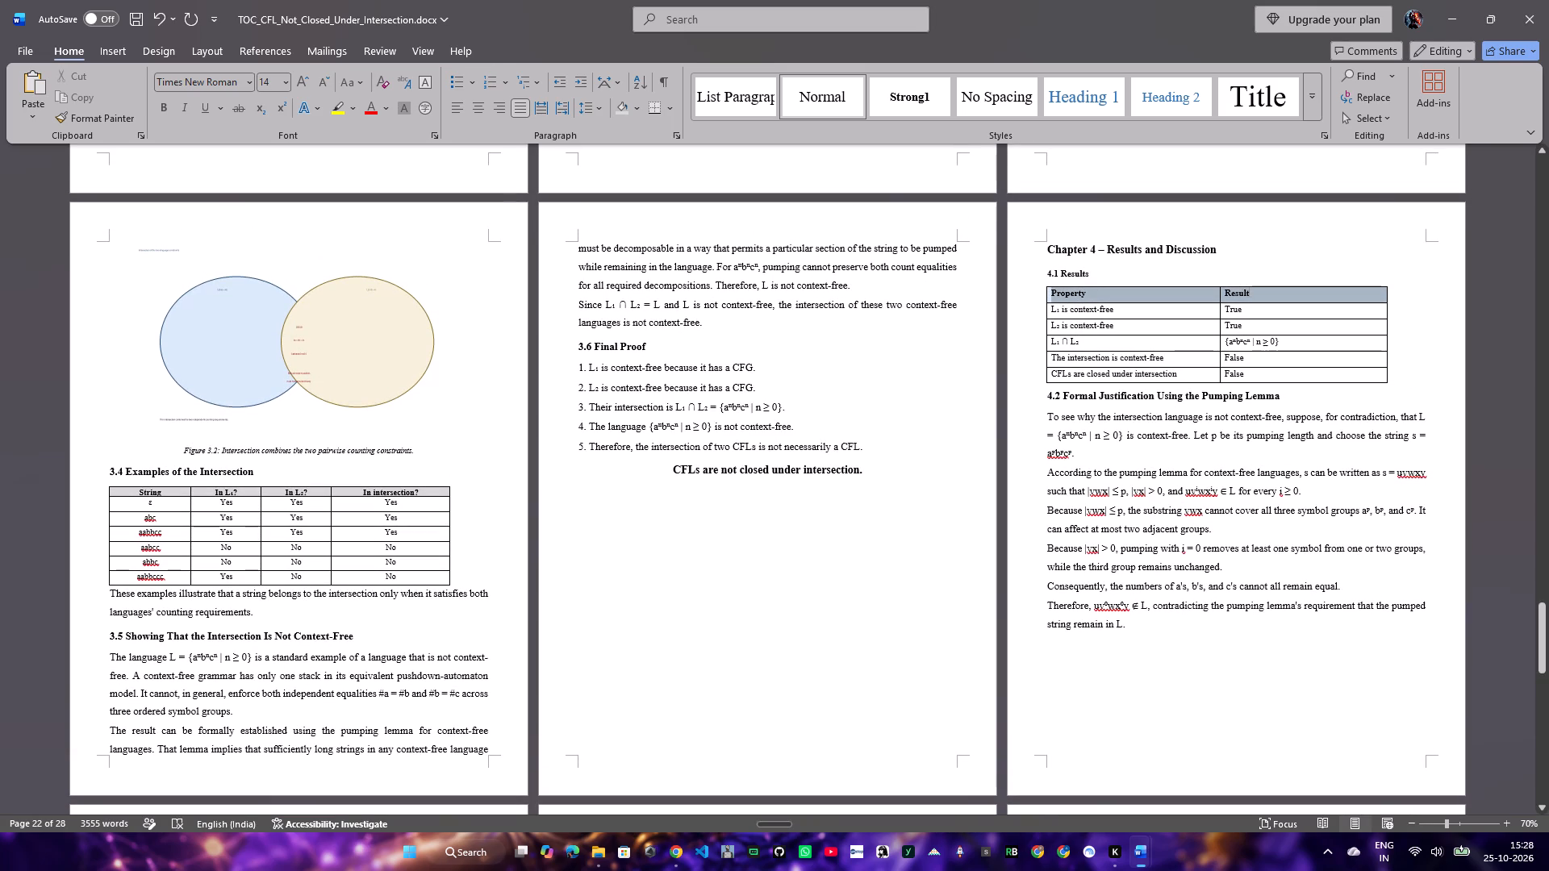
pyautogui.moveTo(1100, 292); pyautogui.dragTo(1083, 292)
pyautogui.click(622, 106)
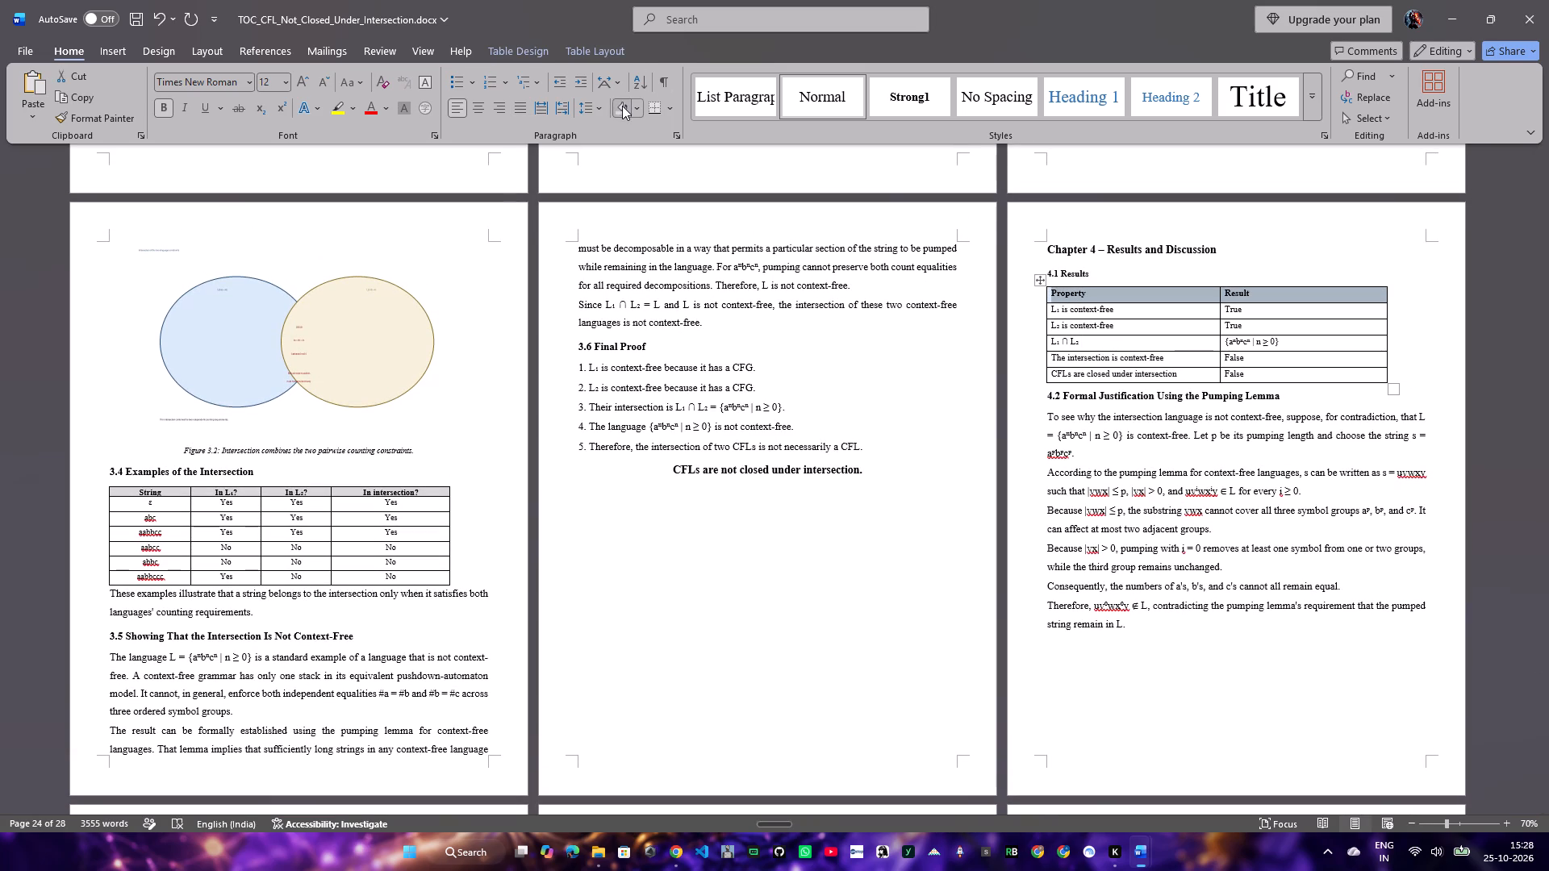
# Set the body rows of the 4.1 Results table to 1.5 line spacing.
pyautogui.moveTo(1263, 373); pyautogui.dragTo(1247, 373)
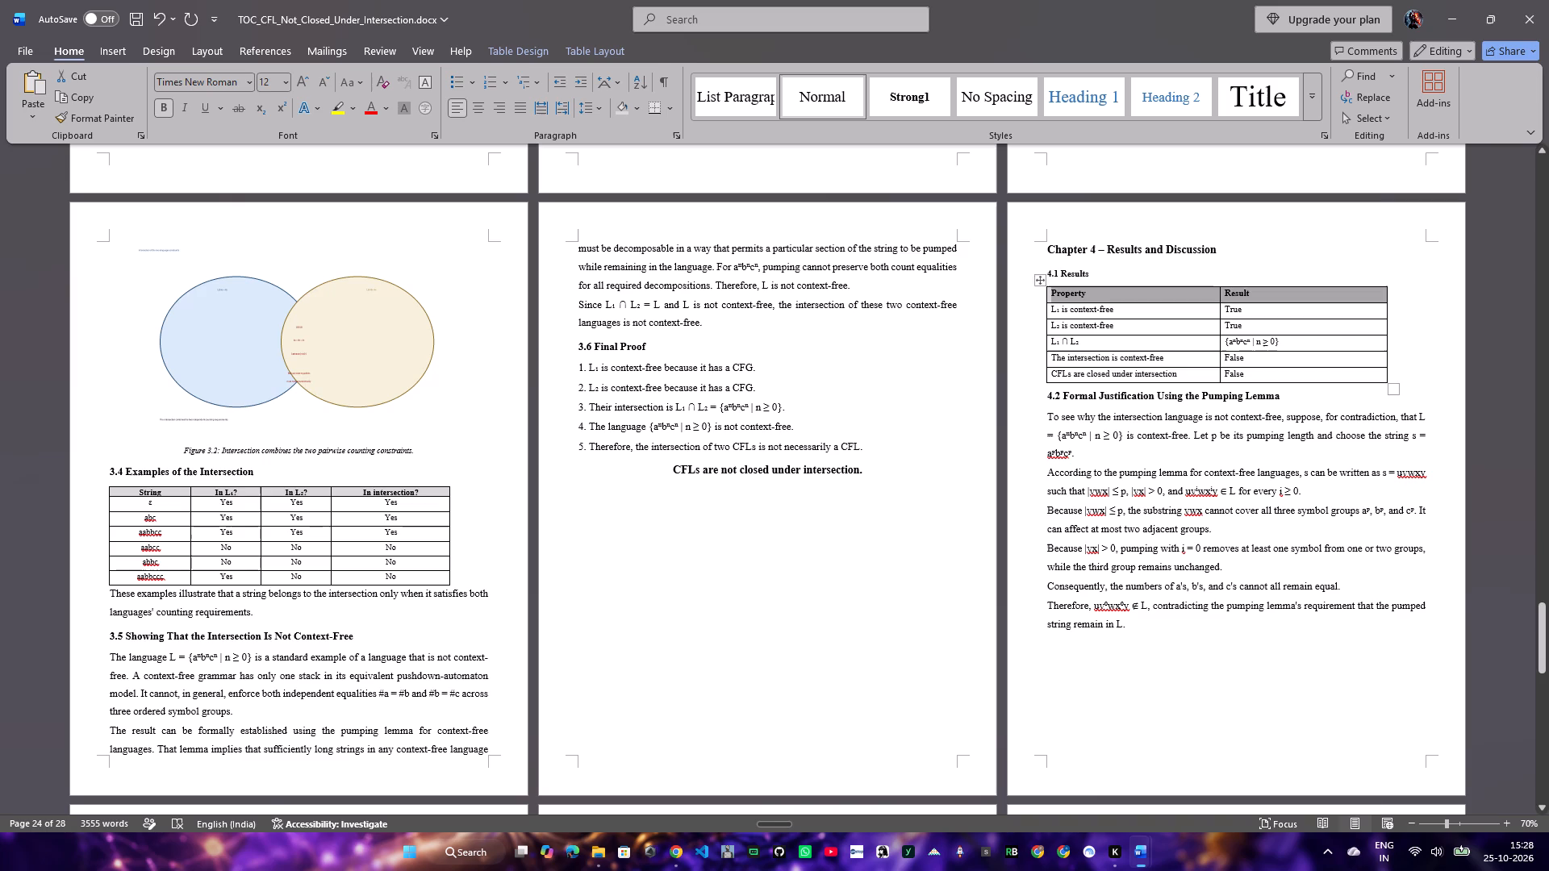
pyautogui.moveTo(1247, 373); pyautogui.dragTo(1065, 317)
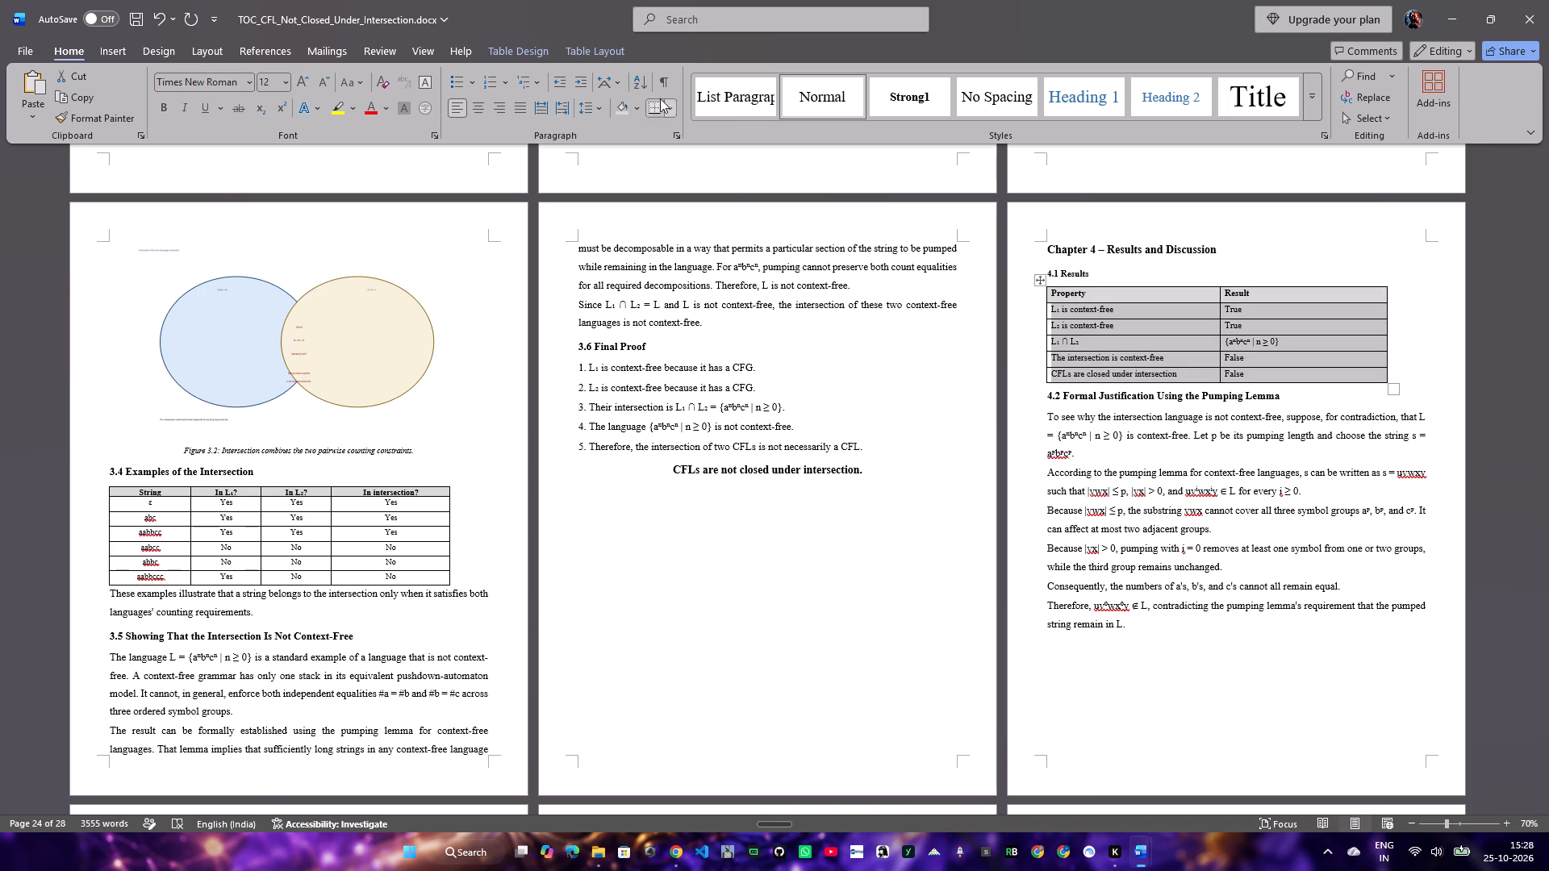
pyautogui.click(596, 102)
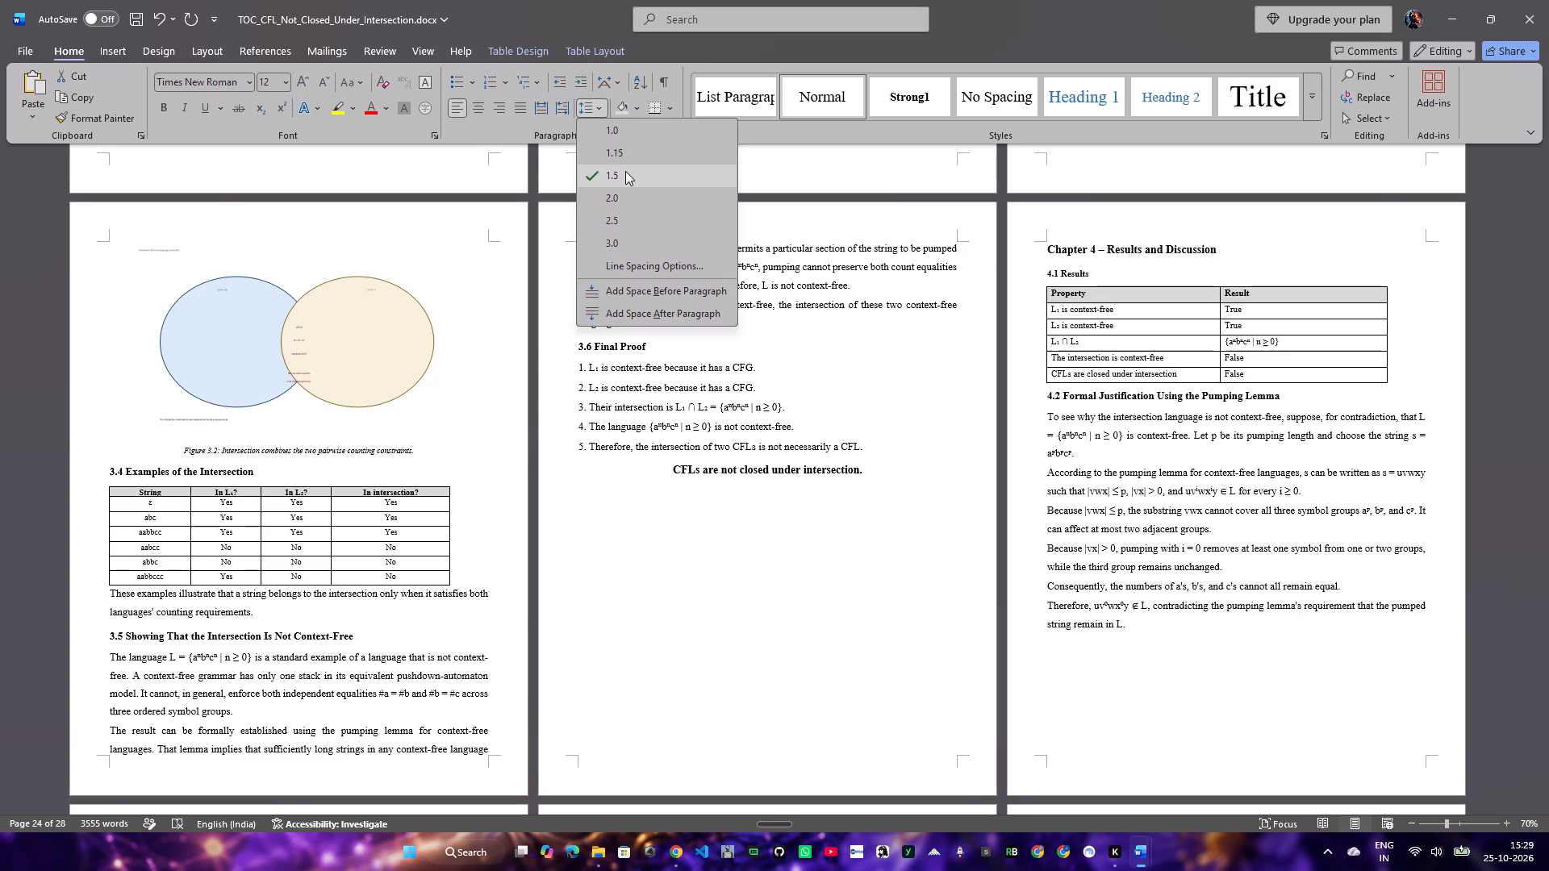
pyautogui.click(625, 171)
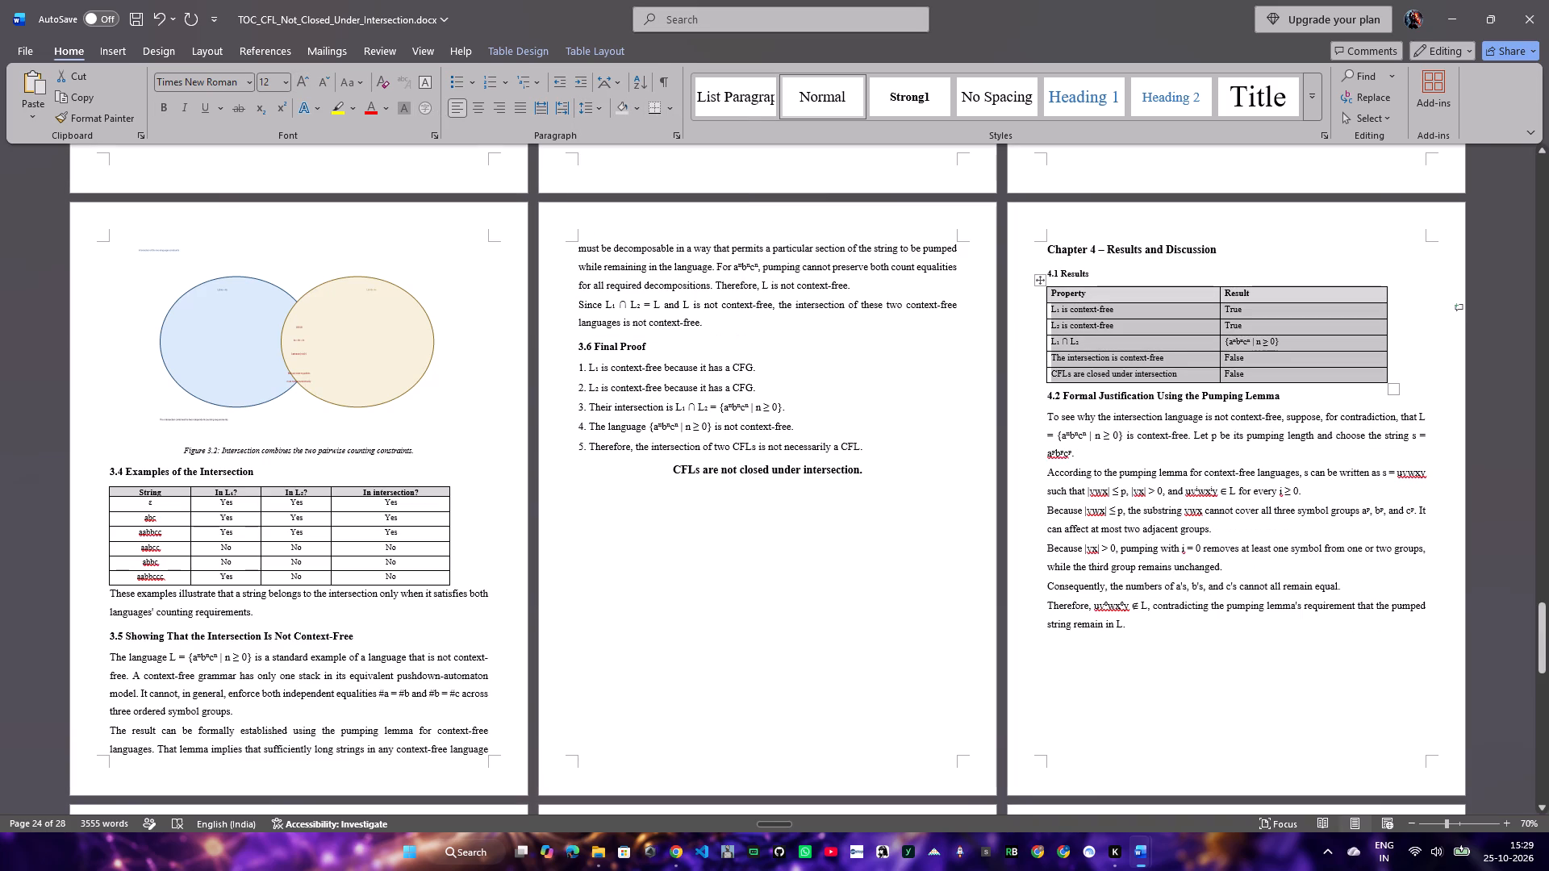
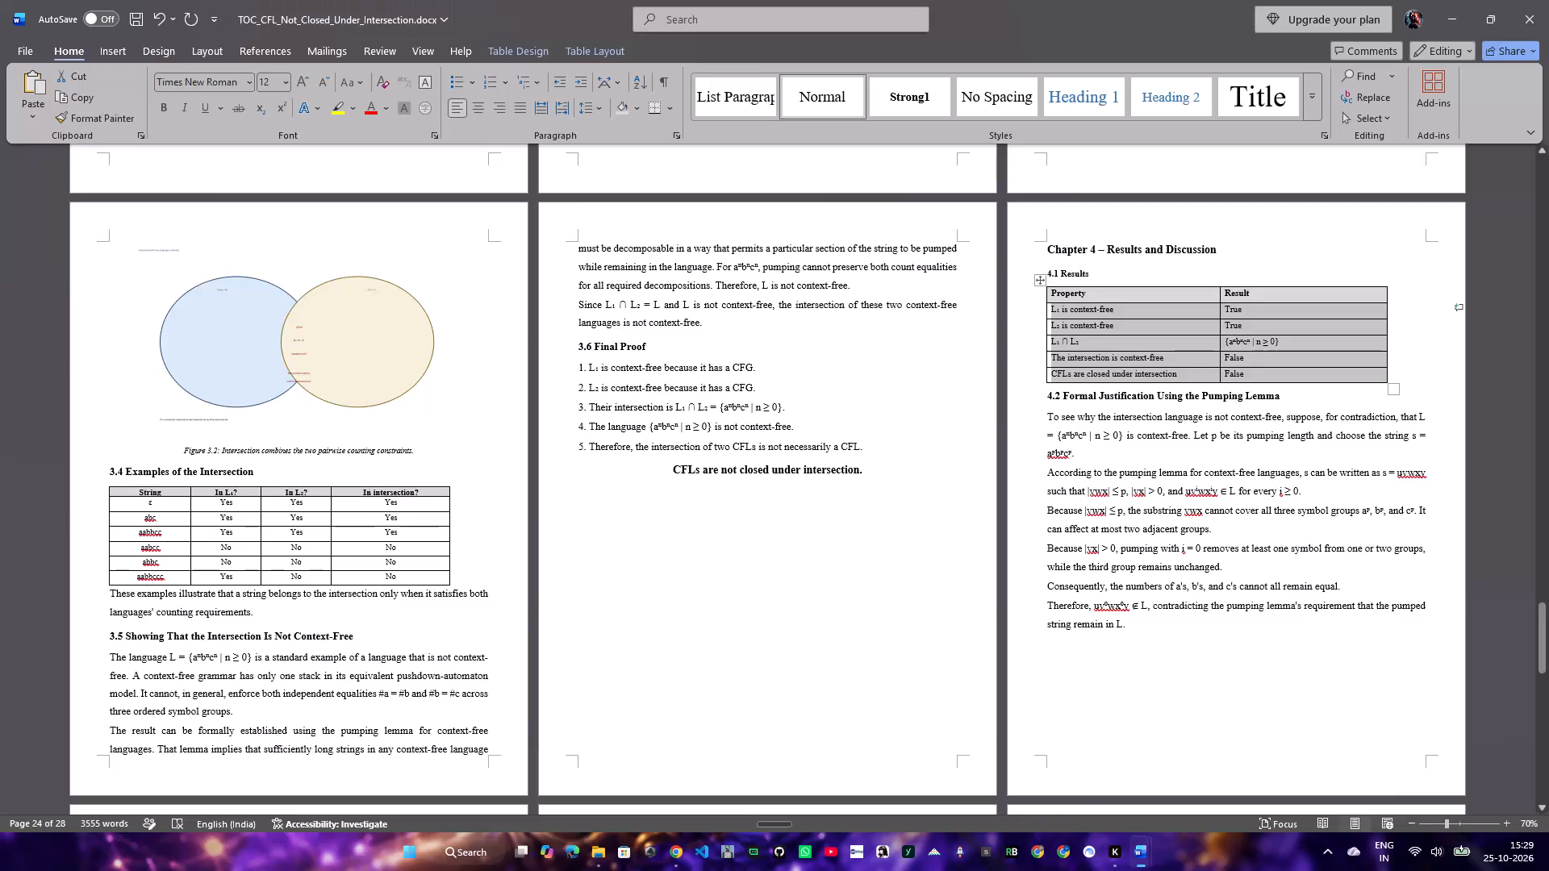
# Shrink the Figure 4.1 pumping-lemma diagram until all of section 4.4 Applications and Importance fits on the same page.
pyautogui.click(1067, 316)
pyautogui.scroll(-16, 1104, 324)
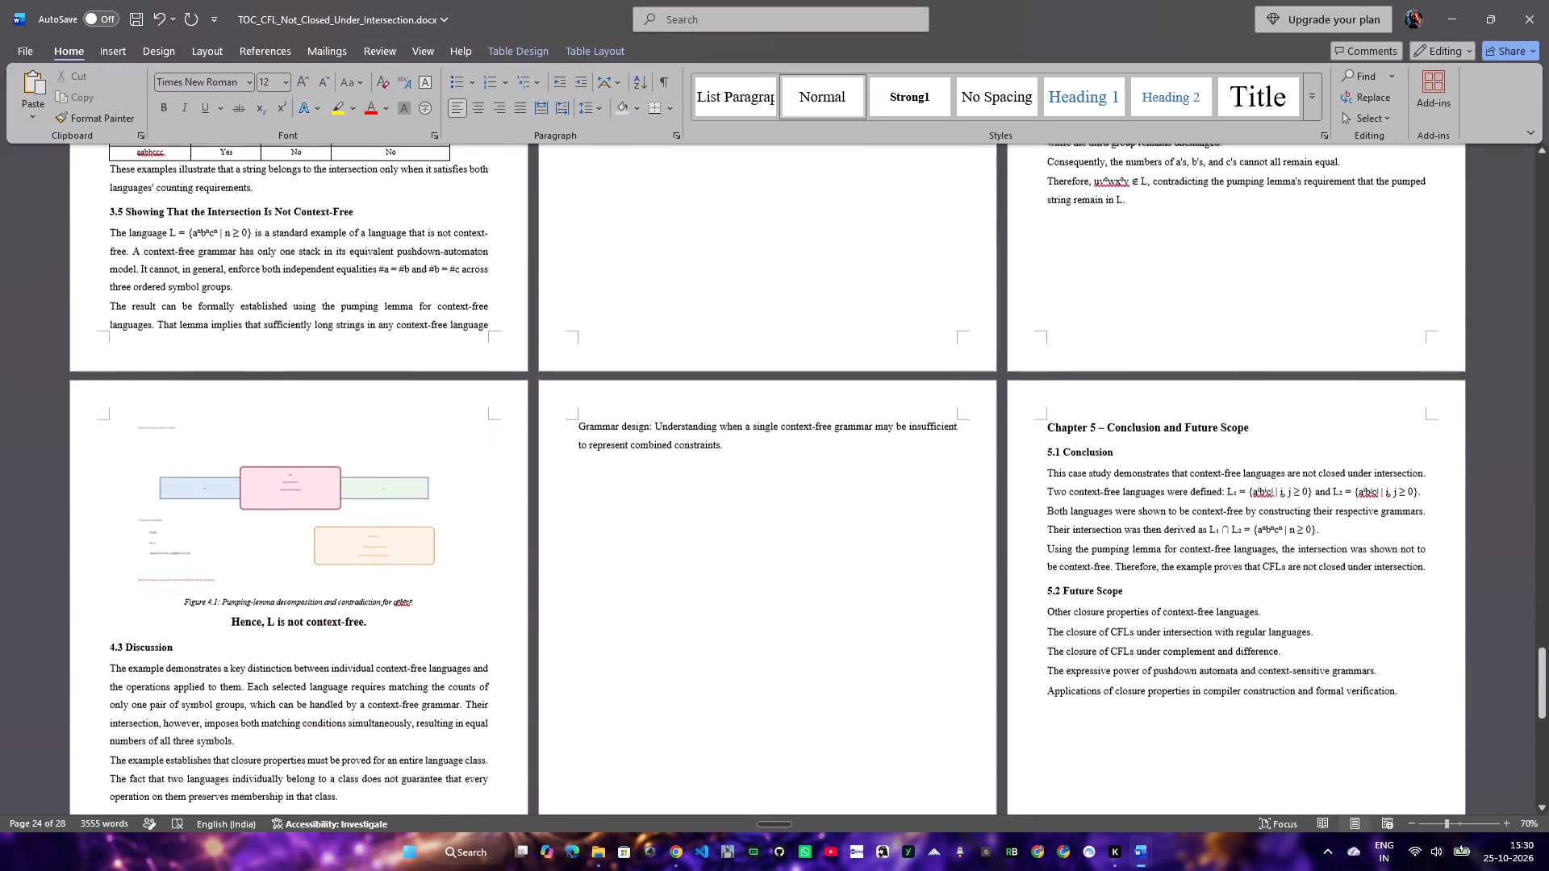
pyautogui.scroll(4, 1113, 469)
pyautogui.scroll(-6, 952, 520)
pyautogui.scroll(-6, 813, 502)
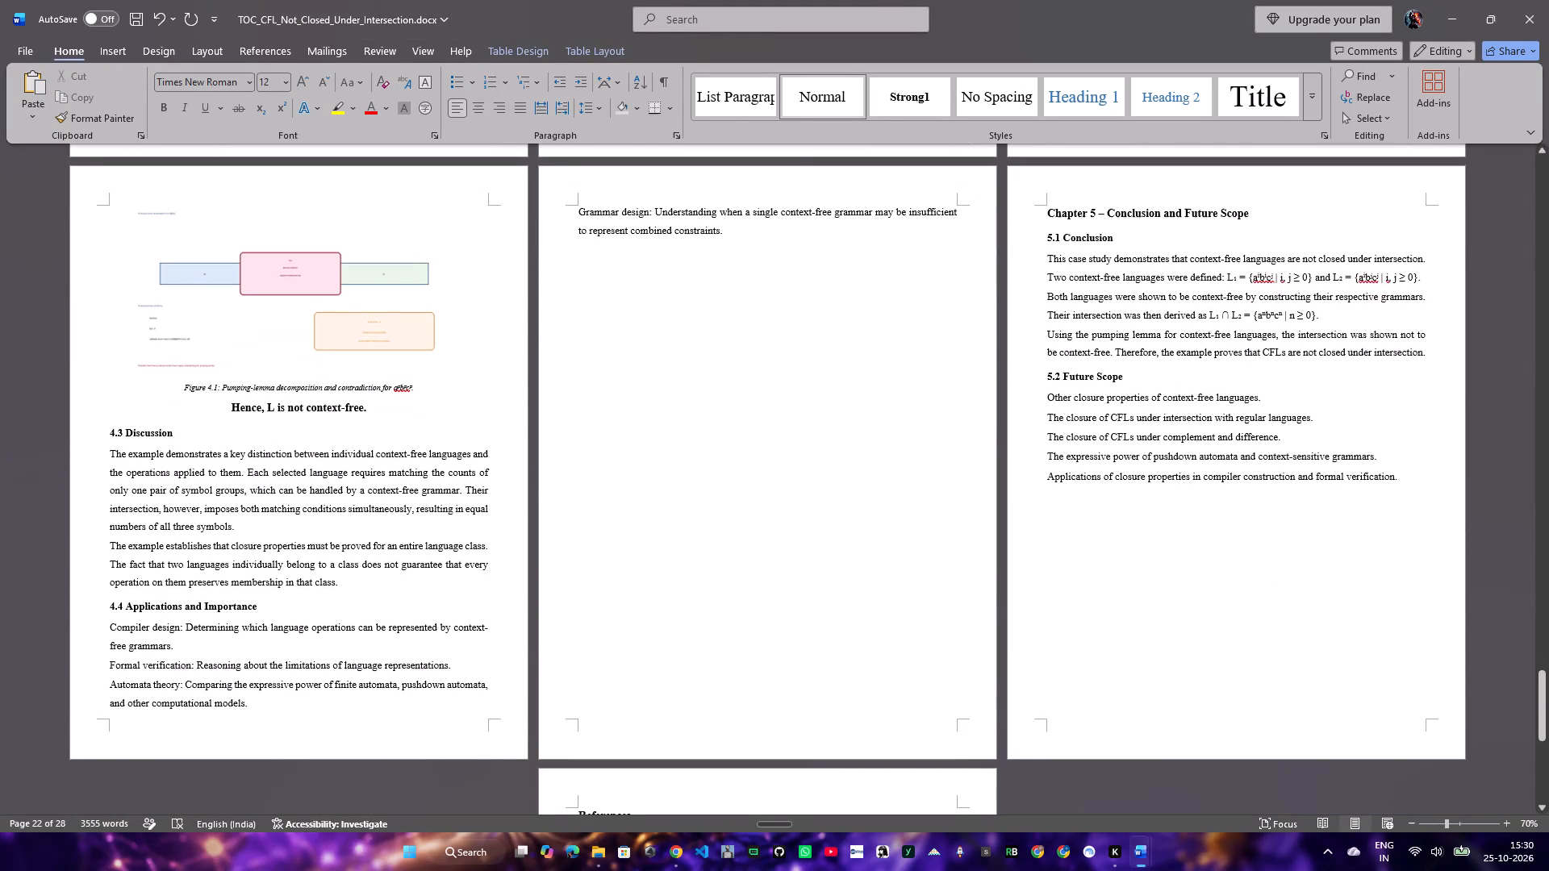
pyautogui.click(289, 326)
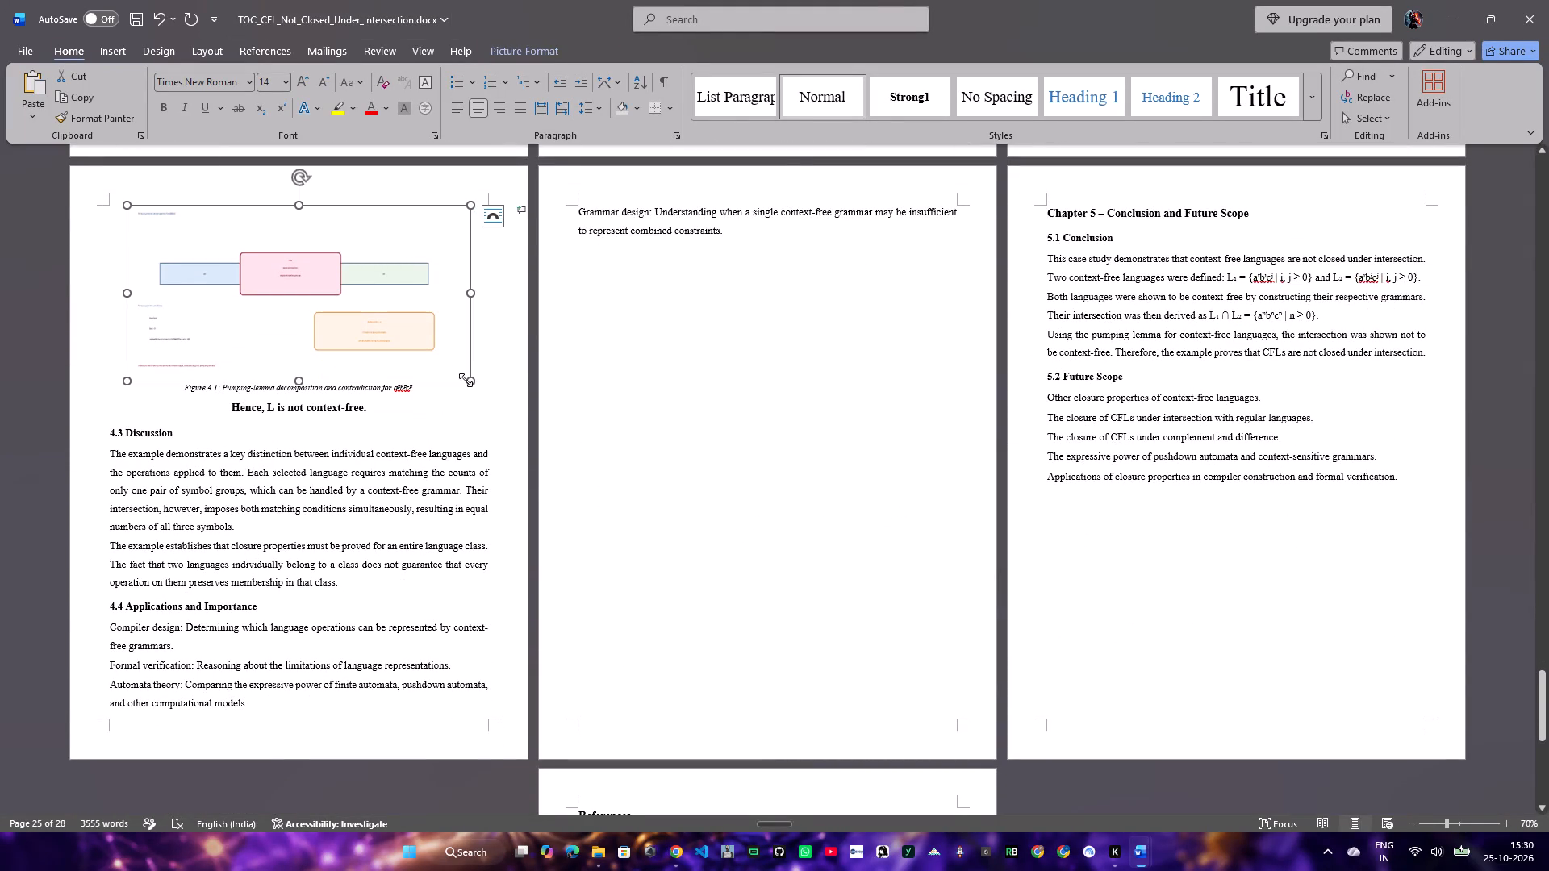
pyautogui.moveTo(471, 377); pyautogui.dragTo(446, 355)
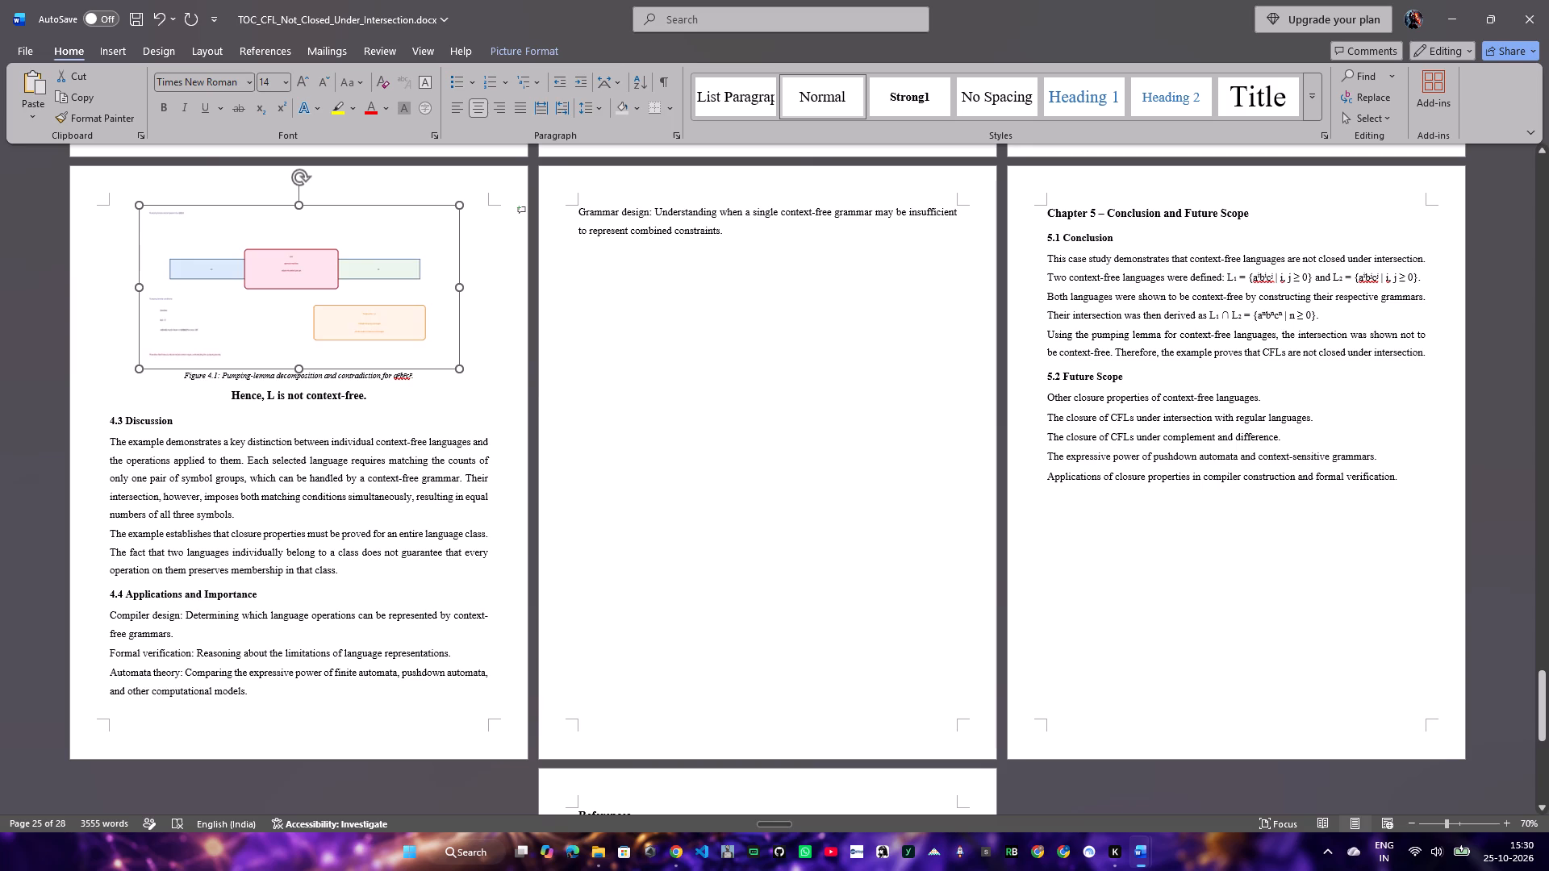
pyautogui.moveTo(446, 355); pyautogui.dragTo(438, 340)
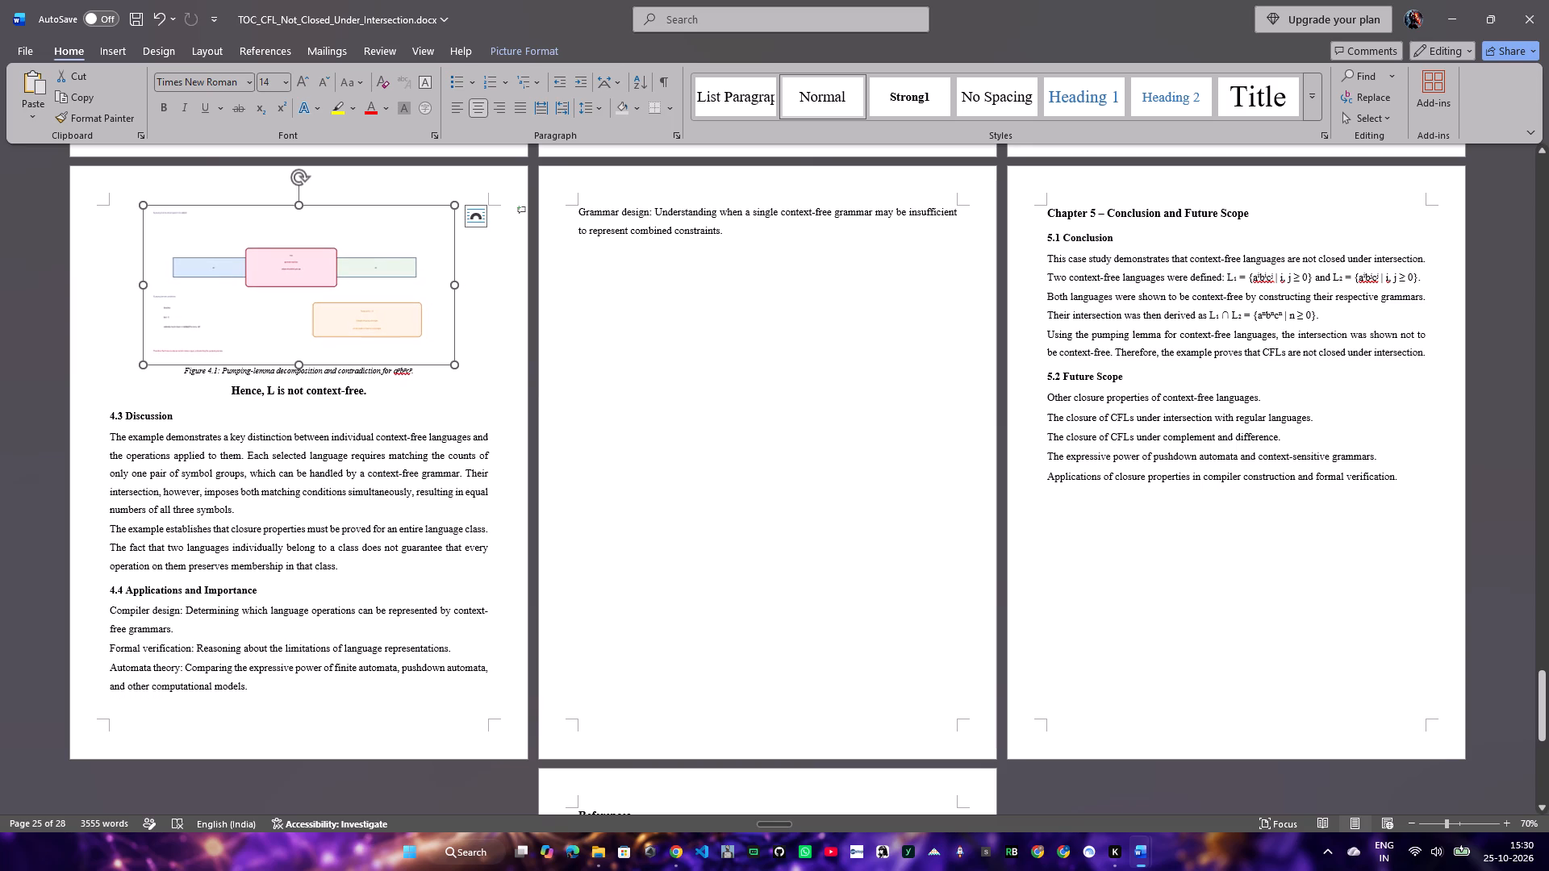
pyautogui.moveTo(453, 361); pyautogui.dragTo(412, 331)
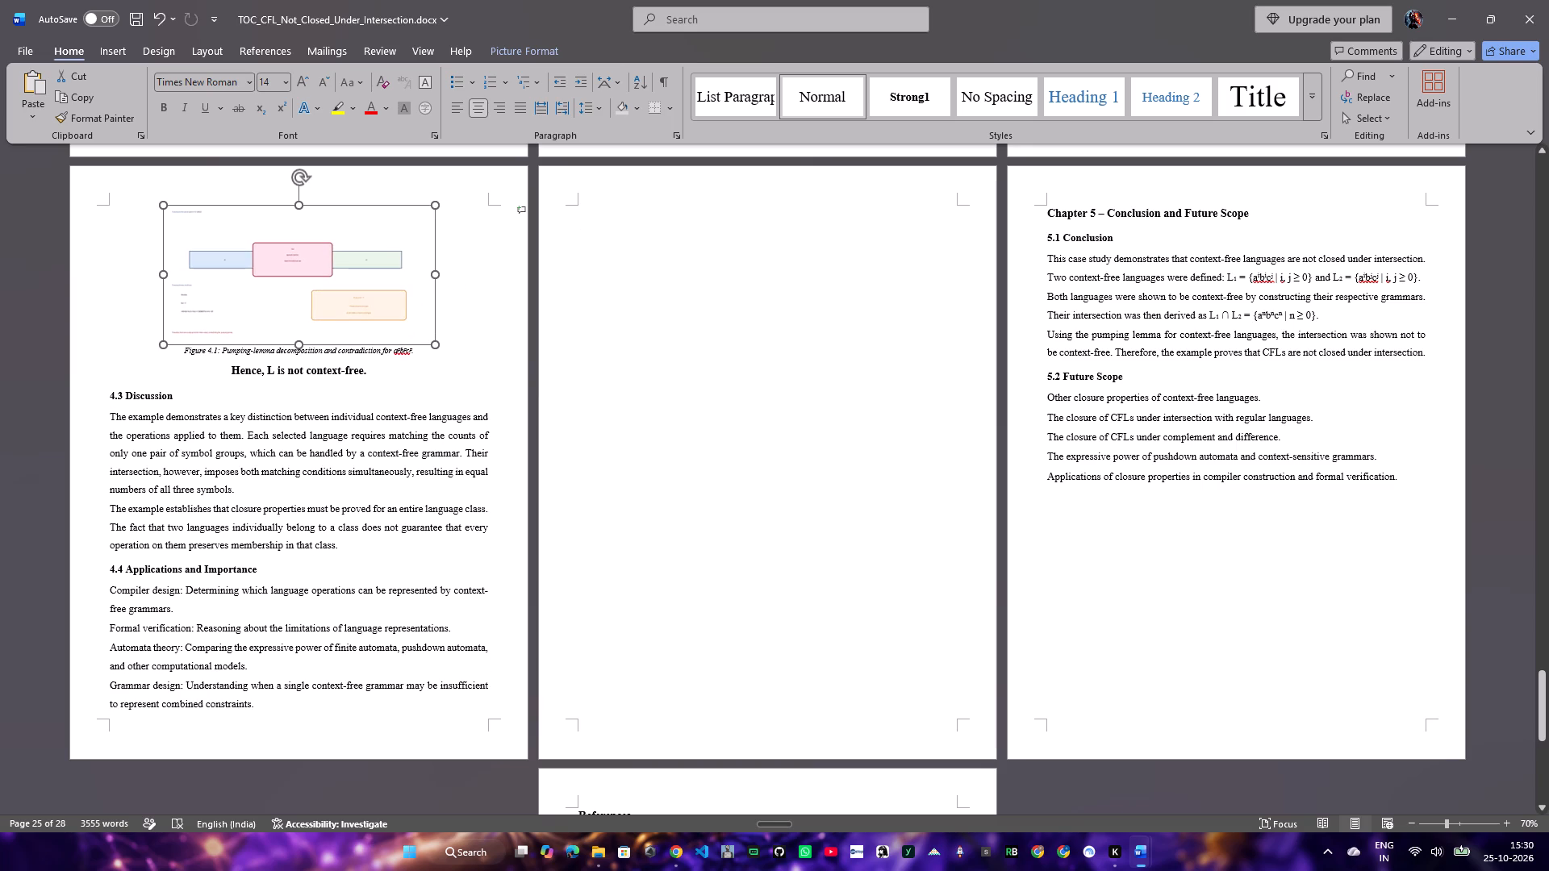
pyautogui.moveTo(412, 331); pyautogui.dragTo(420, 353)
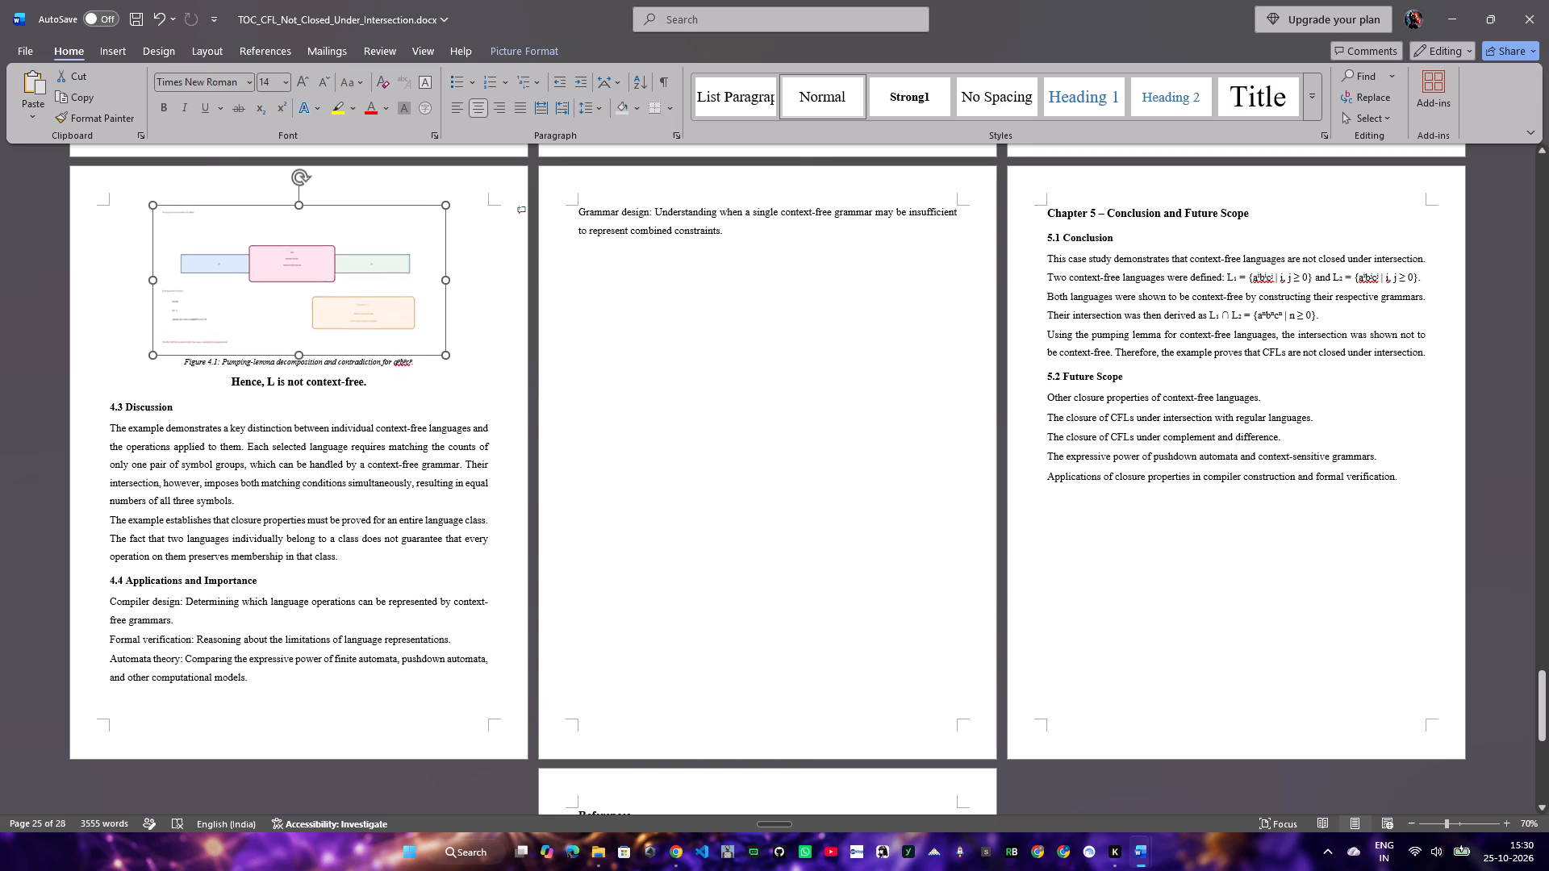
pyautogui.moveTo(420, 353); pyautogui.dragTo(420, 352)
# Replace the dash in the Chapter 5 heading with a colon.
pyautogui.click(794, 395)
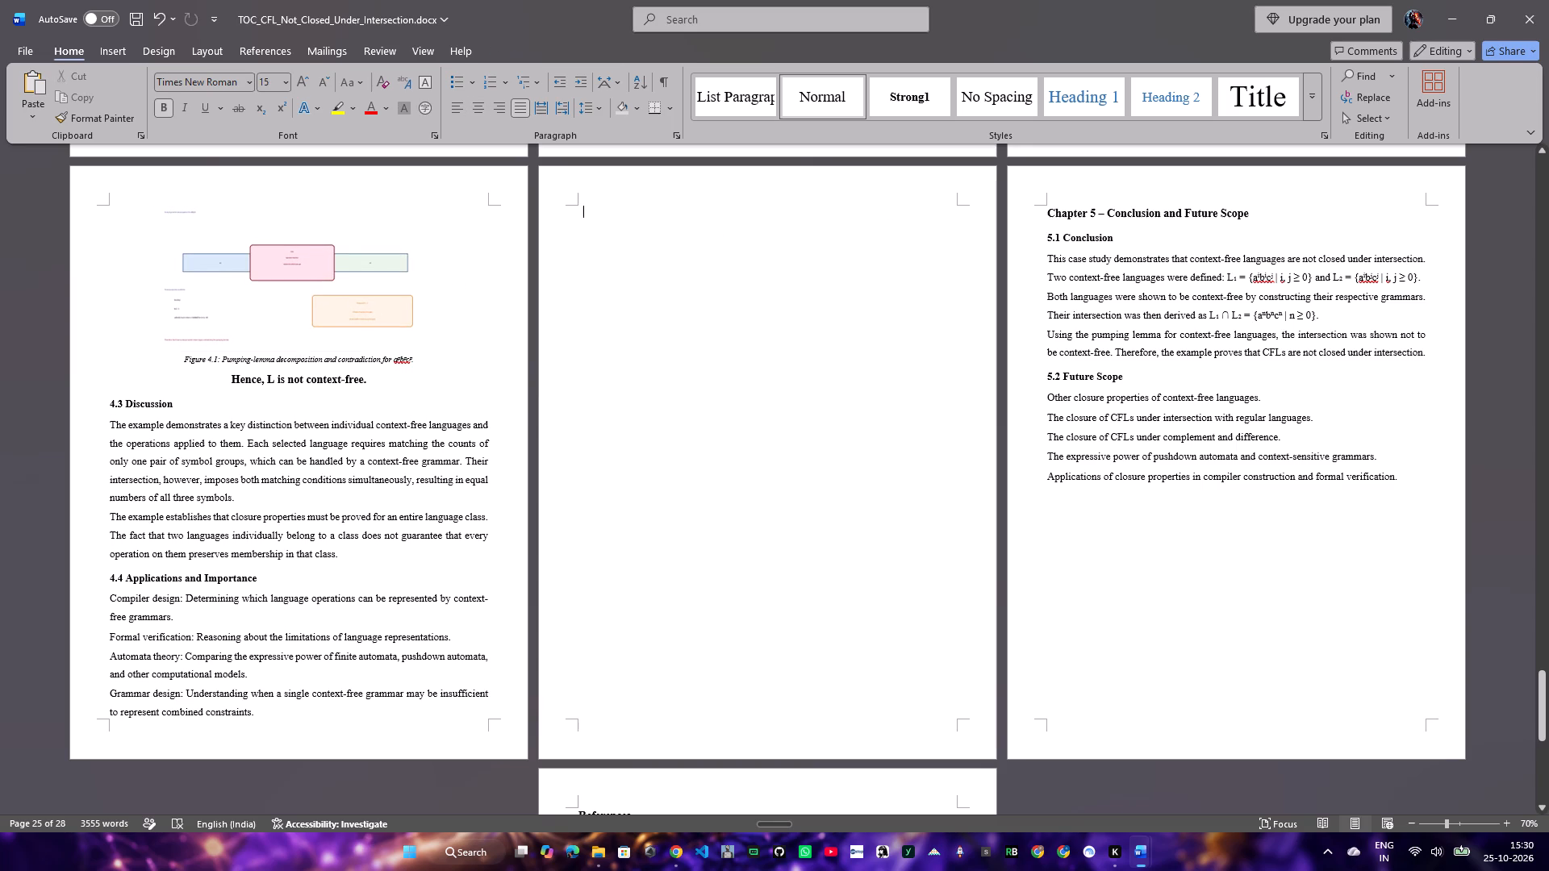
pyautogui.doubleClick(1102, 209)
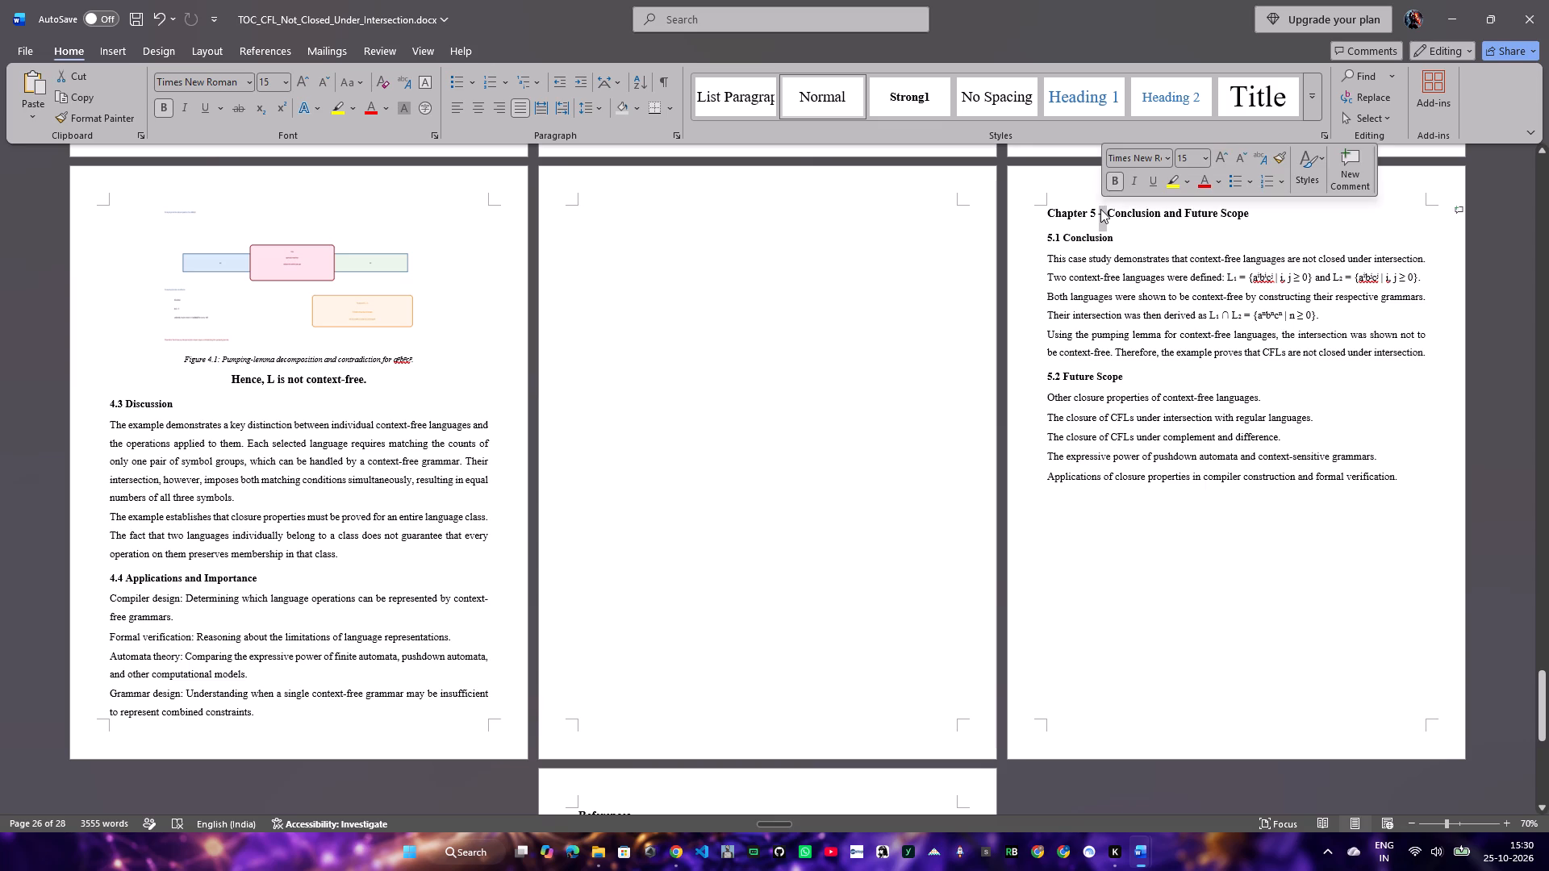
pyautogui.hotkey('shift', ':')
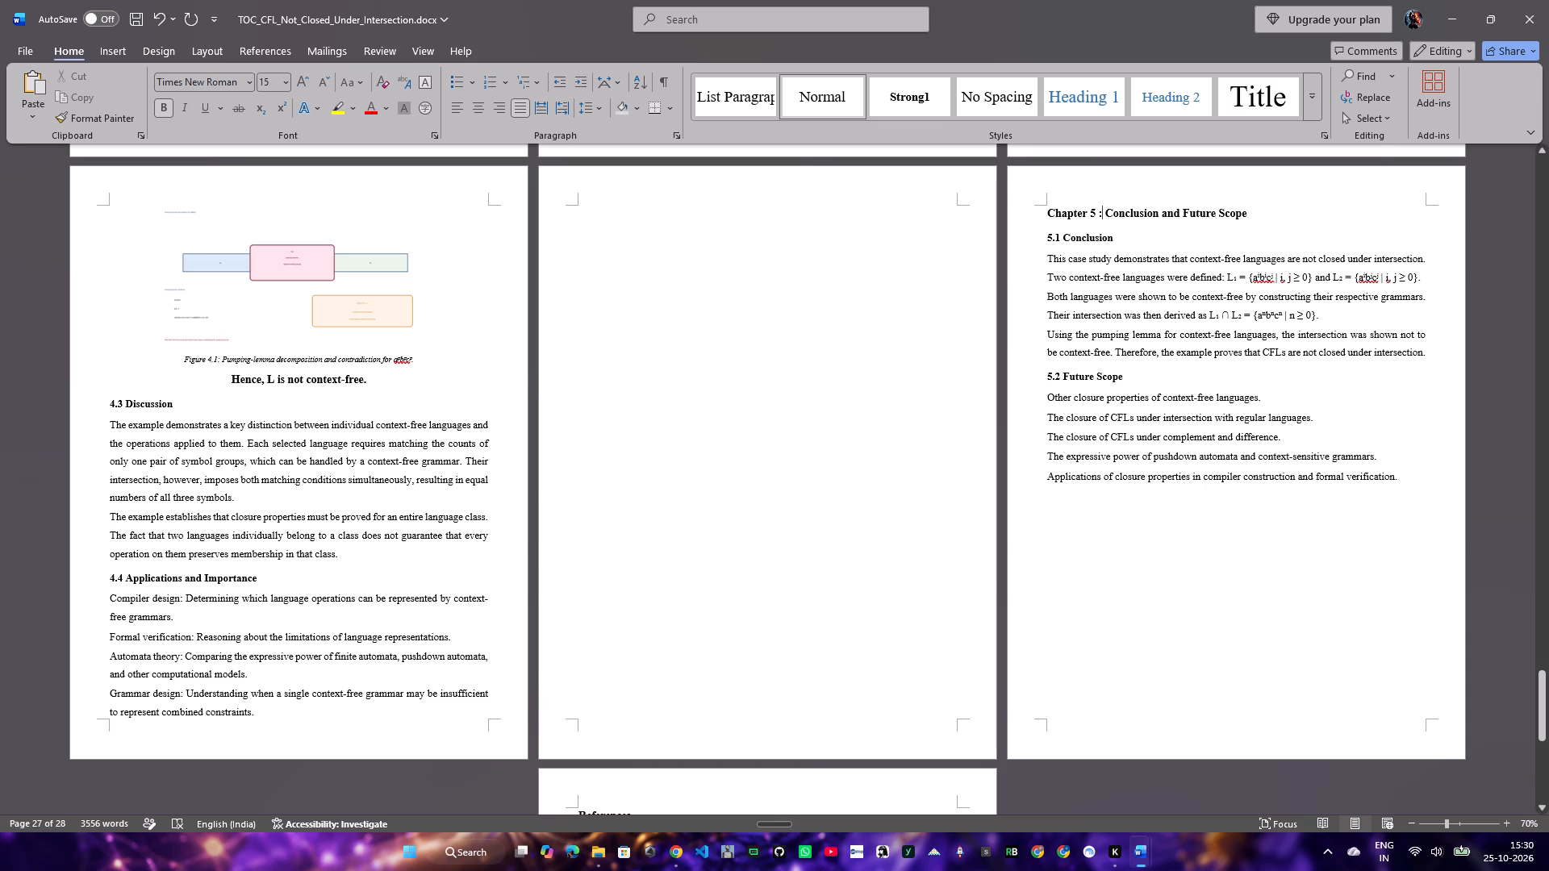
# Remove the blank page before the Chapter 5 heading.
pyautogui.click(1049, 213)
pyautogui.press('BackSpace')
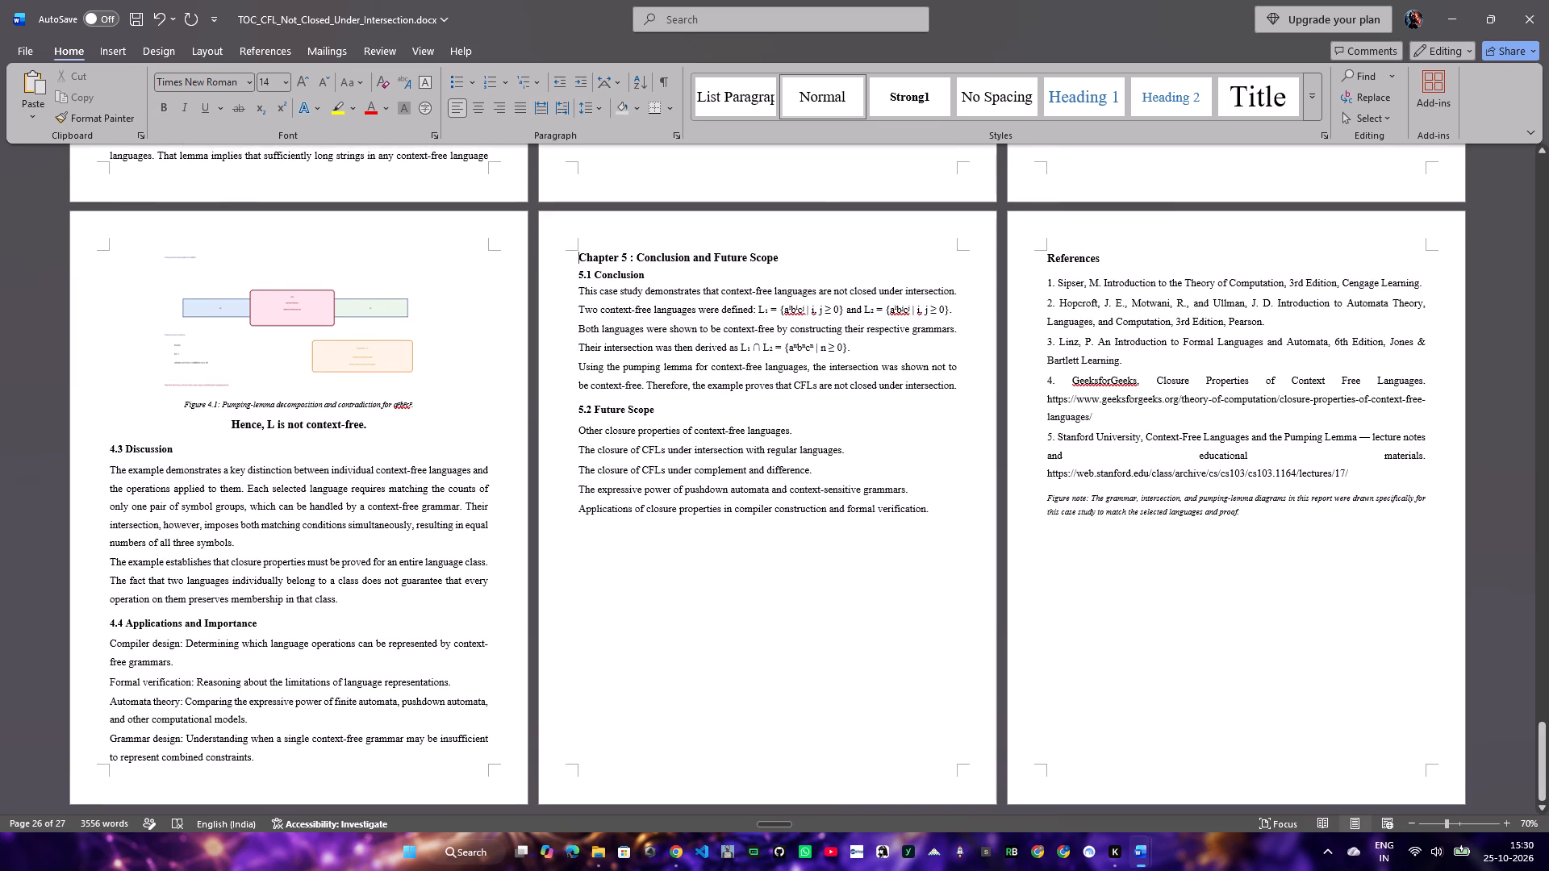
# Left-align the numbered reference entries and the figure note under References.
pyautogui.moveTo(1249, 515); pyautogui.dragTo(1043, 282)
pyautogui.click(449, 101)
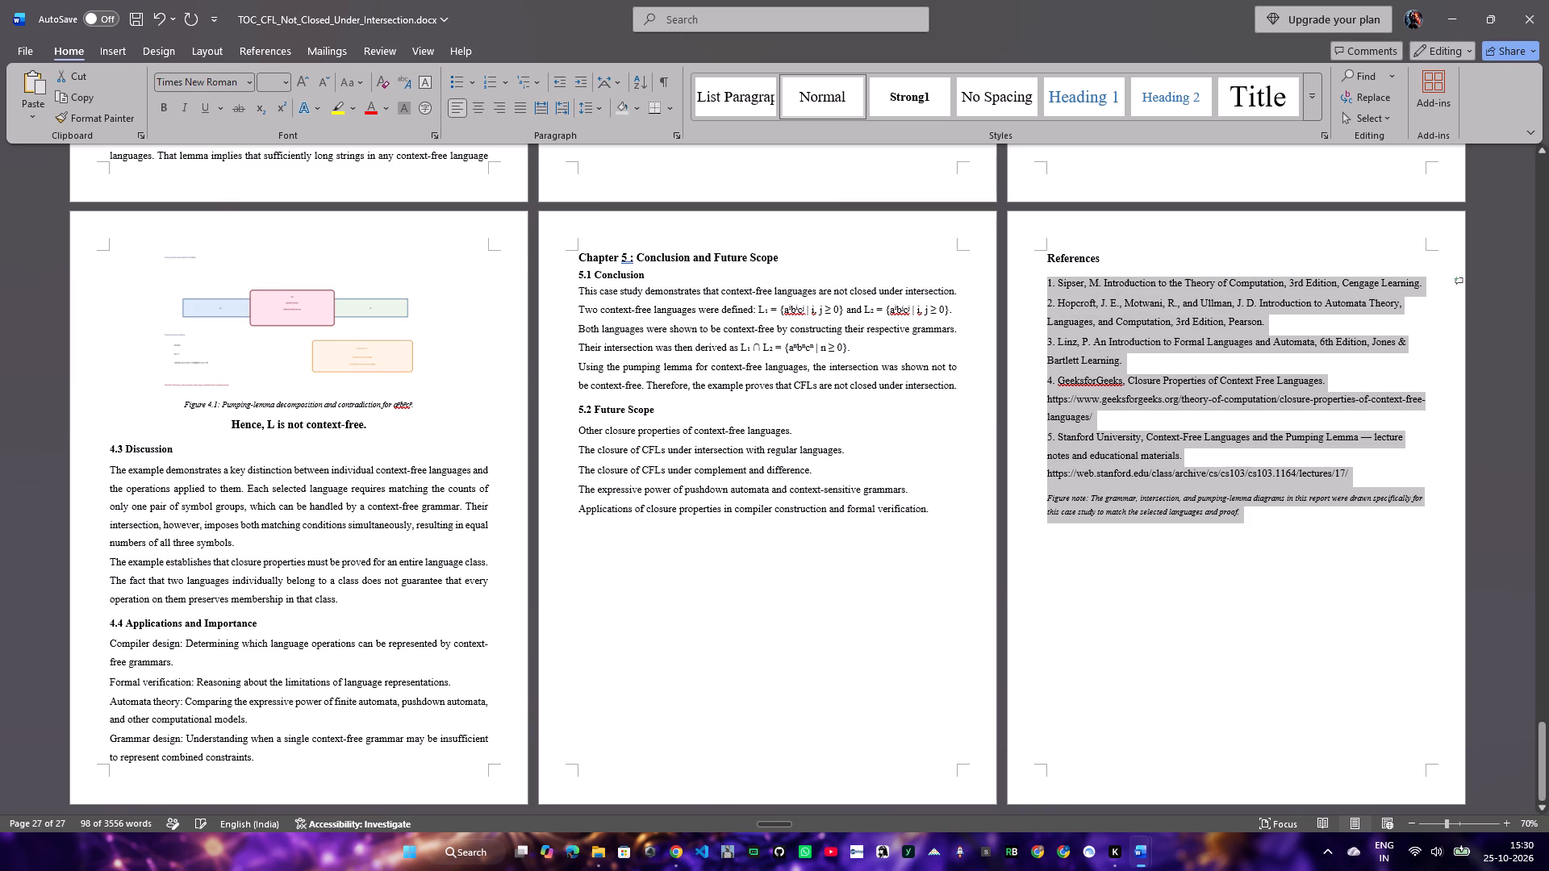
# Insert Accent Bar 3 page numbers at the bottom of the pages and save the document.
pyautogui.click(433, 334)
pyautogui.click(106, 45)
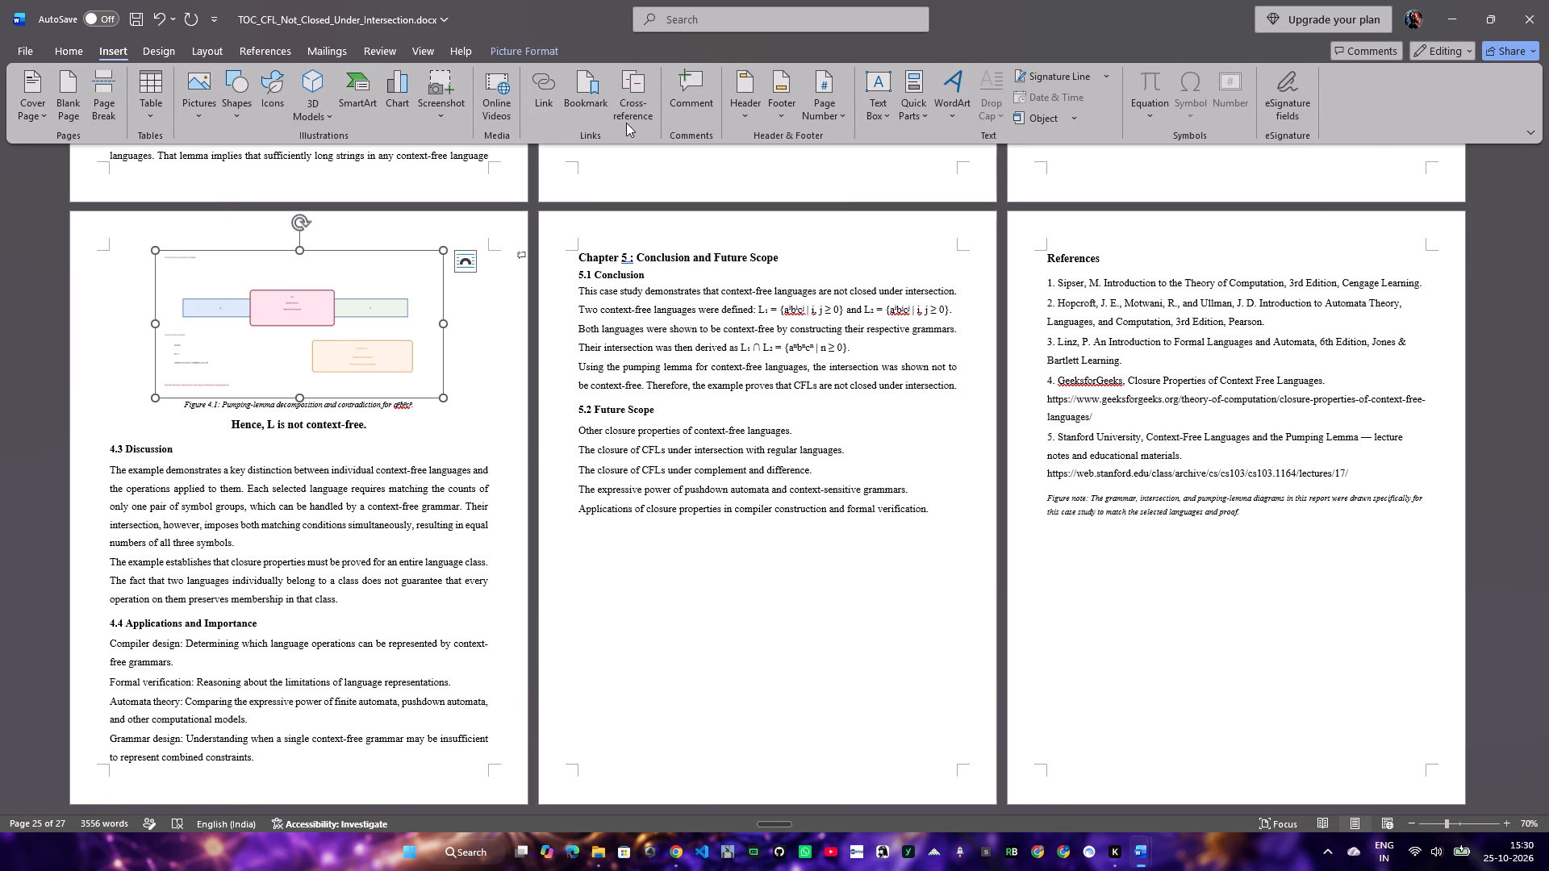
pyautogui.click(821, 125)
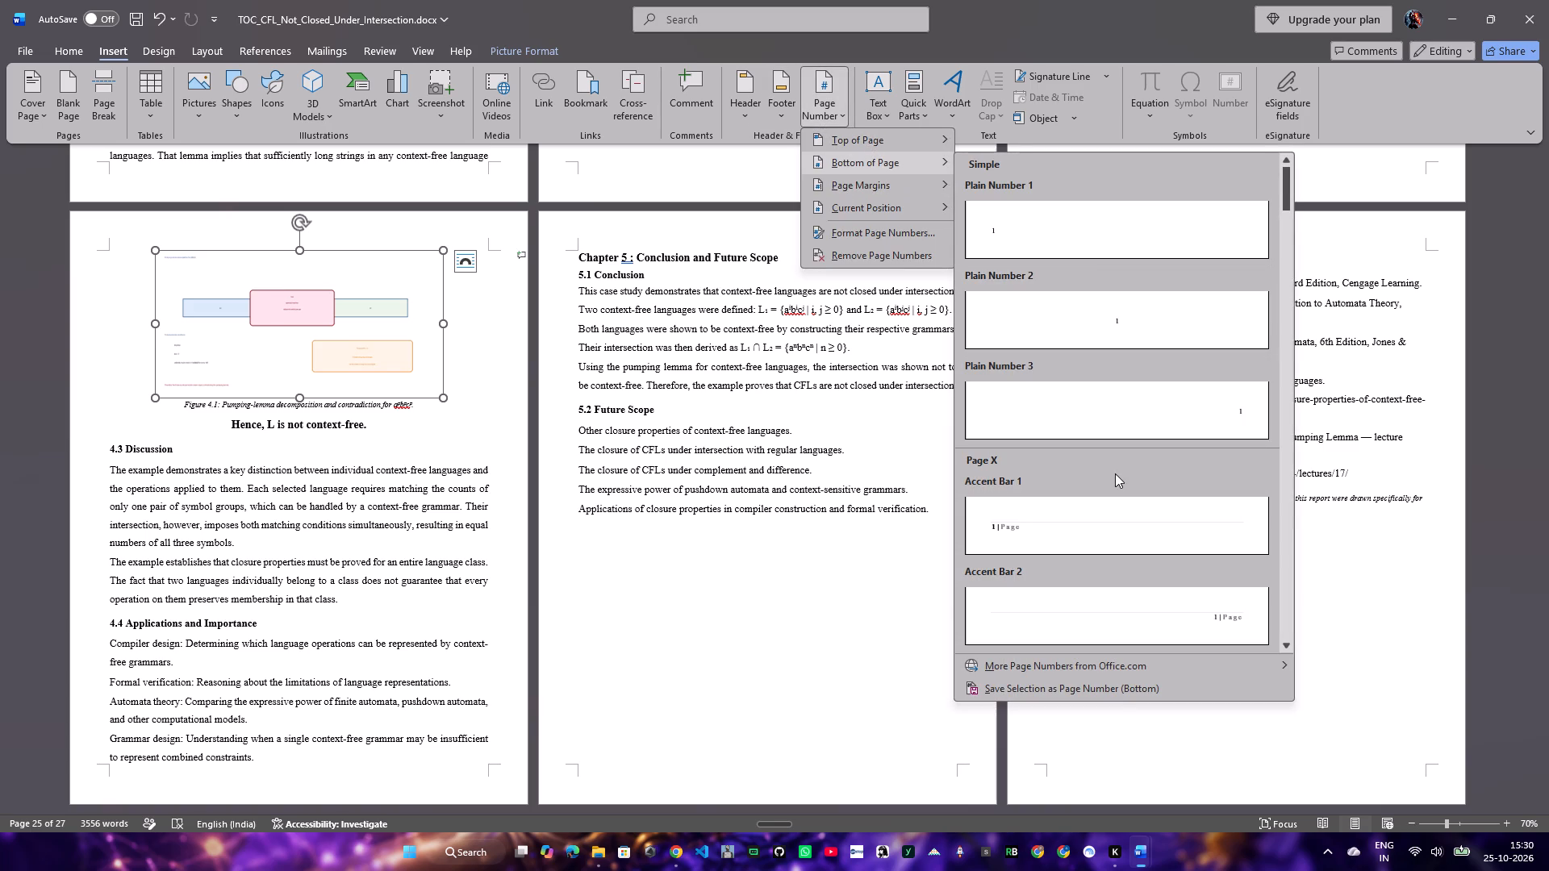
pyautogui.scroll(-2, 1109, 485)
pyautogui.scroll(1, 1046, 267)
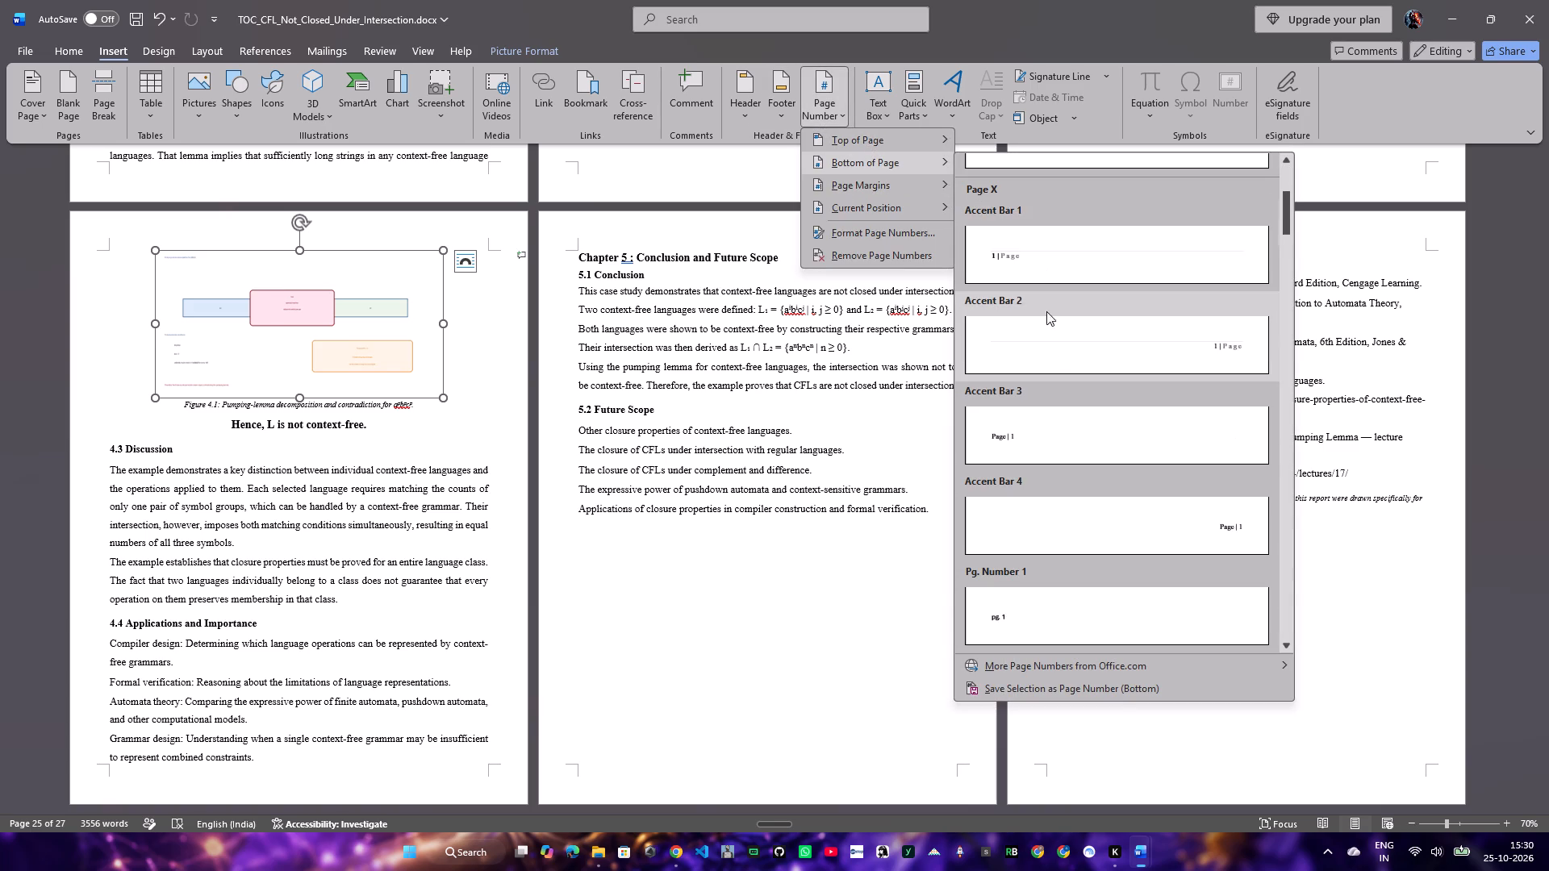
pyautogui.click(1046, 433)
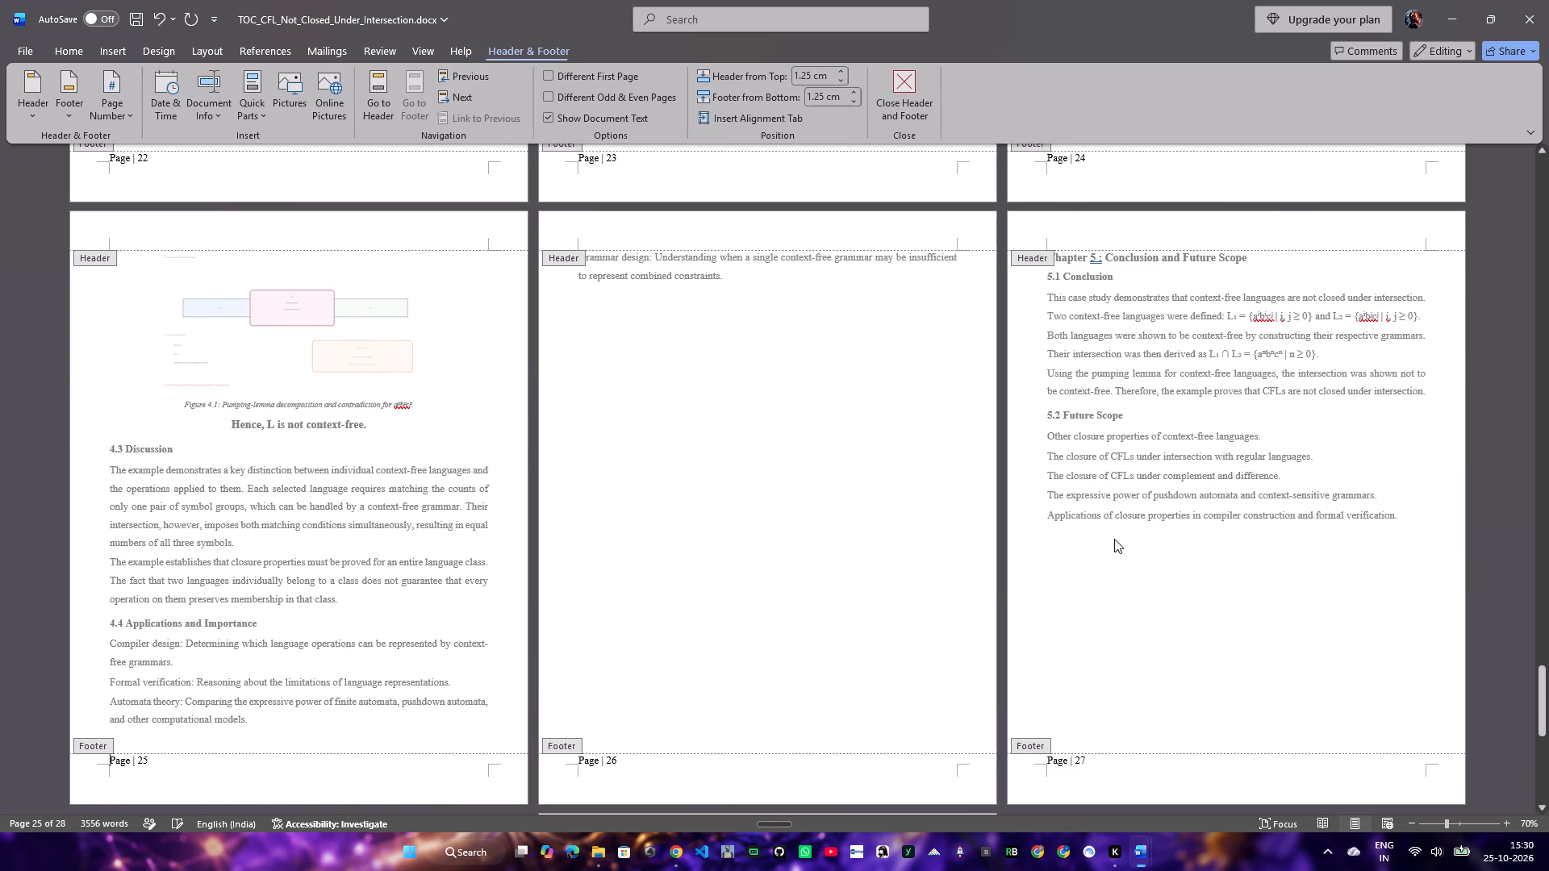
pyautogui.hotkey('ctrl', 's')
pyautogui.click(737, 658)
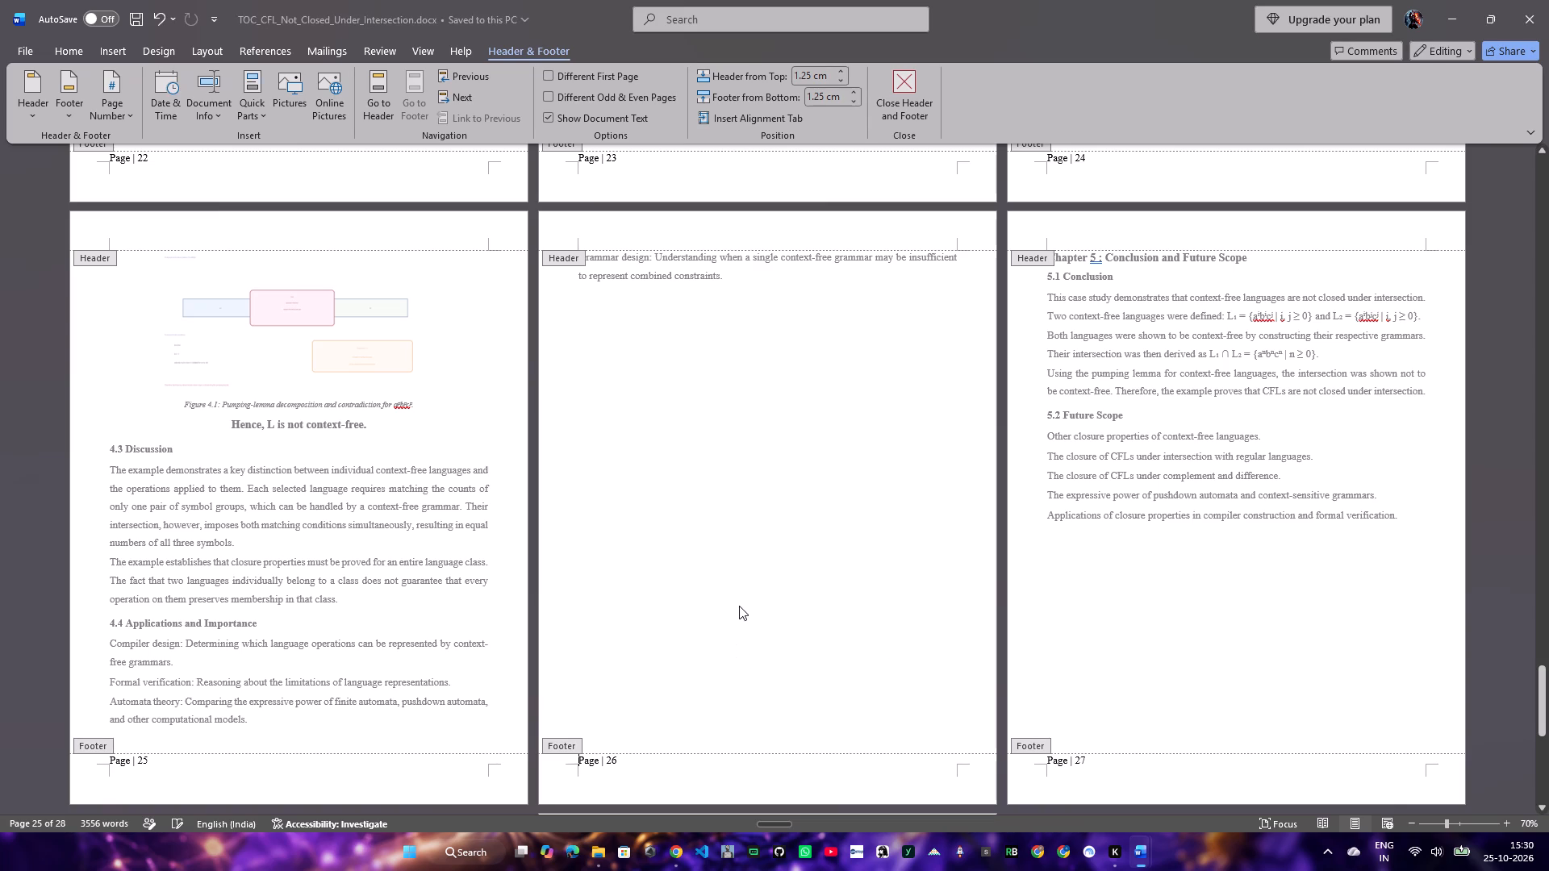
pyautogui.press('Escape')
# Examine how the Chapter 3 to Chapter 5 pages flow with the page-number footers in place.
pyautogui.scroll(-1, 744, 582)
pyautogui.scroll(9, 742, 557)
pyautogui.scroll(-5, 708, 515)
pyautogui.scroll(1, 707, 519)
pyautogui.scroll(-4, 706, 518)
pyautogui.scroll(12, 706, 519)
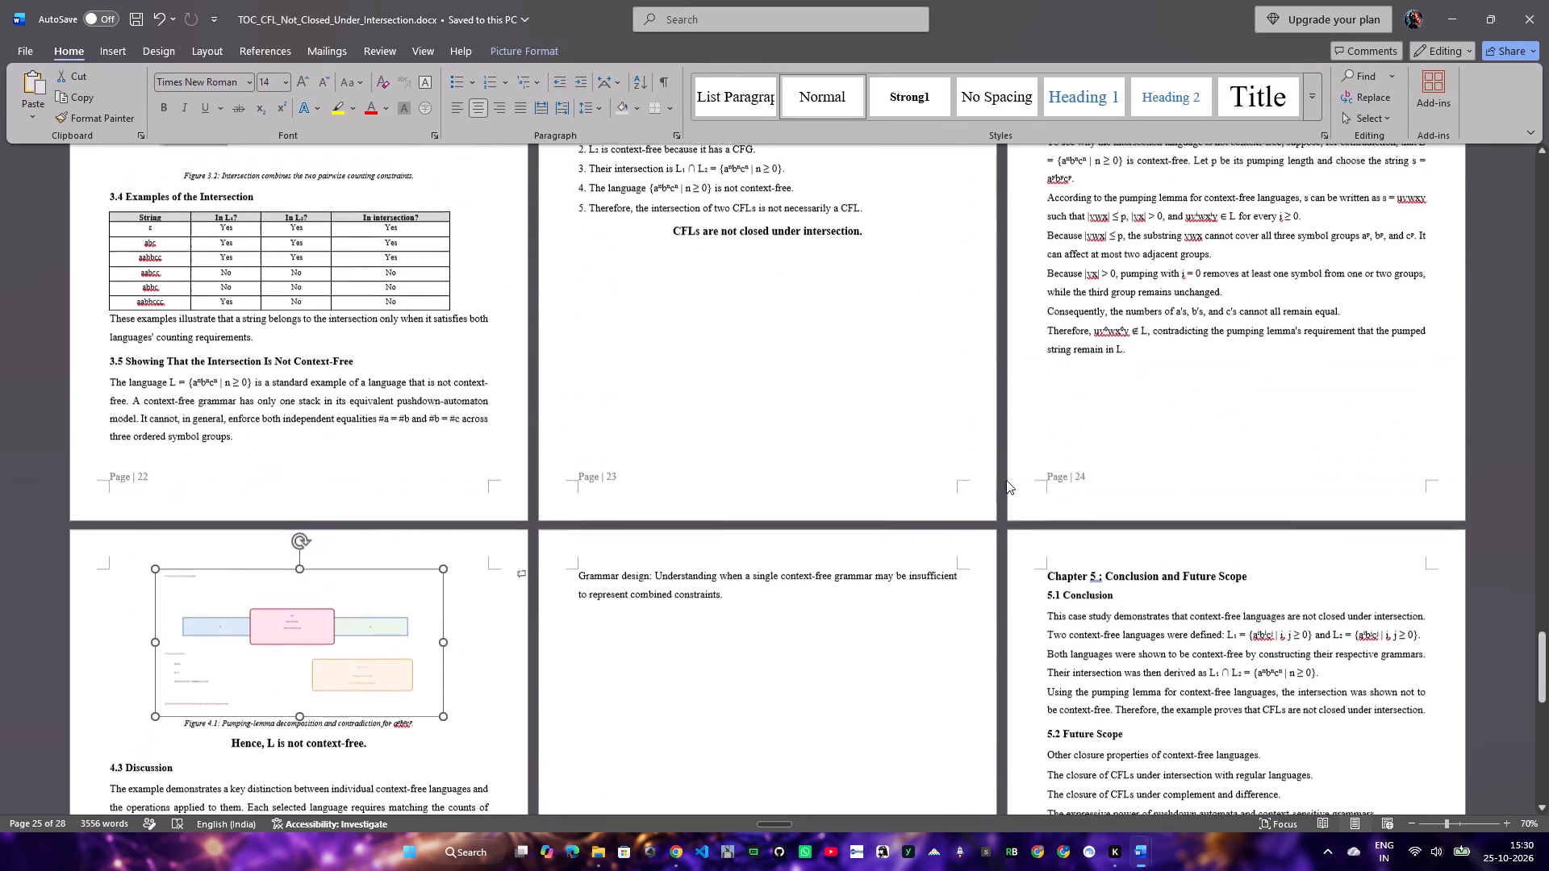
pyautogui.scroll(-12, 468, 519)
pyautogui.click(736, 619)
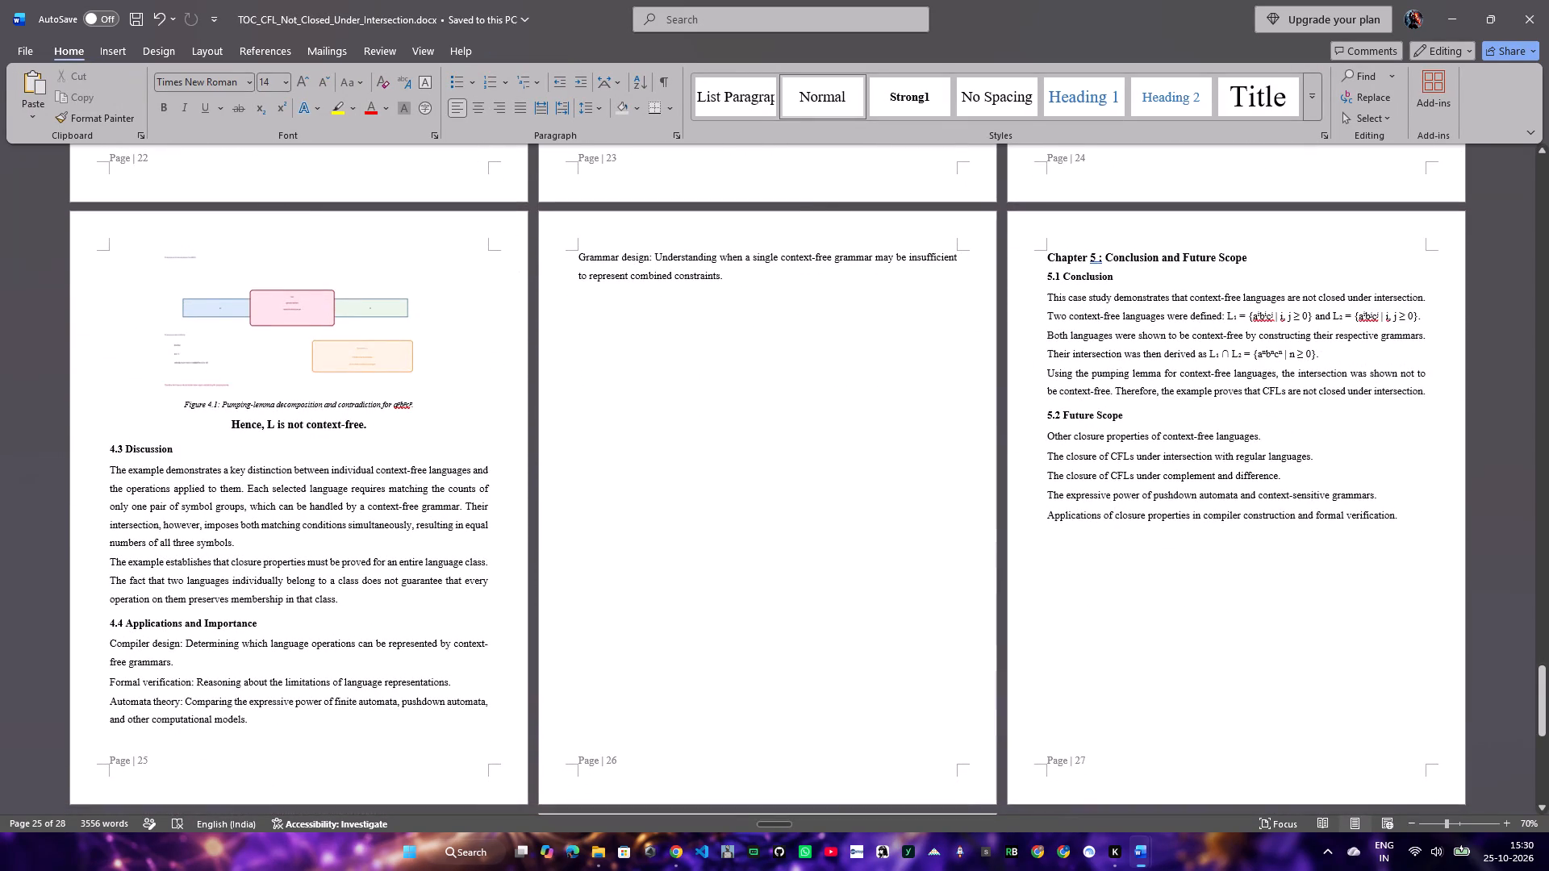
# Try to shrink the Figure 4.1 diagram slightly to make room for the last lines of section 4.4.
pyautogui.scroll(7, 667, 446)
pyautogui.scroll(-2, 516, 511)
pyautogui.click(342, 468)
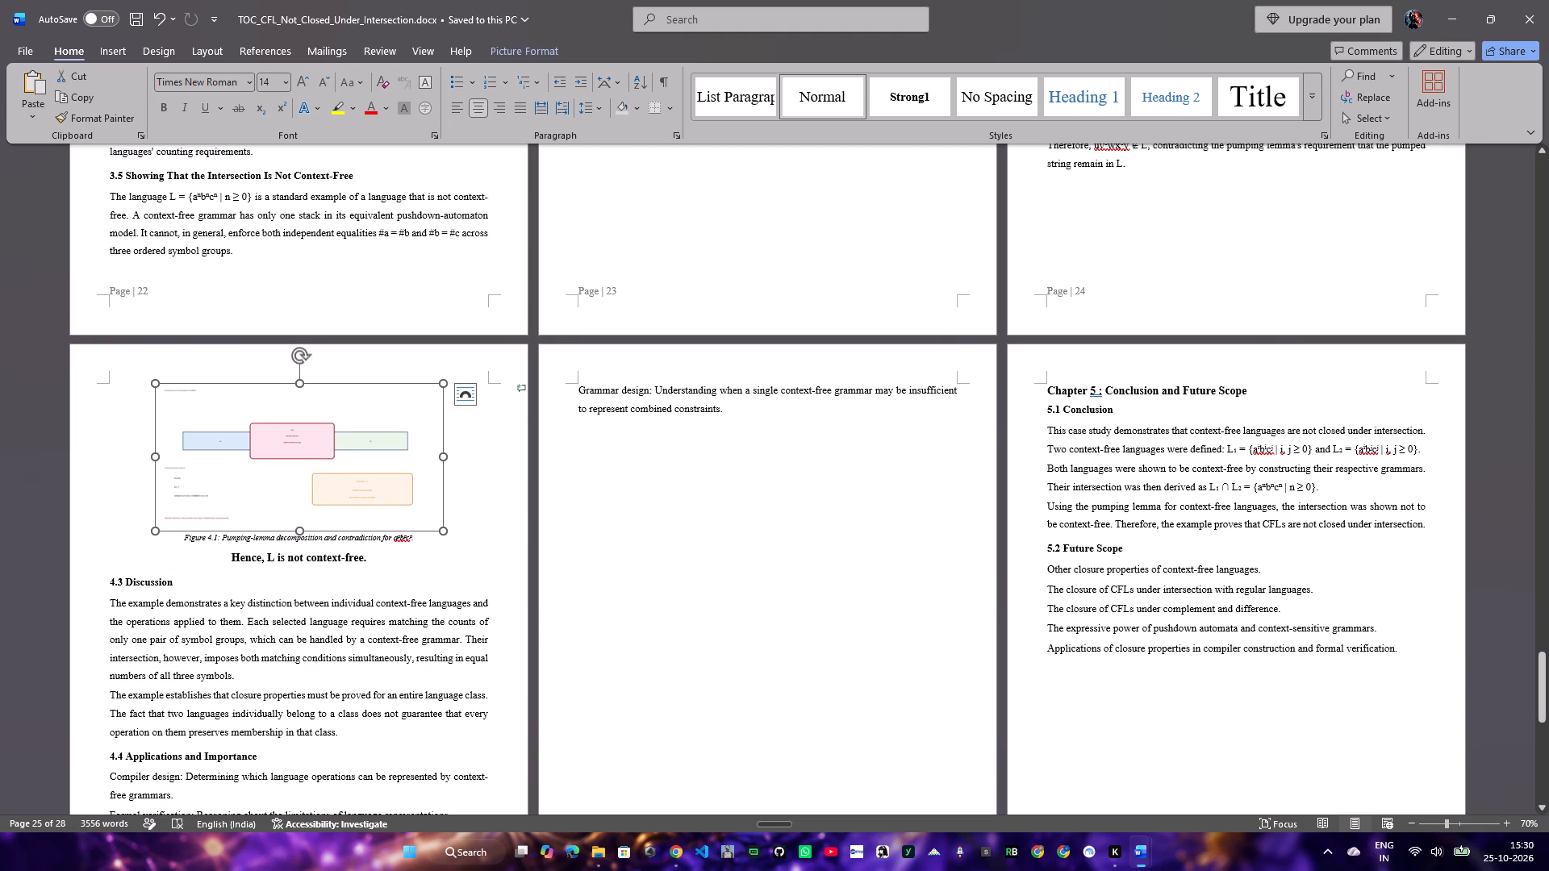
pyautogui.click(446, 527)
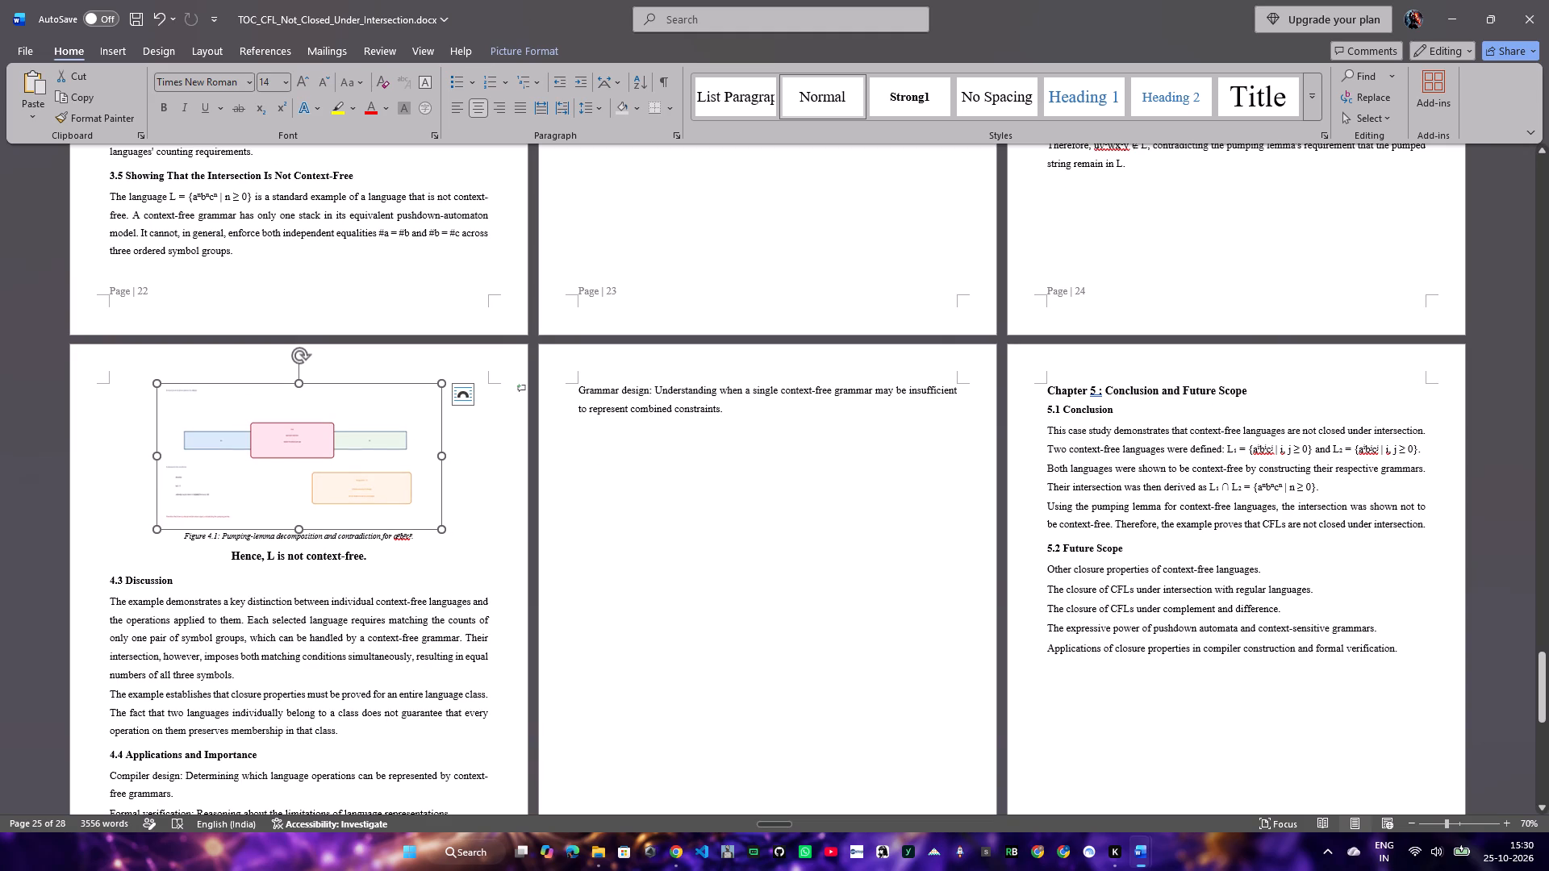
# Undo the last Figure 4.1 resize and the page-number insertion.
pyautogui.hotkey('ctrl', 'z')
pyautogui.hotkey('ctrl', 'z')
# Check the last chapters' page layout and save the document.
pyautogui.scroll(-6, 710, 574)
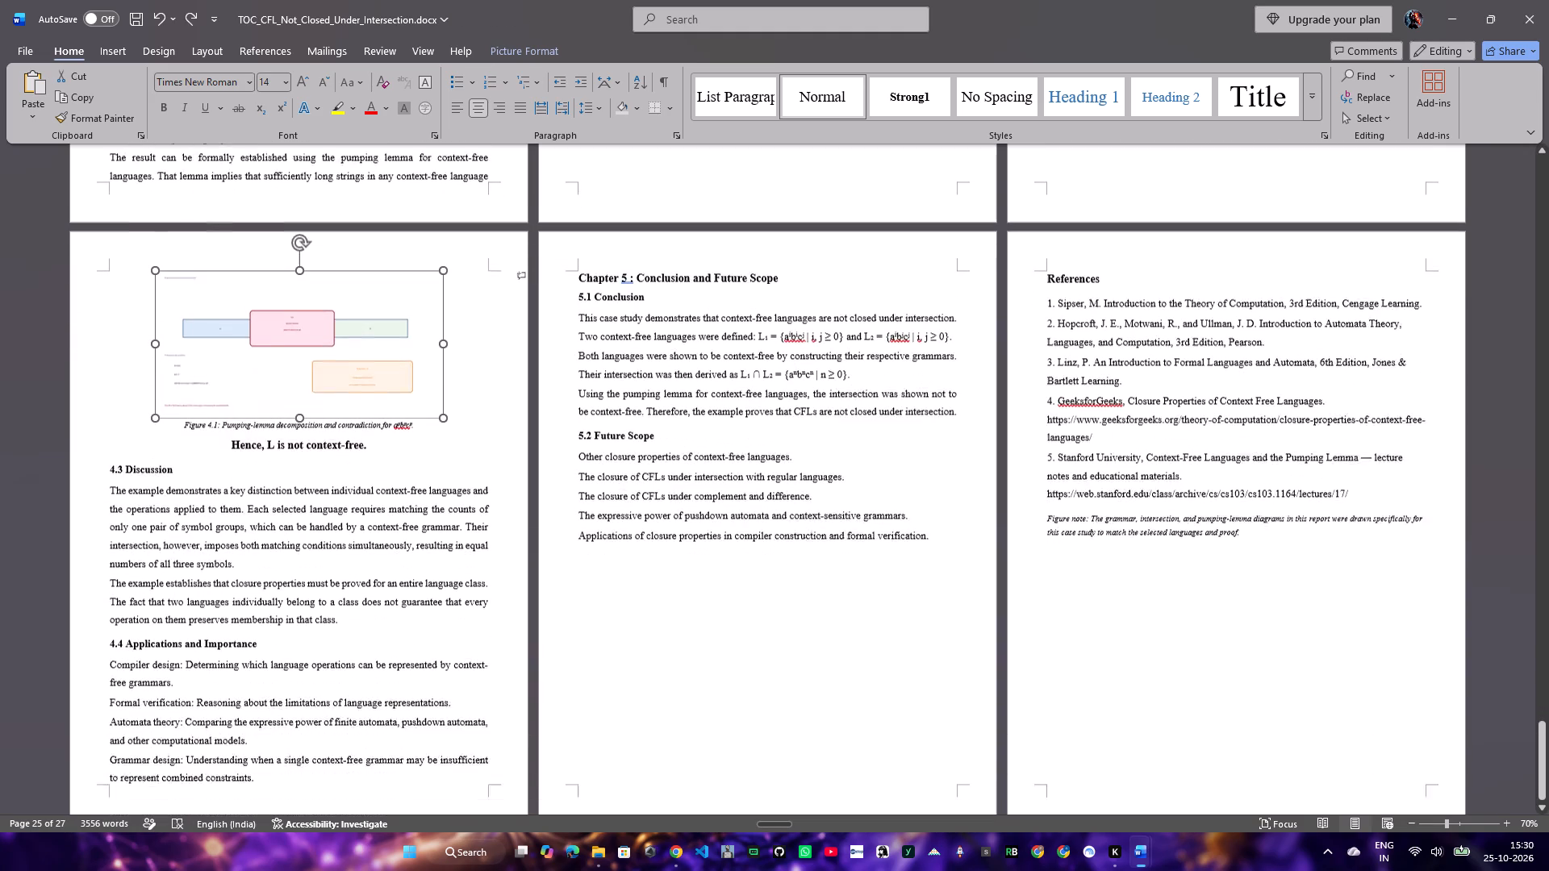
pyautogui.scroll(7, 733, 605)
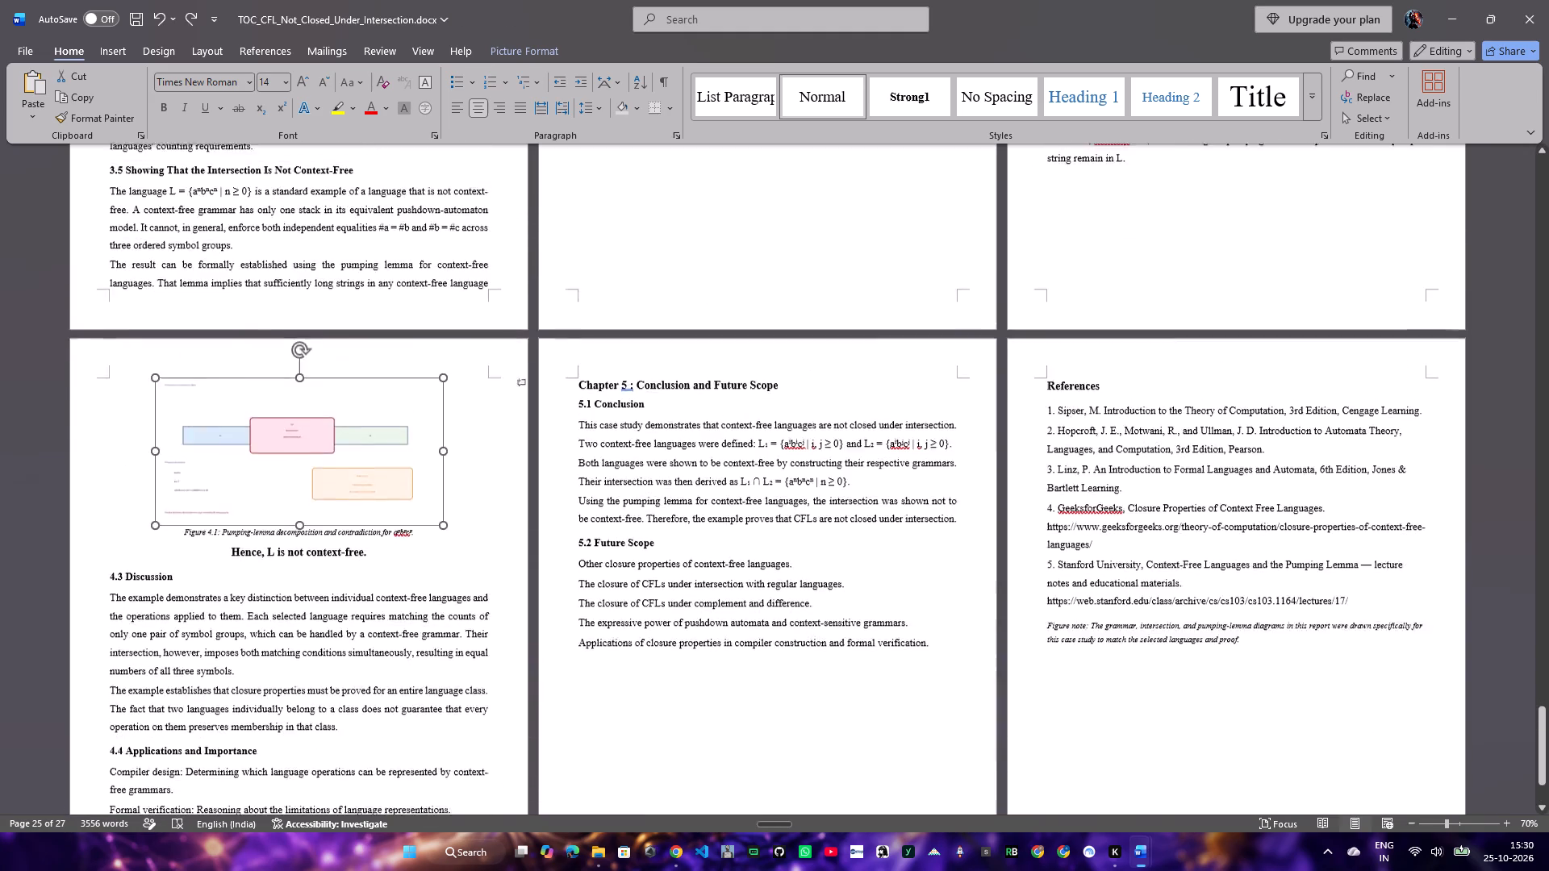
pyautogui.scroll(10, 734, 600)
pyautogui.scroll(-7, 734, 593)
pyautogui.scroll(12, 734, 593)
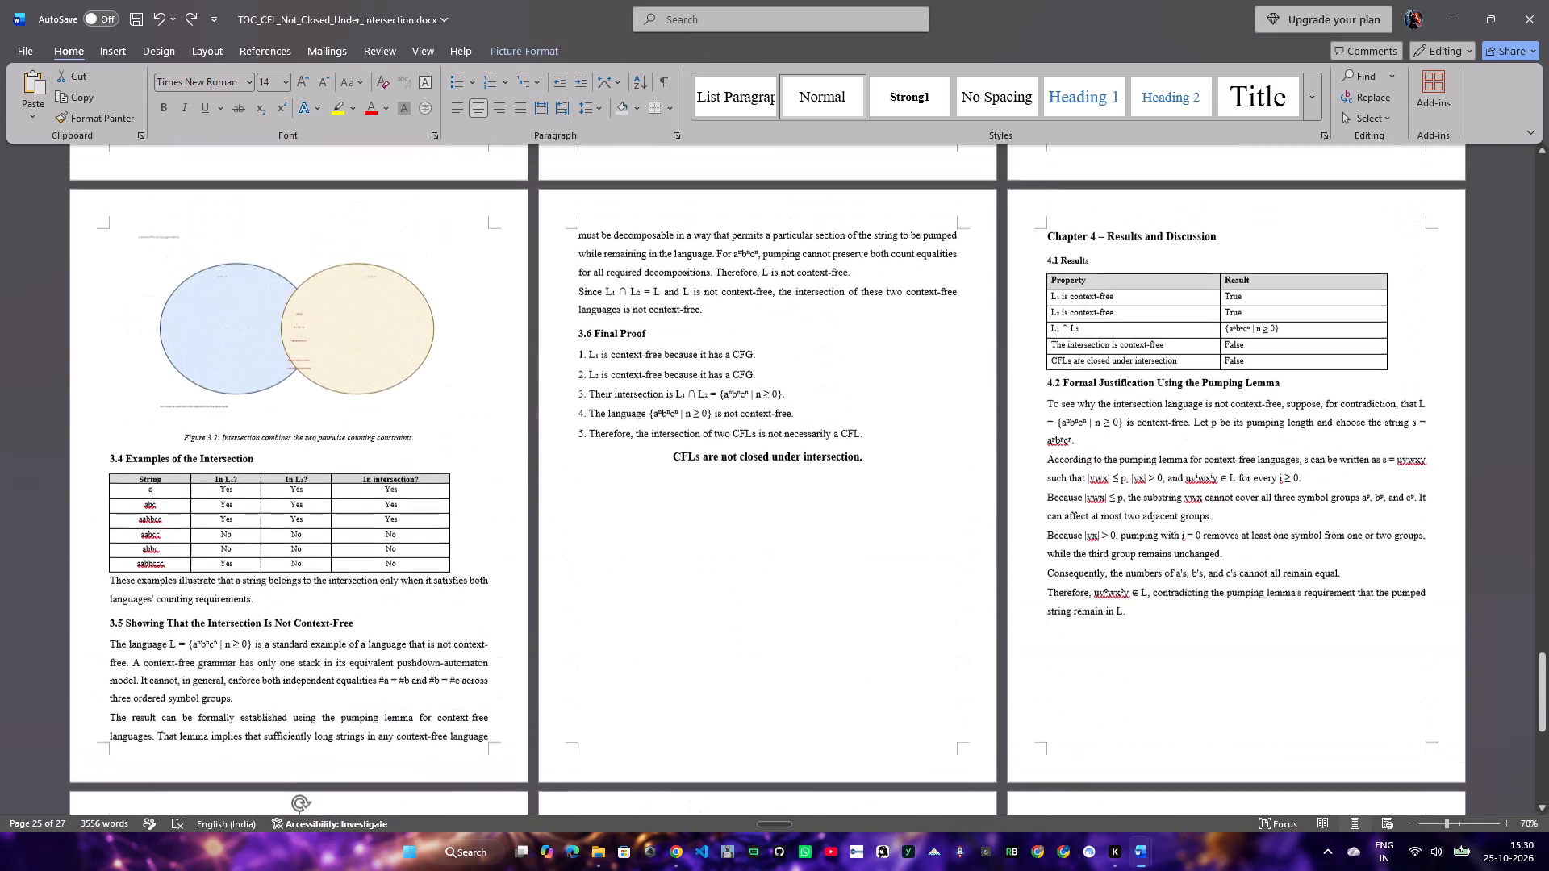
pyautogui.hotkey('ctrl', 's')
# Review the page layout, tables and figures from Chapter 2 through the References page.
pyautogui.scroll(-20, 734, 591)
pyautogui.scroll(-2, 734, 591)
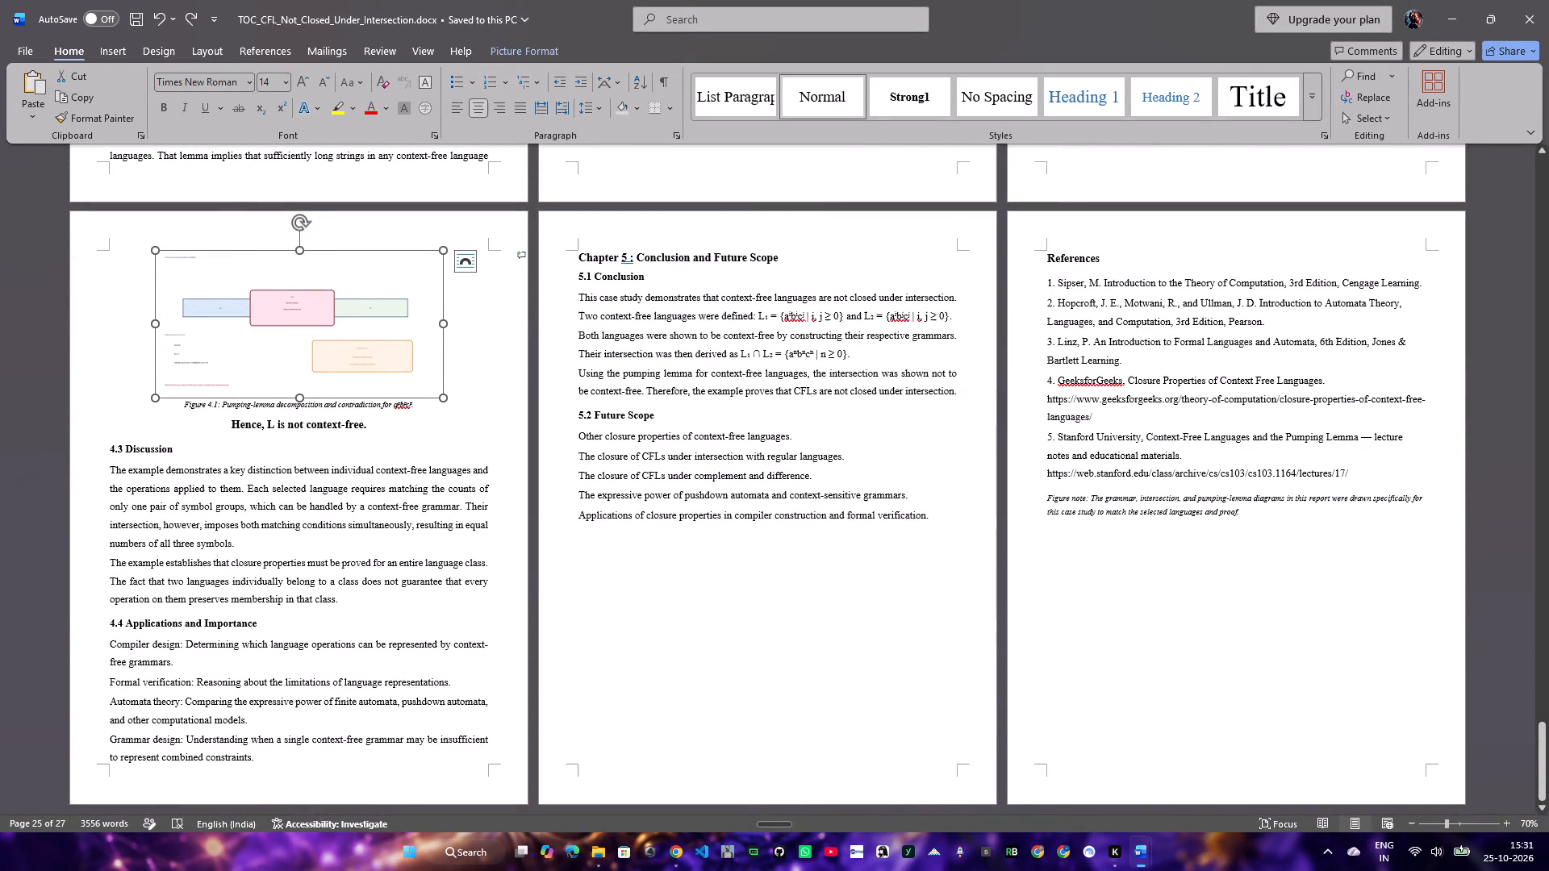
pyautogui.scroll(-4, 544, 540)
pyautogui.scroll(20, 553, 556)
pyautogui.scroll(2, 553, 556)
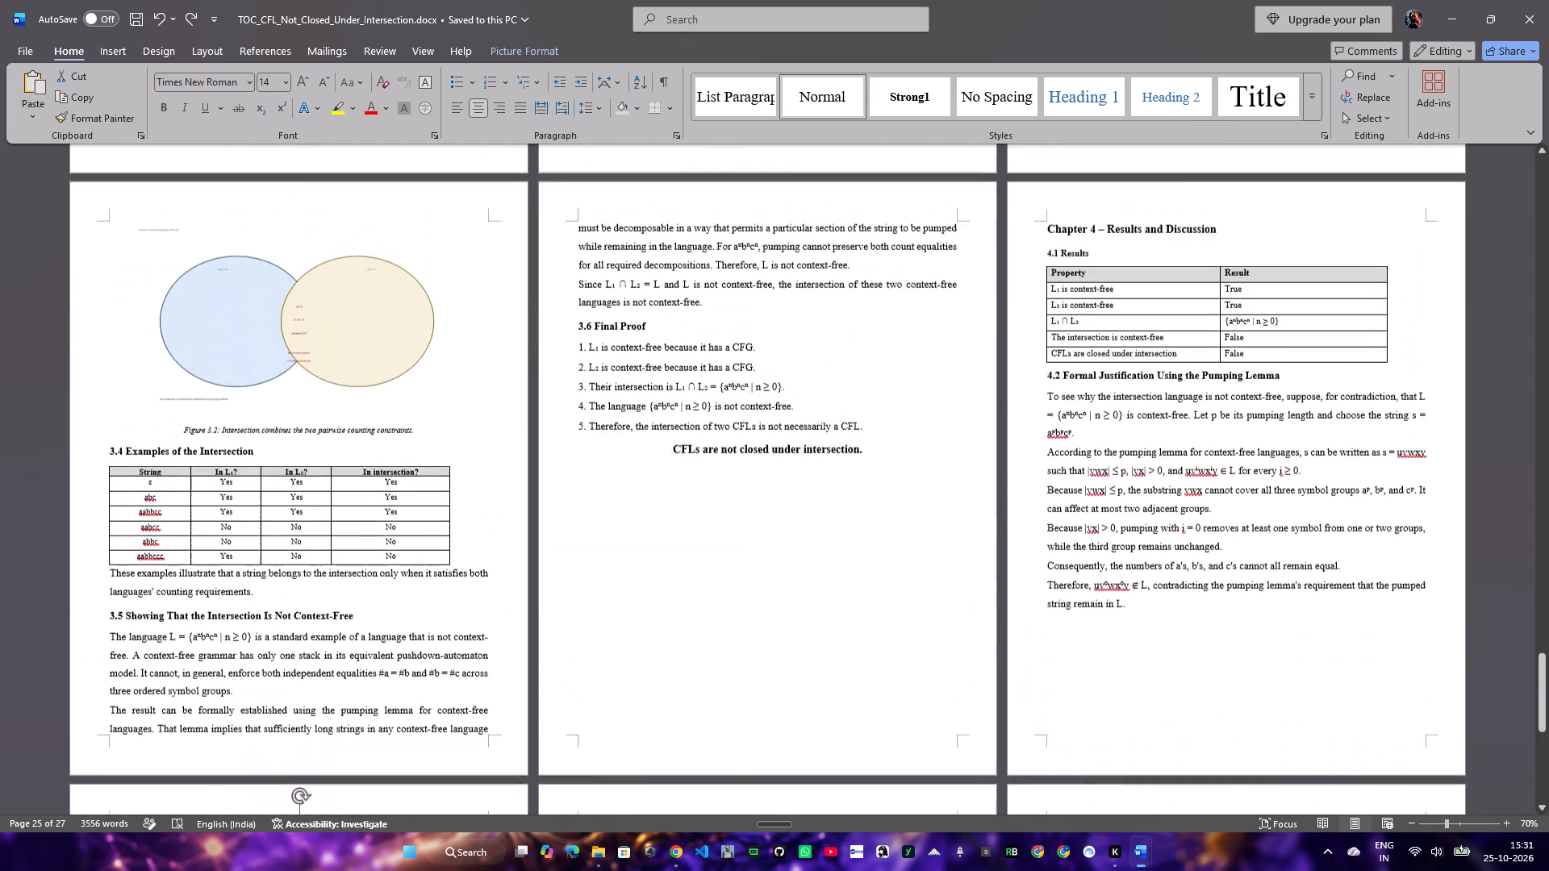
pyautogui.scroll(20, 551, 547)
pyautogui.scroll(3, 551, 547)
pyautogui.scroll(-7, 551, 545)
pyautogui.scroll(5, 770, 588)
pyautogui.scroll(-5, 721, 612)
pyautogui.scroll(-2, 346, 702)
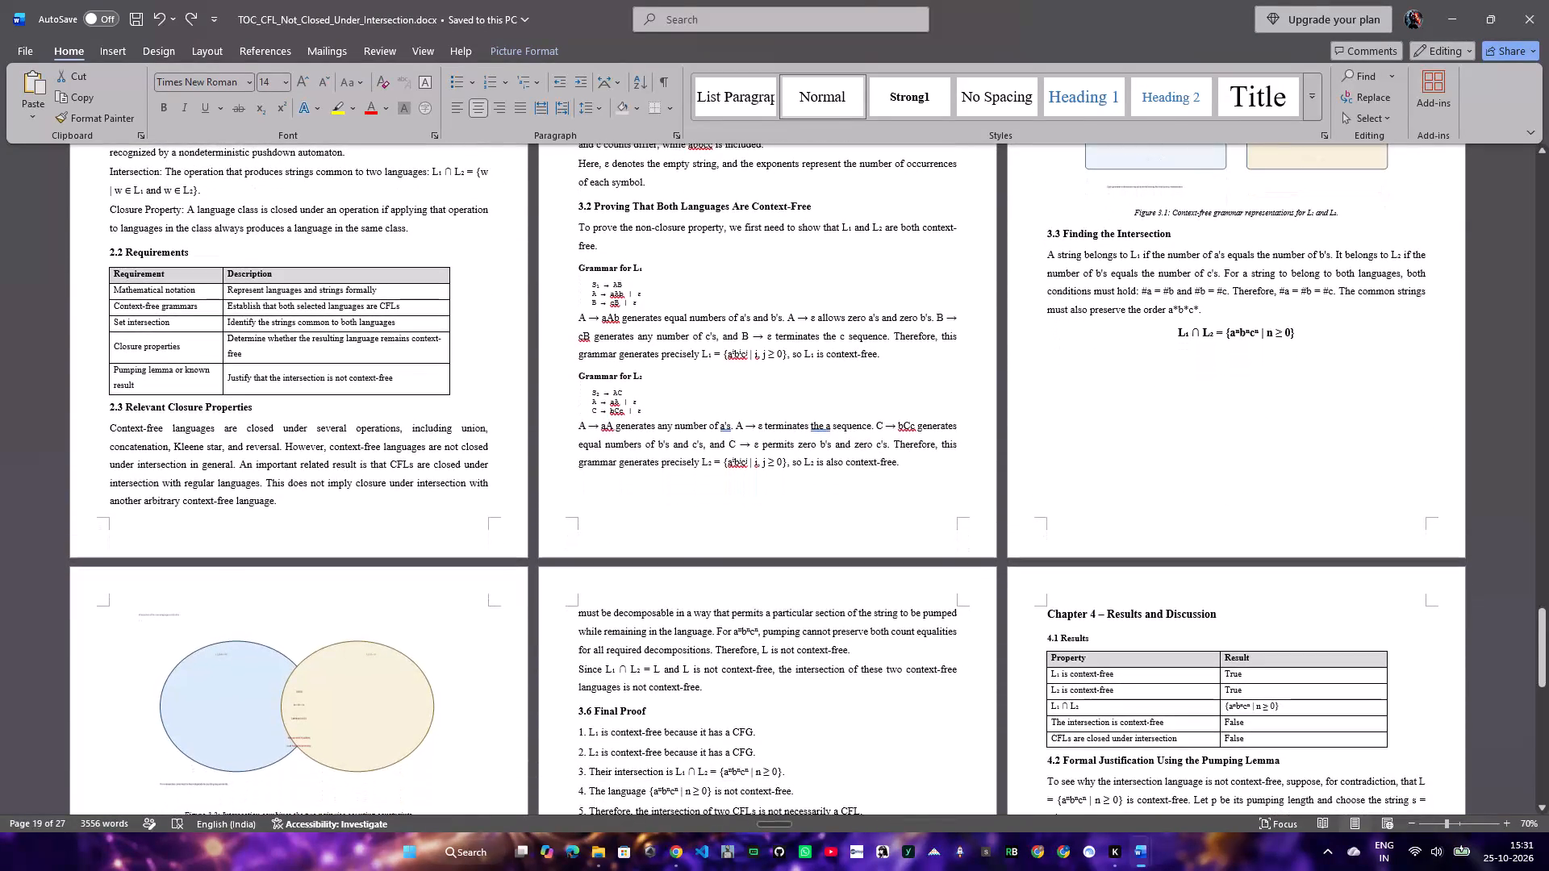
# Examine the Figure 3.1 grammar diagram's text up close and the overall layout of the closing pages.
pyautogui.keyDown('ctrl'); pyautogui.scroll(3, 369, 705); pyautogui.keyUp('ctrl')
pyautogui.scroll(-3, 369, 705)
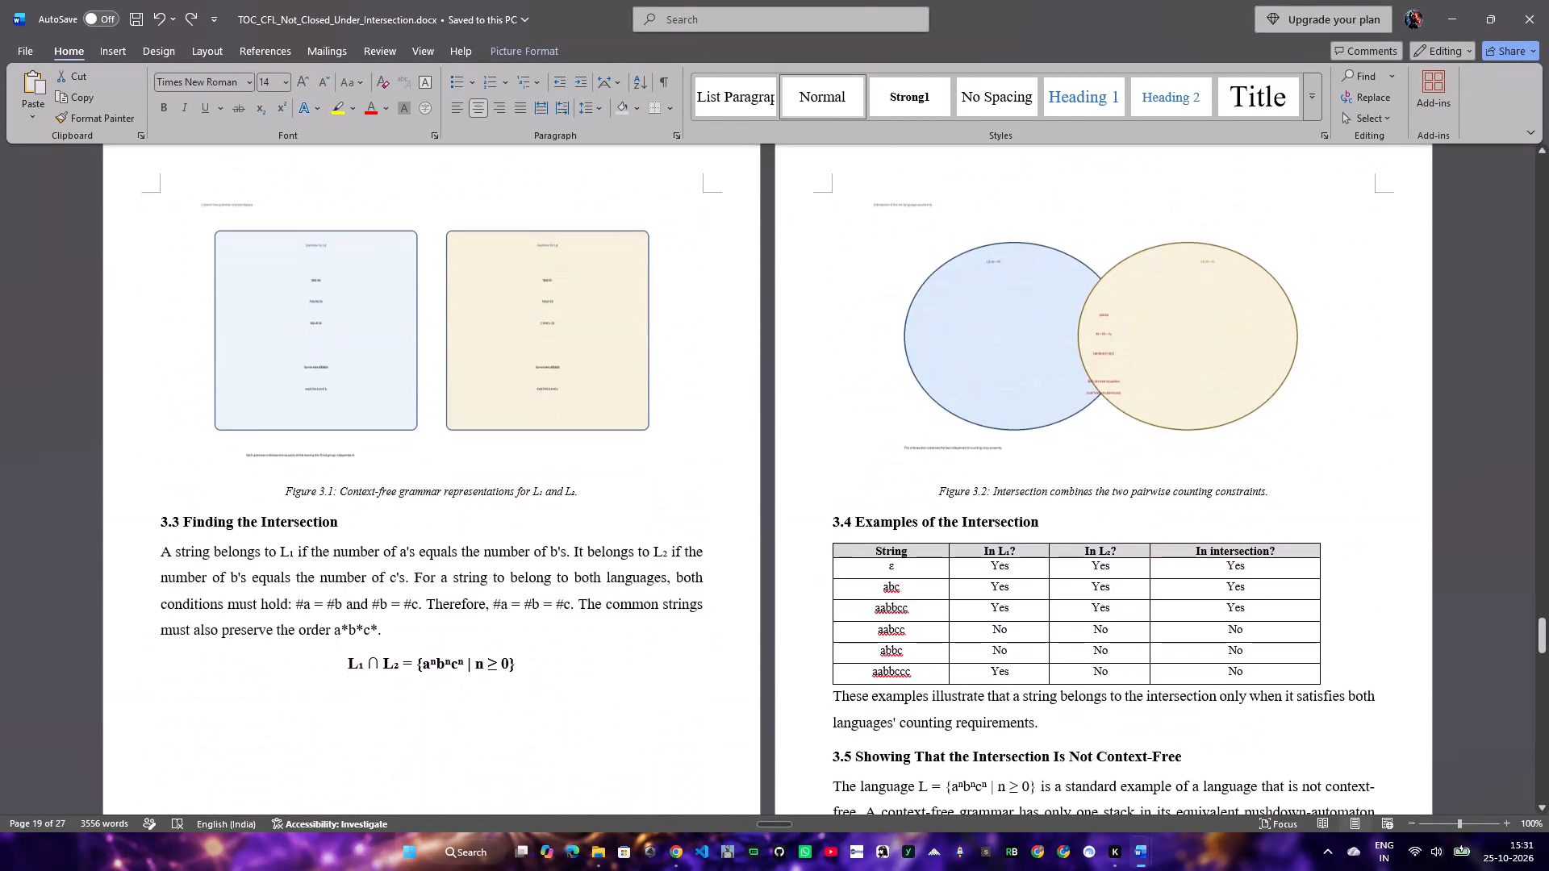
pyautogui.keyDown('ctrl'); pyautogui.scroll(5, 543, 352); pyautogui.keyUp('ctrl')
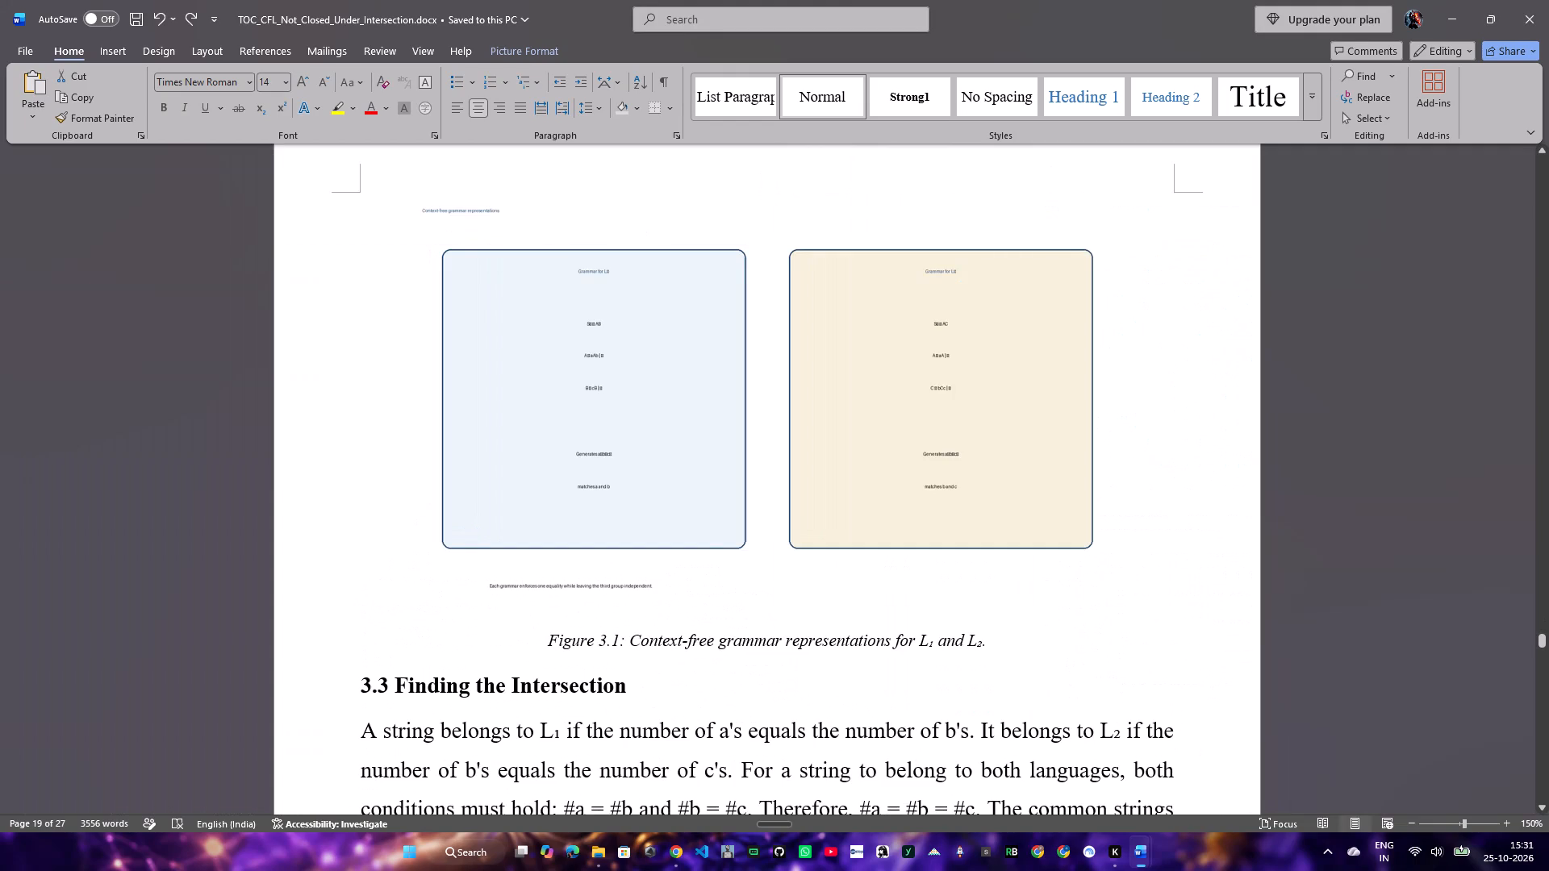
pyautogui.keyDown('ctrl'); pyautogui.scroll(4, 543, 352); pyautogui.keyUp('ctrl')
pyautogui.click(622, 438)
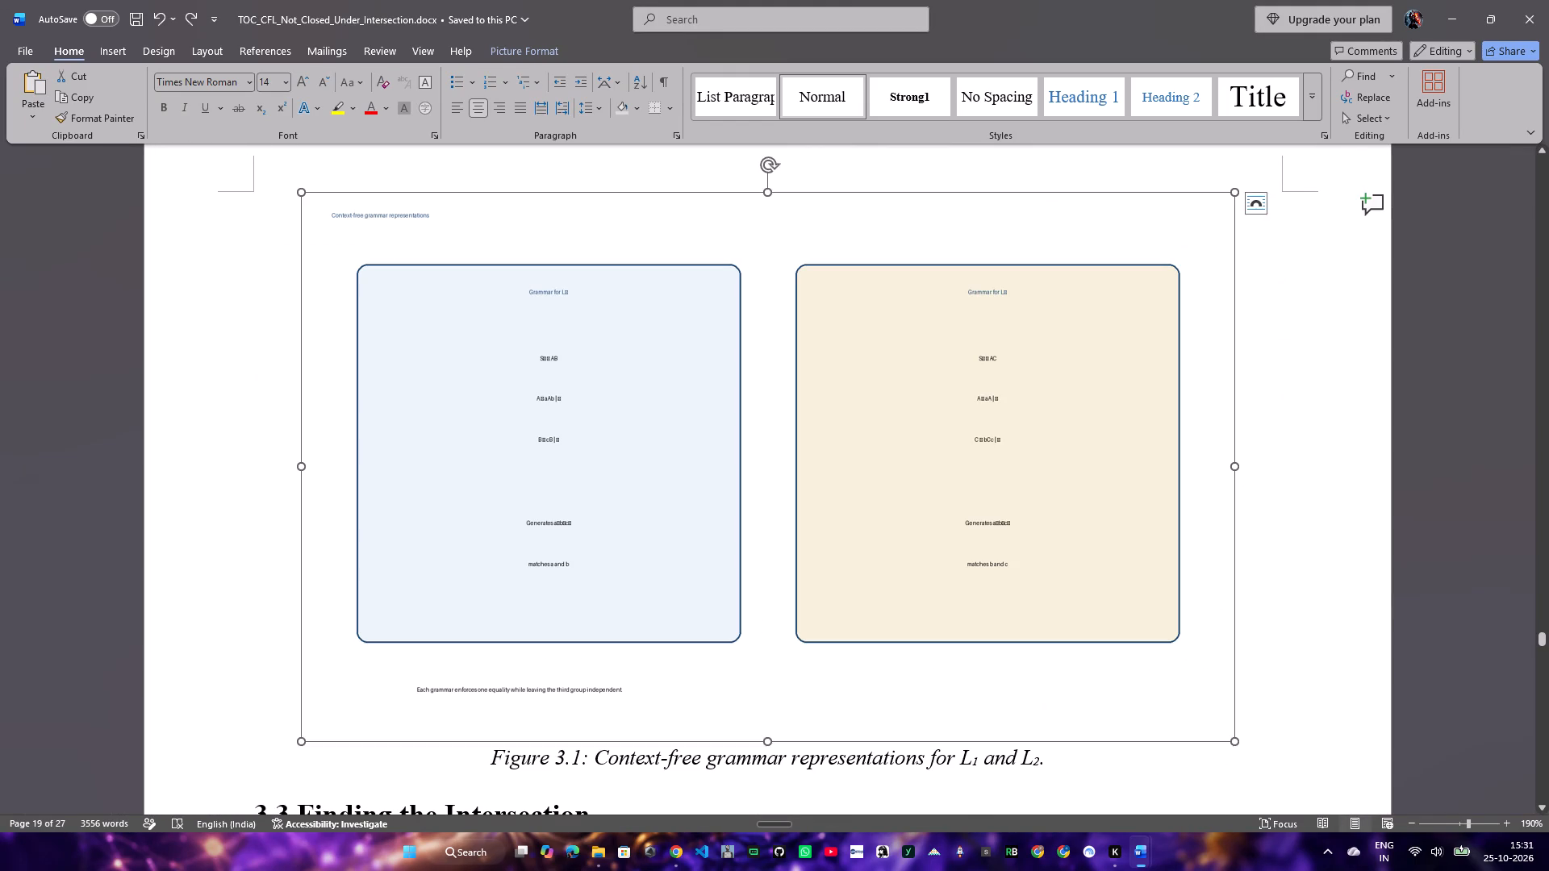
pyautogui.keyDown('ctrl'); pyautogui.scroll(6, 622, 438); pyautogui.keyUp('ctrl')
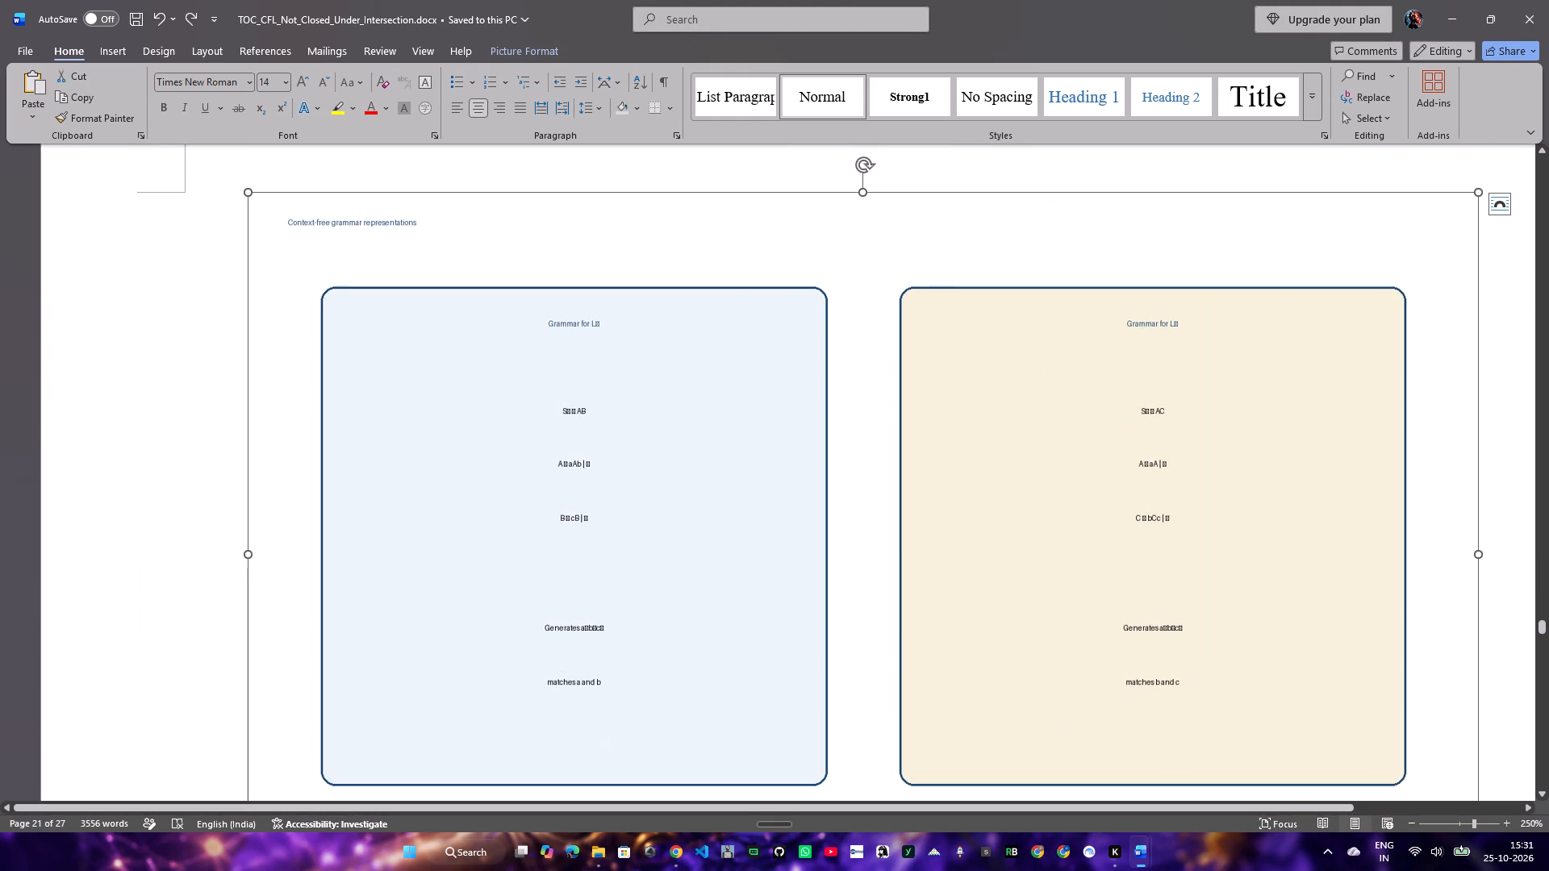
pyautogui.keyDown('ctrl'); pyautogui.scroll(-13, 582, 430); pyautogui.keyUp('ctrl')
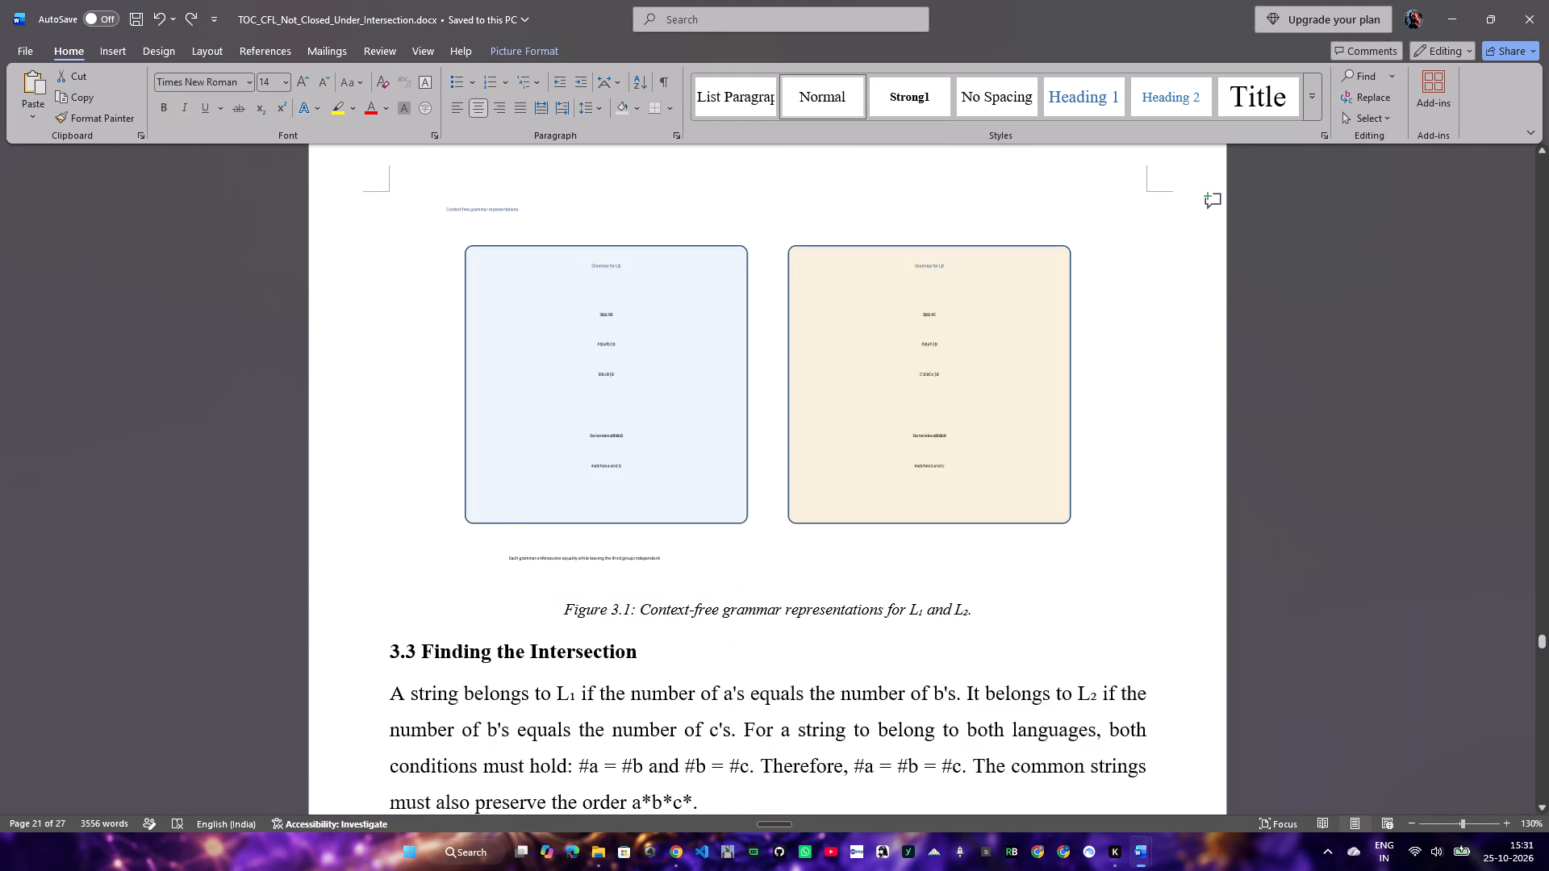
pyautogui.keyDown('ctrl'); pyautogui.scroll(-7, 582, 430); pyautogui.keyUp('ctrl')
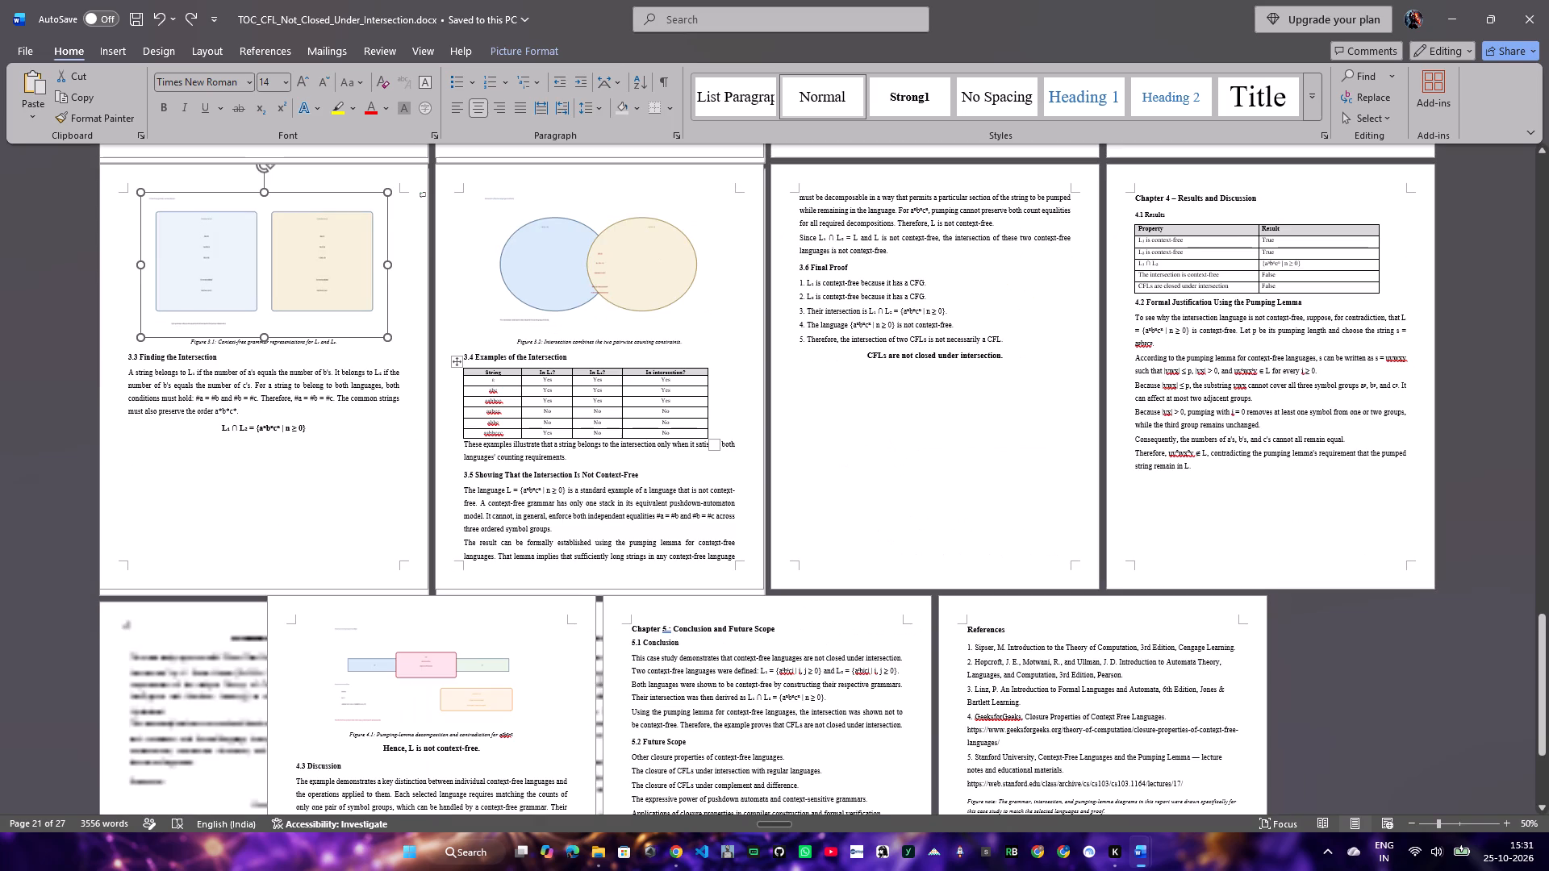
pyautogui.scroll(1, 774, 510)
pyautogui.scroll(-4, 774, 510)
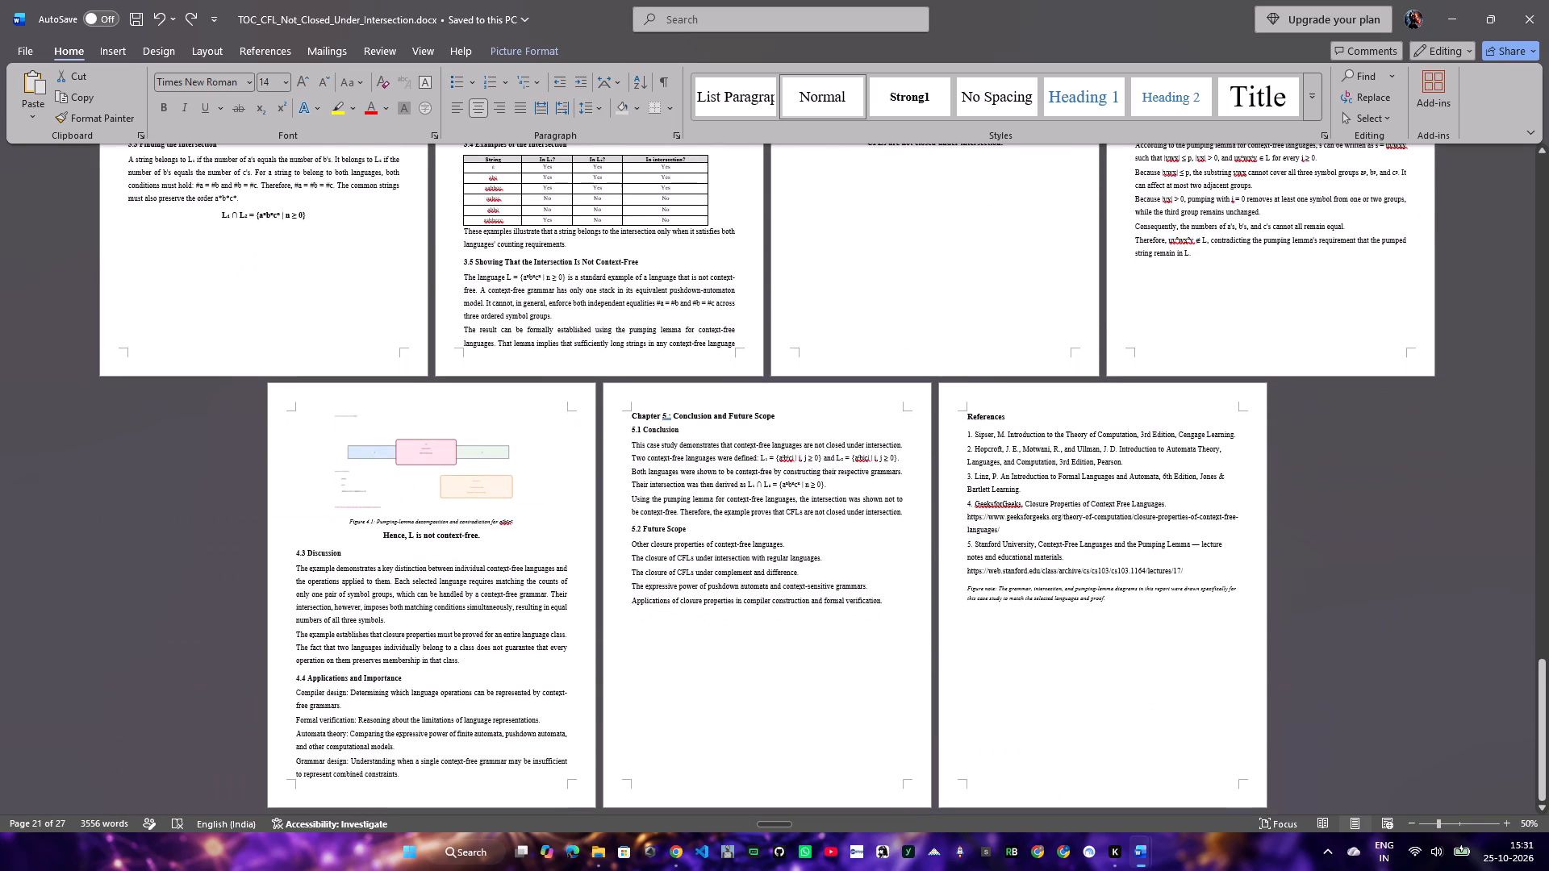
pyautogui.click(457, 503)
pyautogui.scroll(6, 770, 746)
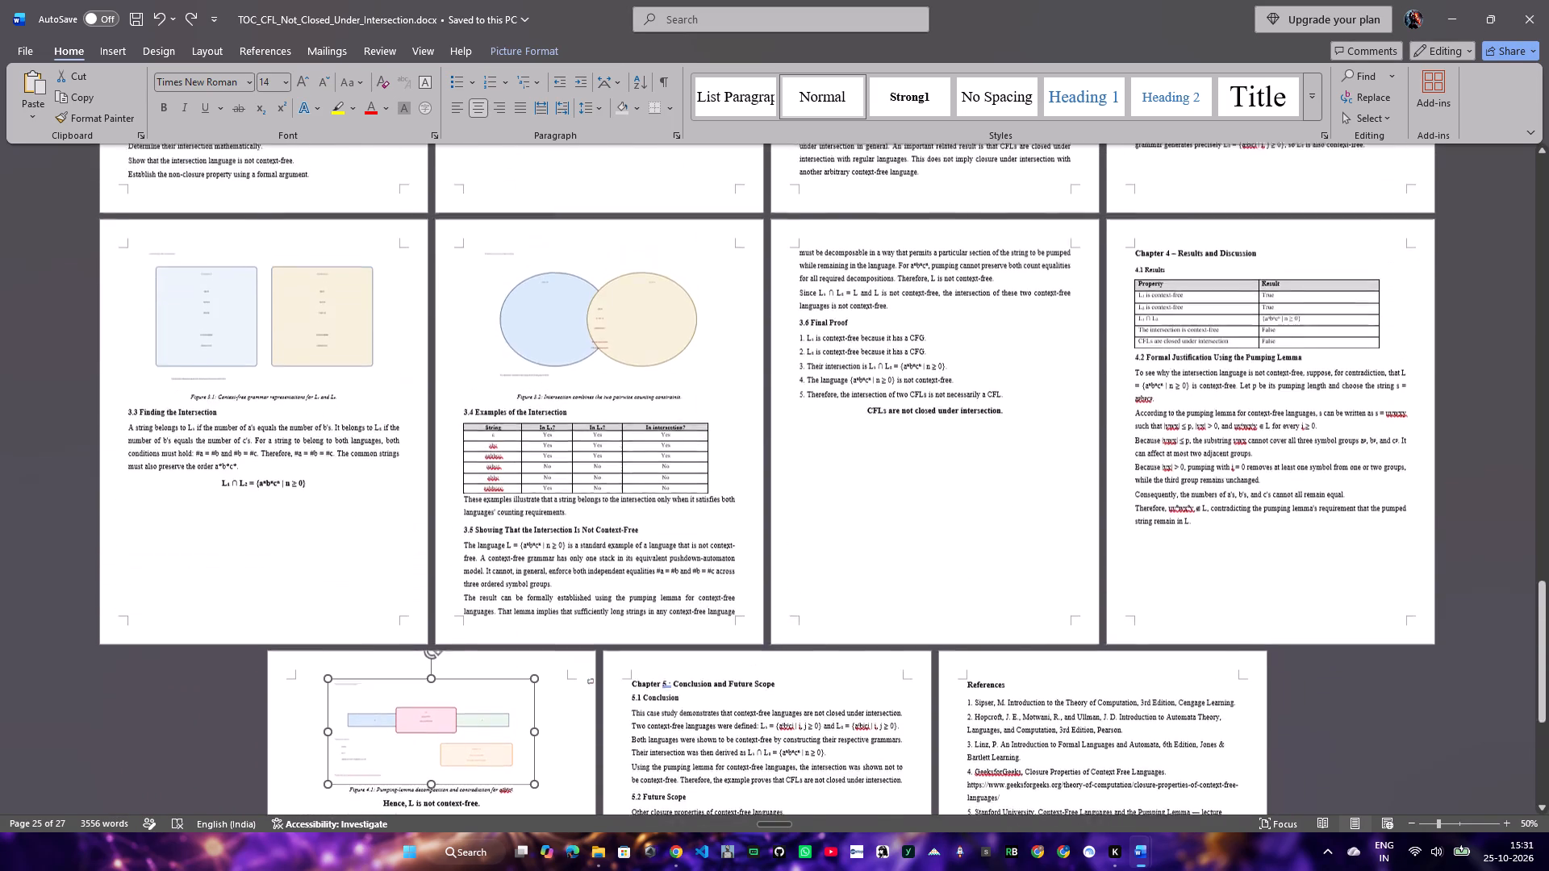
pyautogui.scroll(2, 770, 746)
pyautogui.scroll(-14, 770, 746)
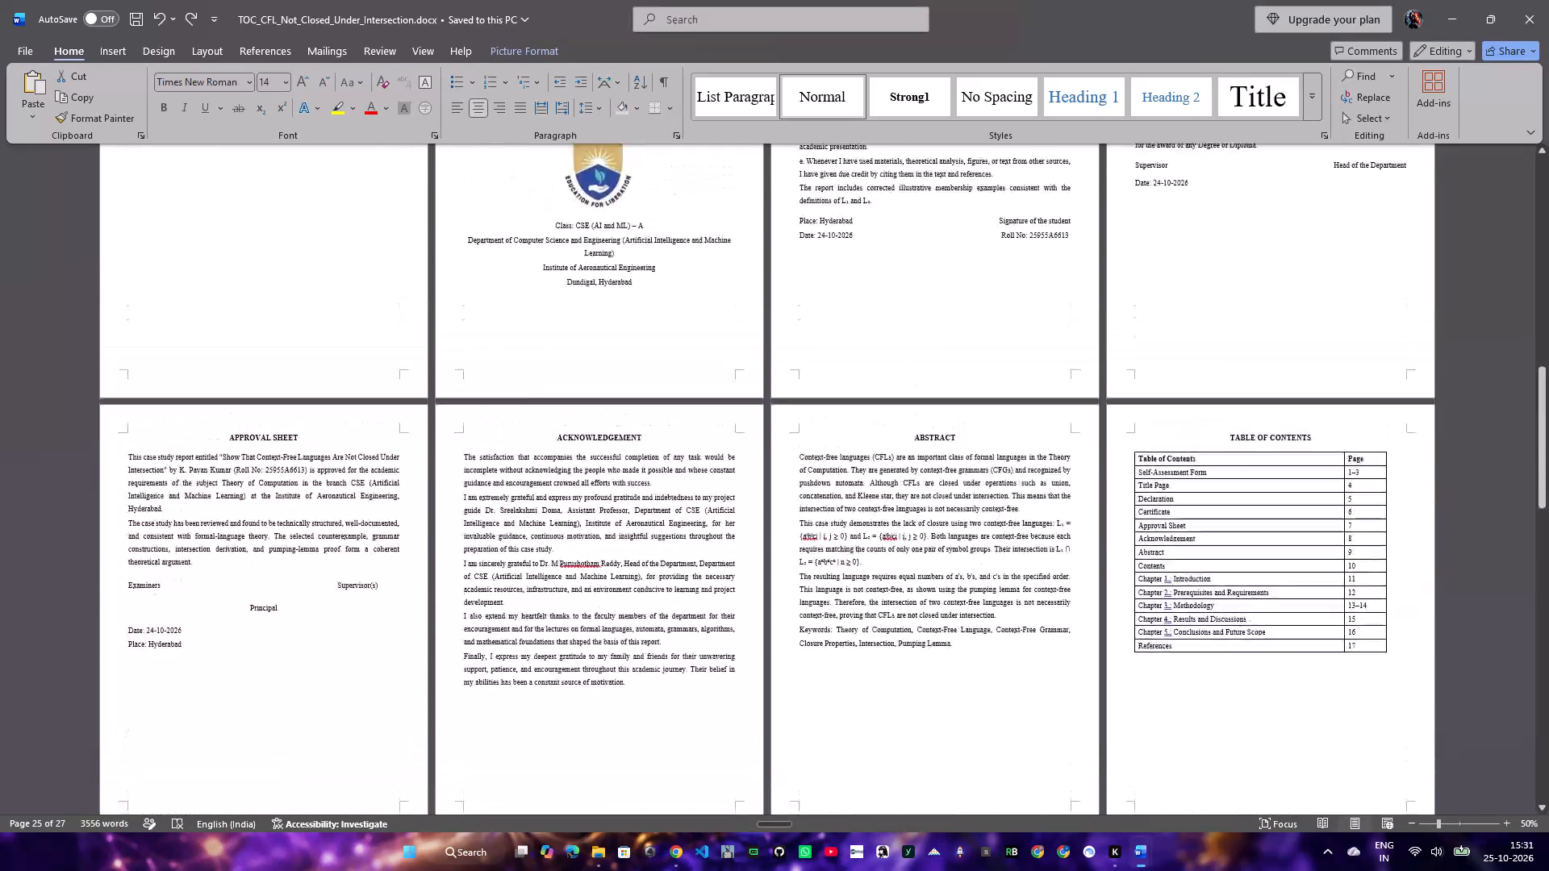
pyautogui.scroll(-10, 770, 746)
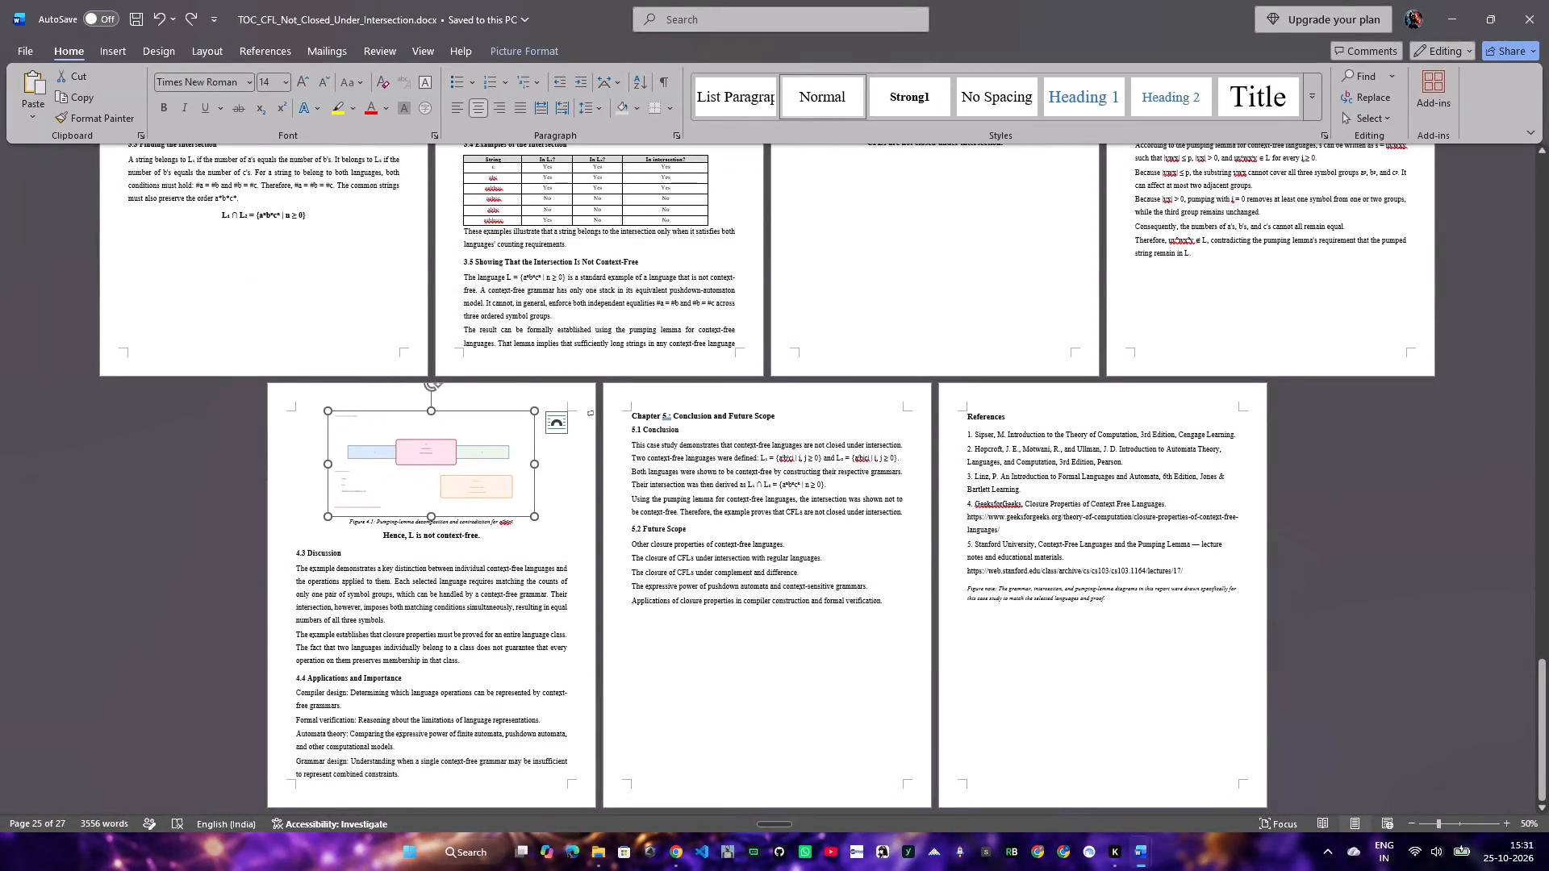
# Delete the italic figure note below the last entry on the References page.
pyautogui.moveTo(1136, 607); pyautogui.dragTo(953, 584)
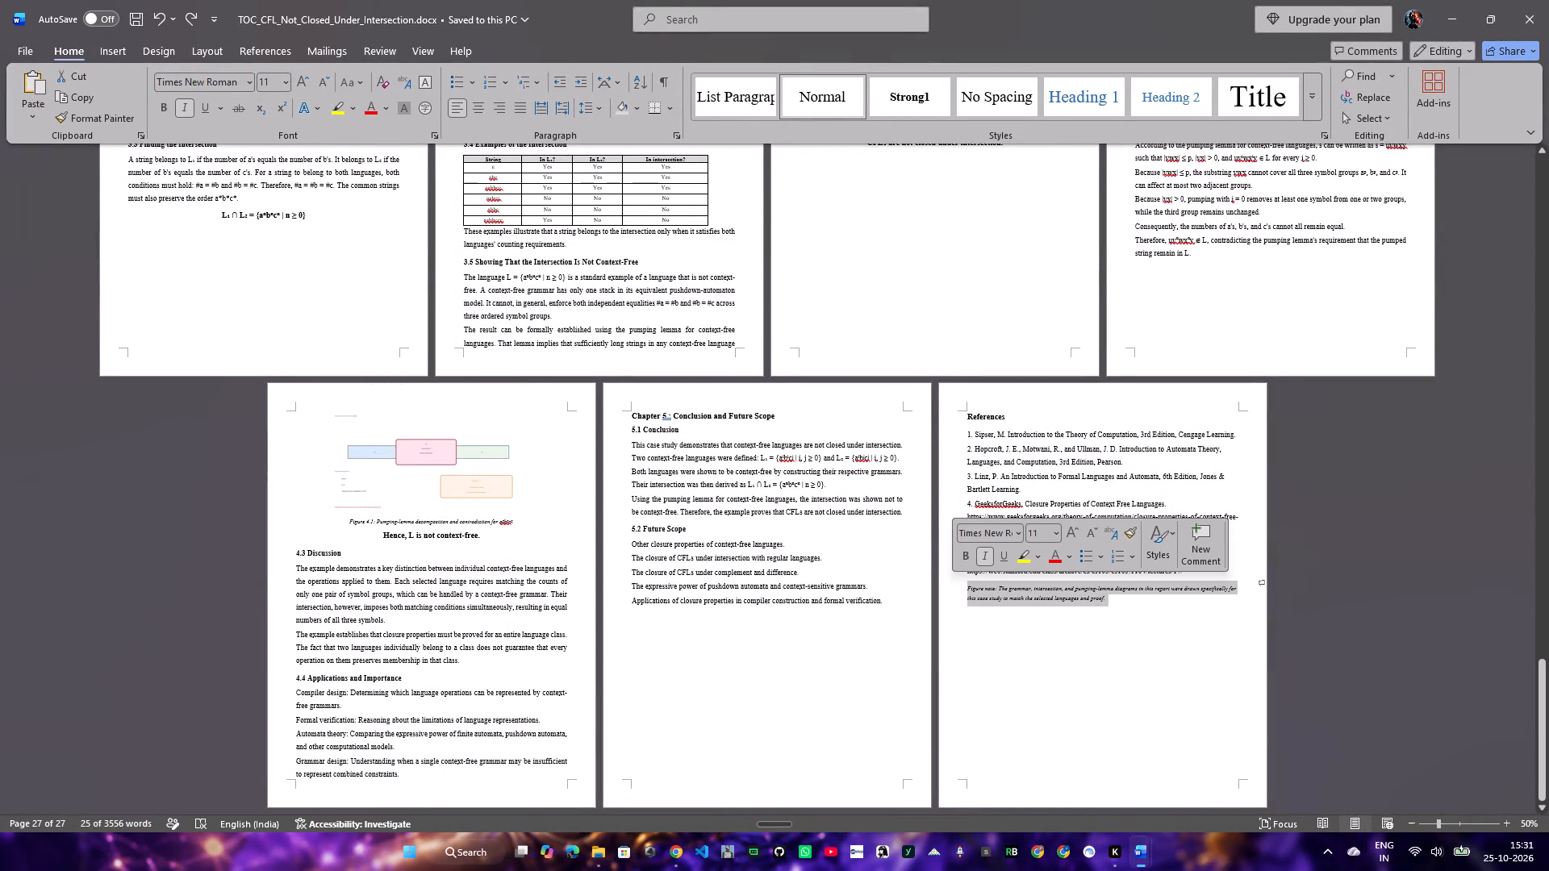
pyautogui.press('BackSpace')
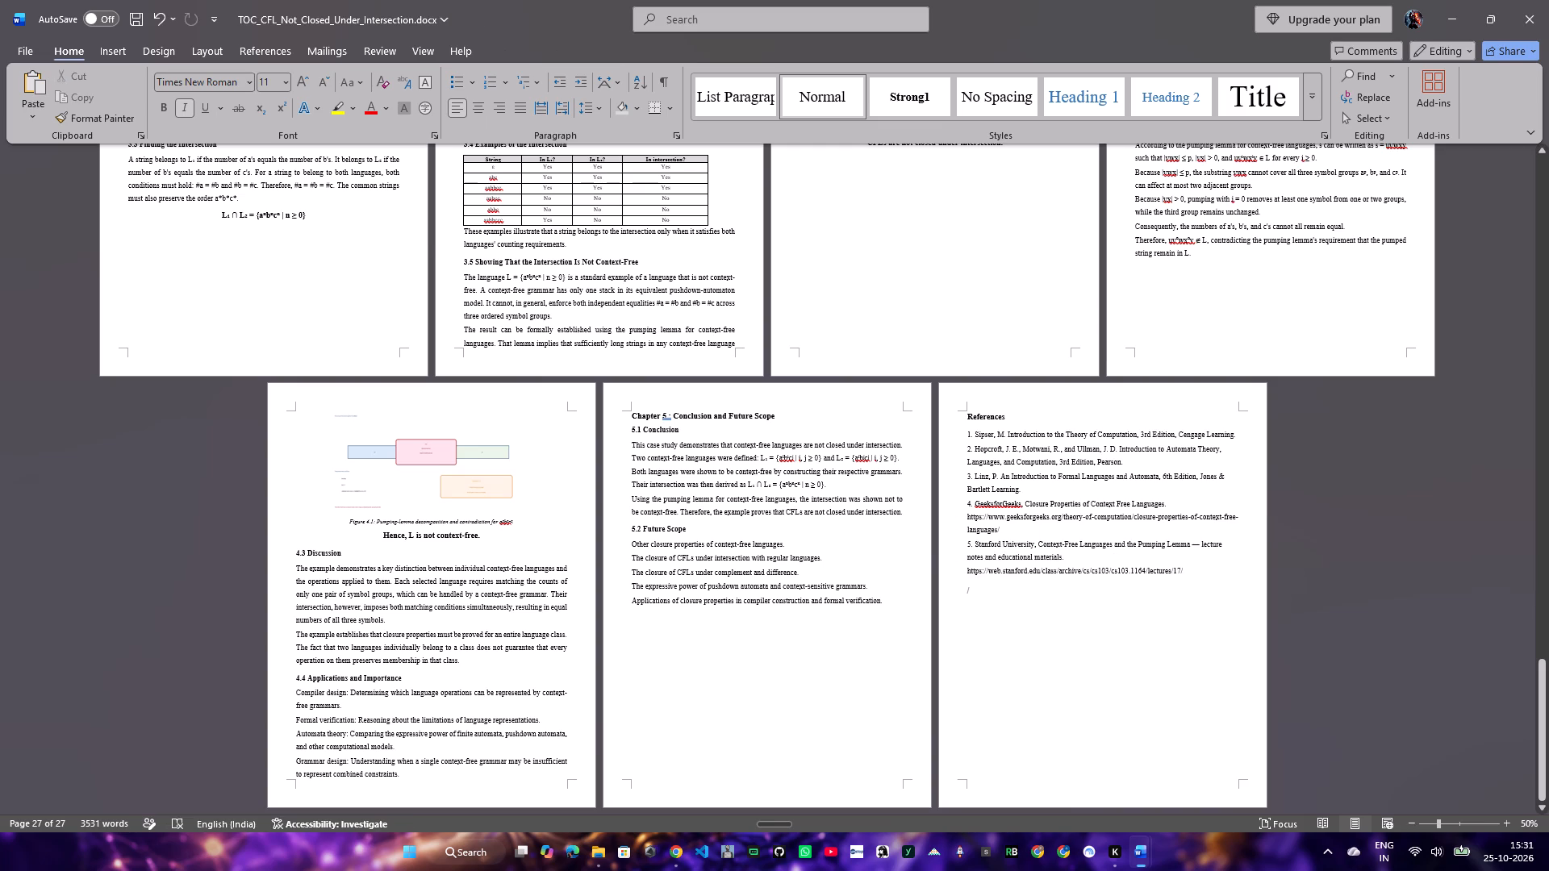
# Remove the dash between "Pumping Lemma" and "lecture notes" in reference 5.
pyautogui.doubleClick(1193, 542)
pyautogui.press('BackSpace')
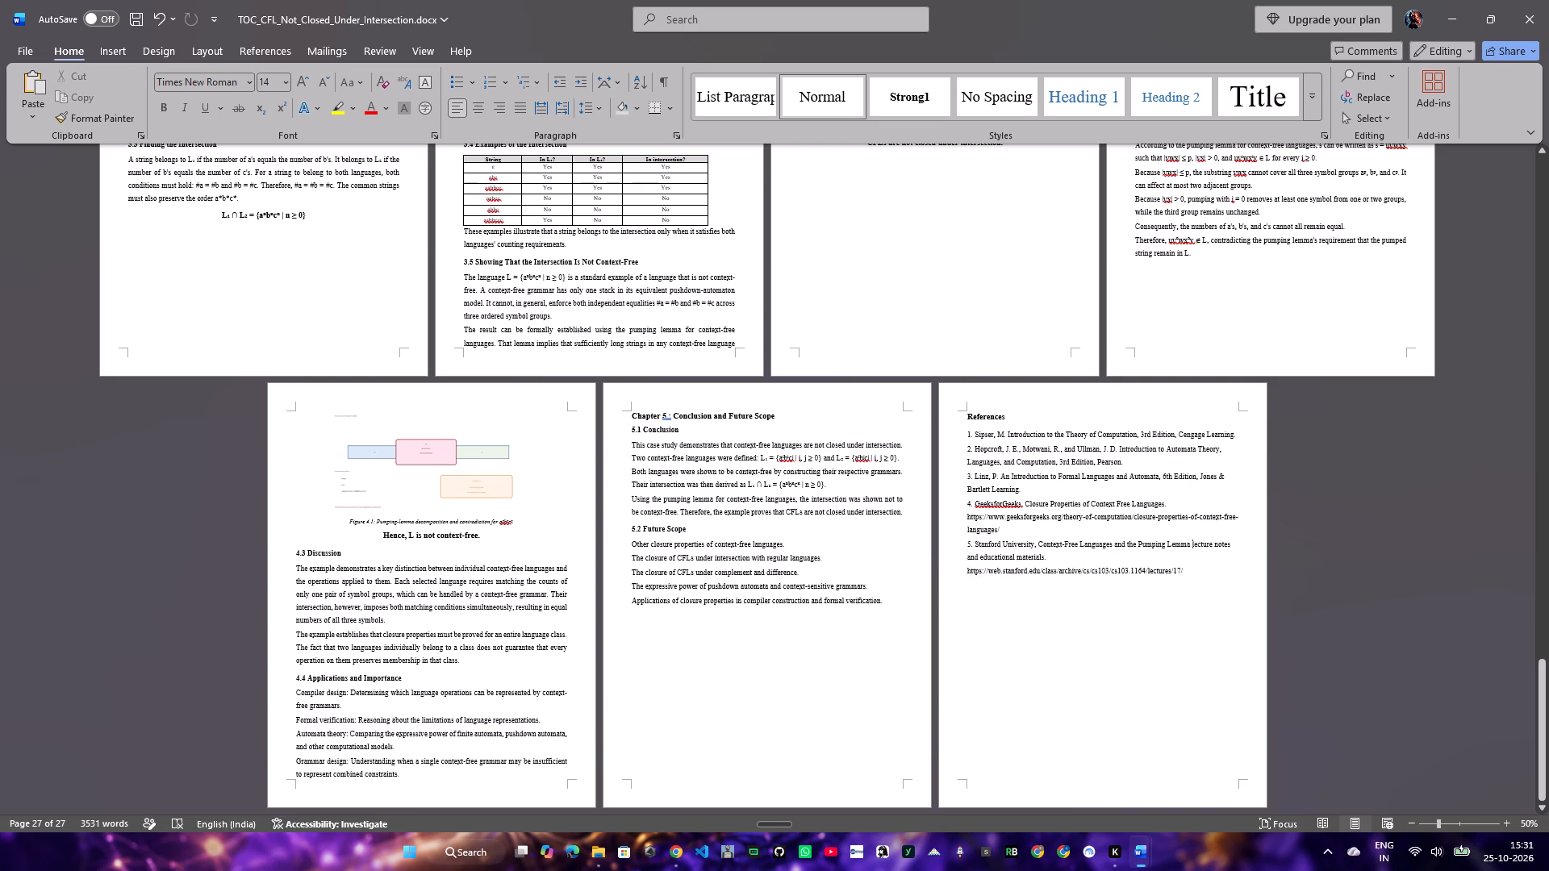
# Switch to File Explorer and open the TOC_CFL_Not_Closed_Under_Intersection presentation from the nikkyAATS\ppt2 folder on drive D.
pyautogui.click(595, 857)
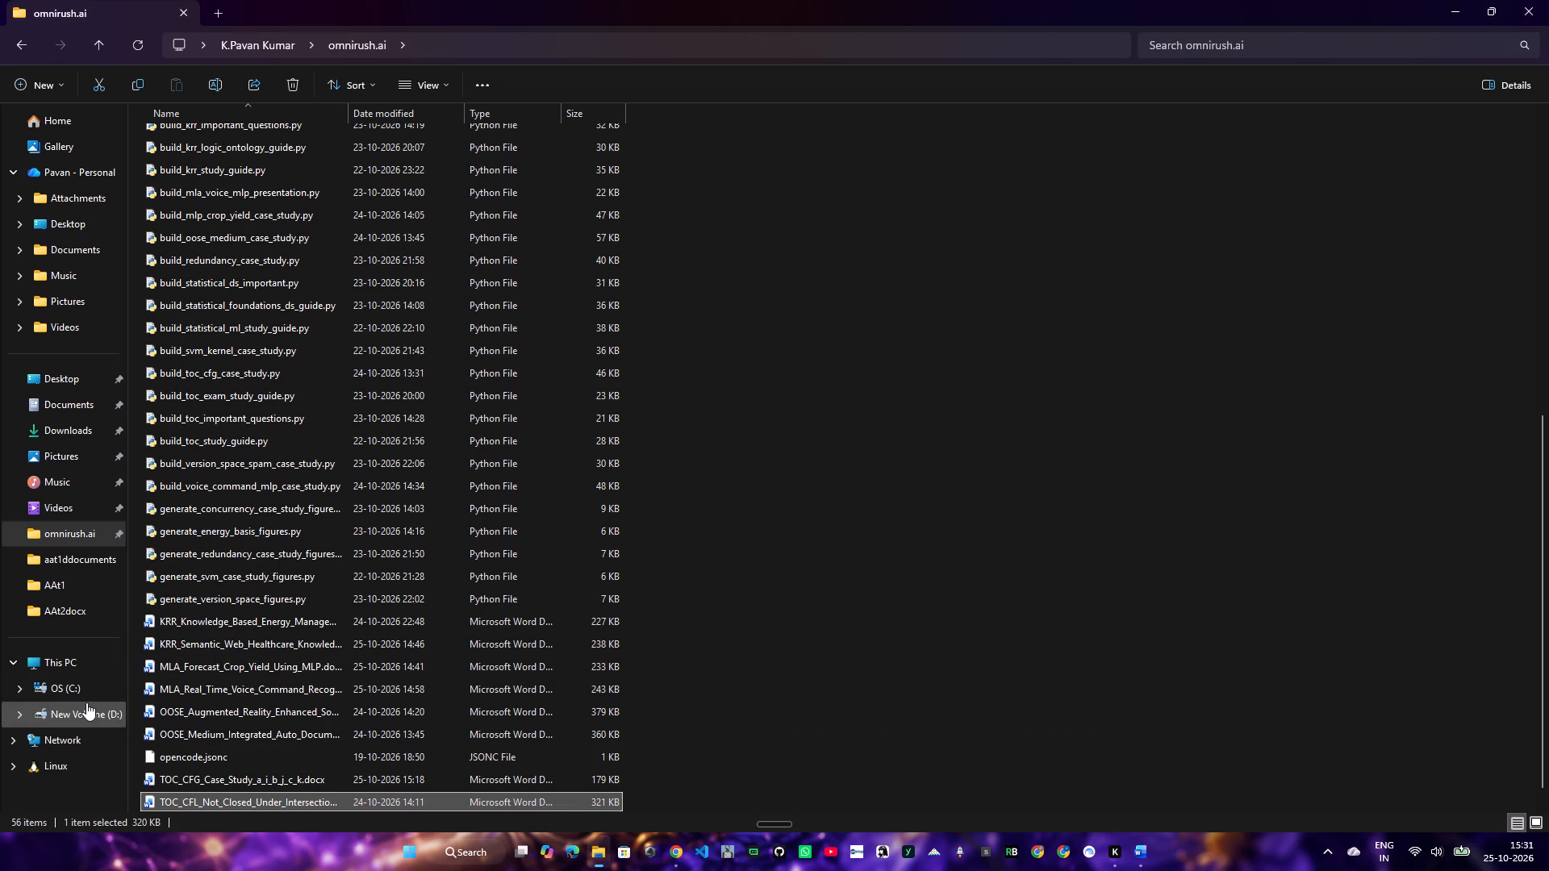
pyautogui.click(84, 710)
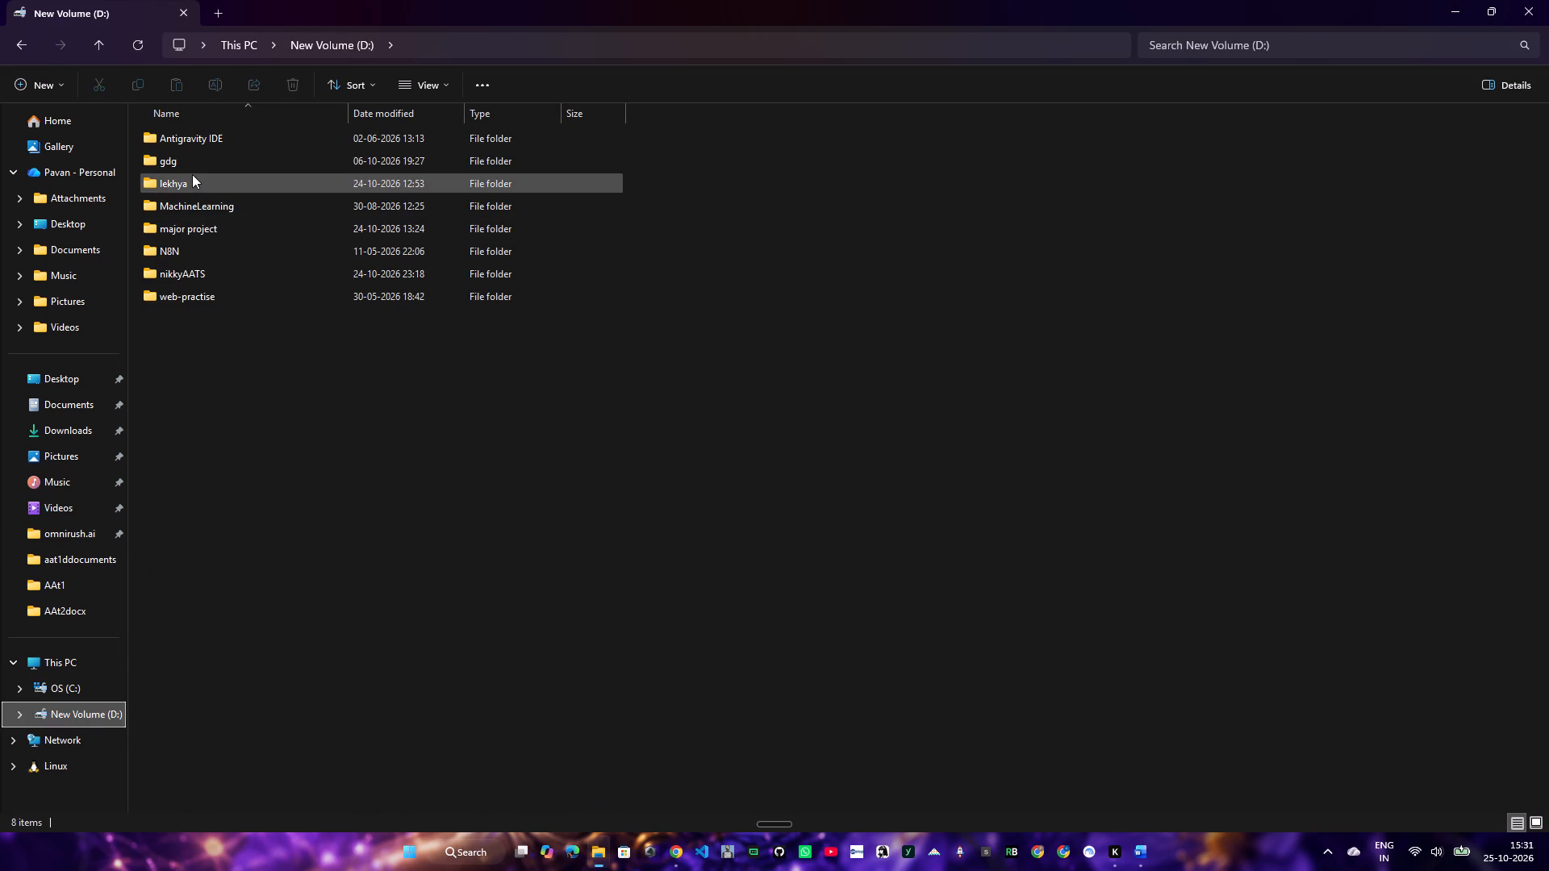
pyautogui.doubleClick(202, 276)
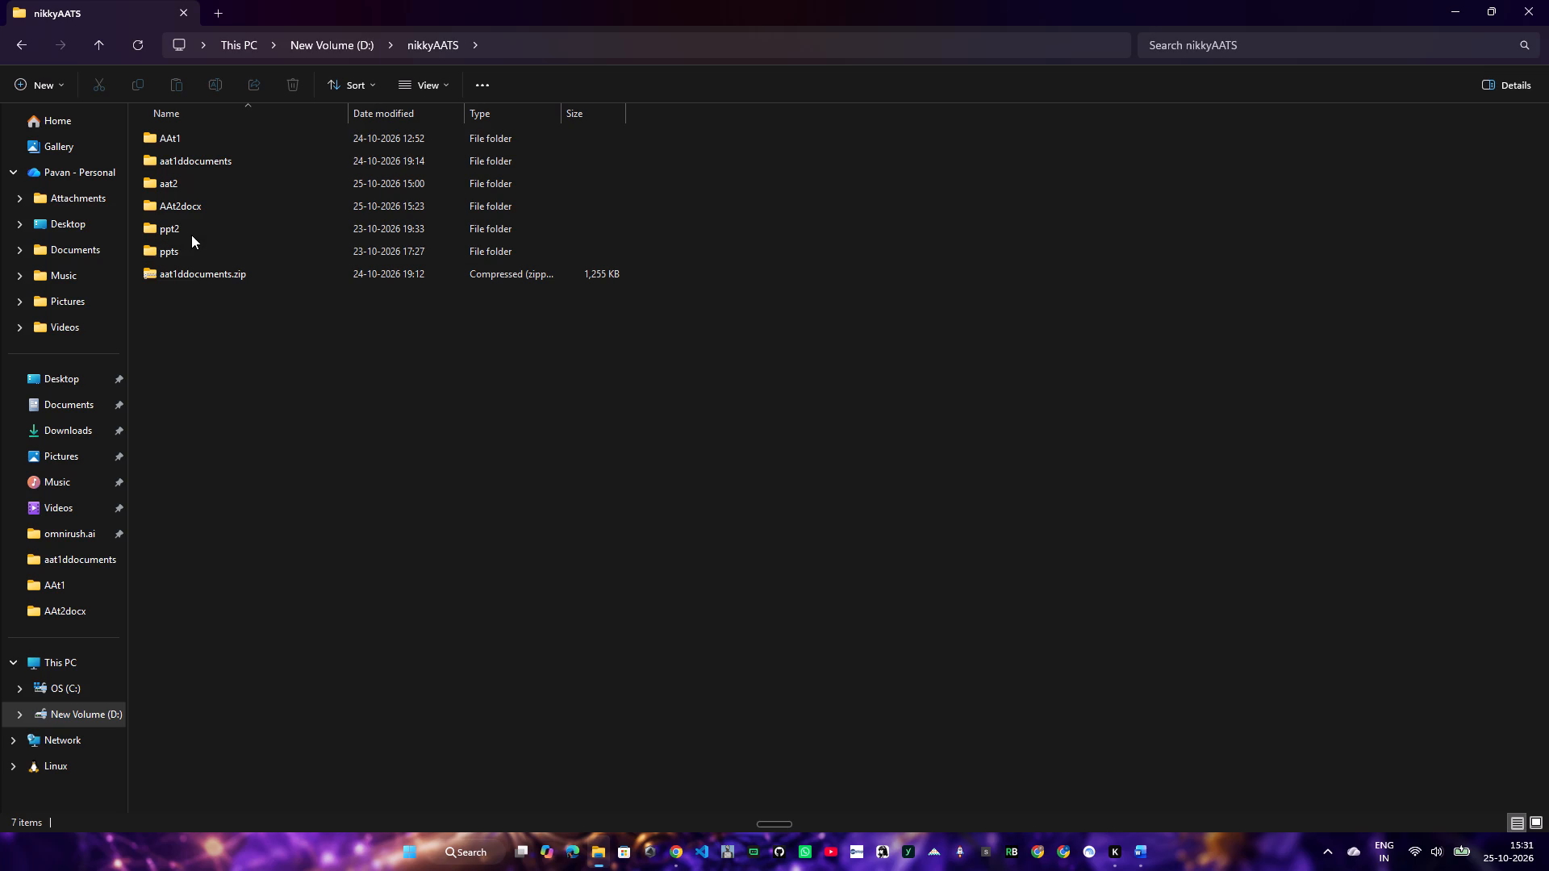
pyautogui.click(191, 235)
pyautogui.doubleClick(191, 235)
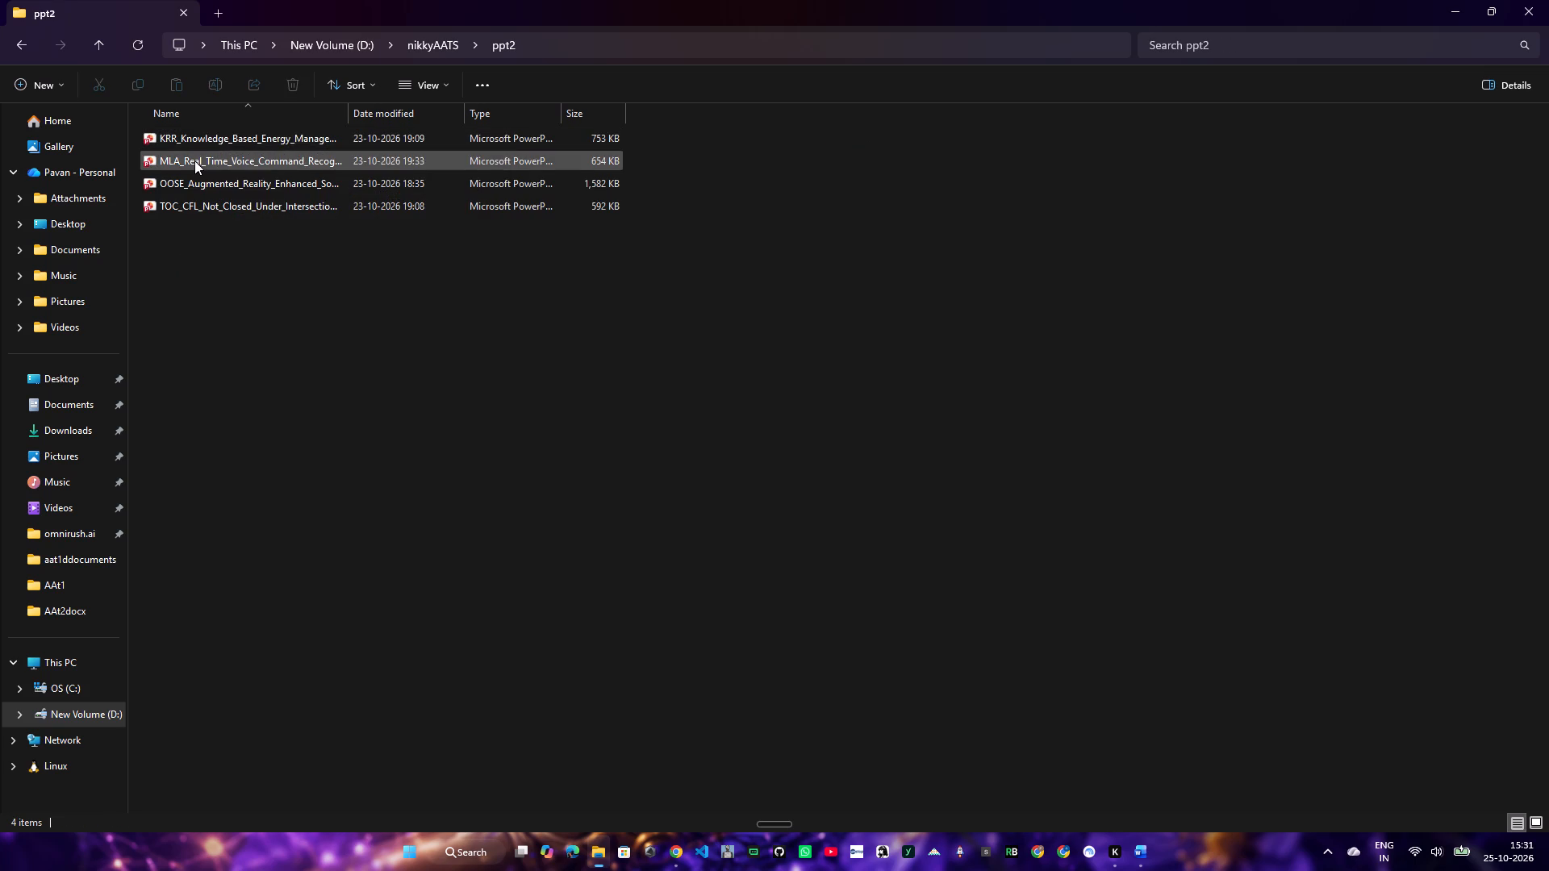
pyautogui.doubleClick(196, 204)
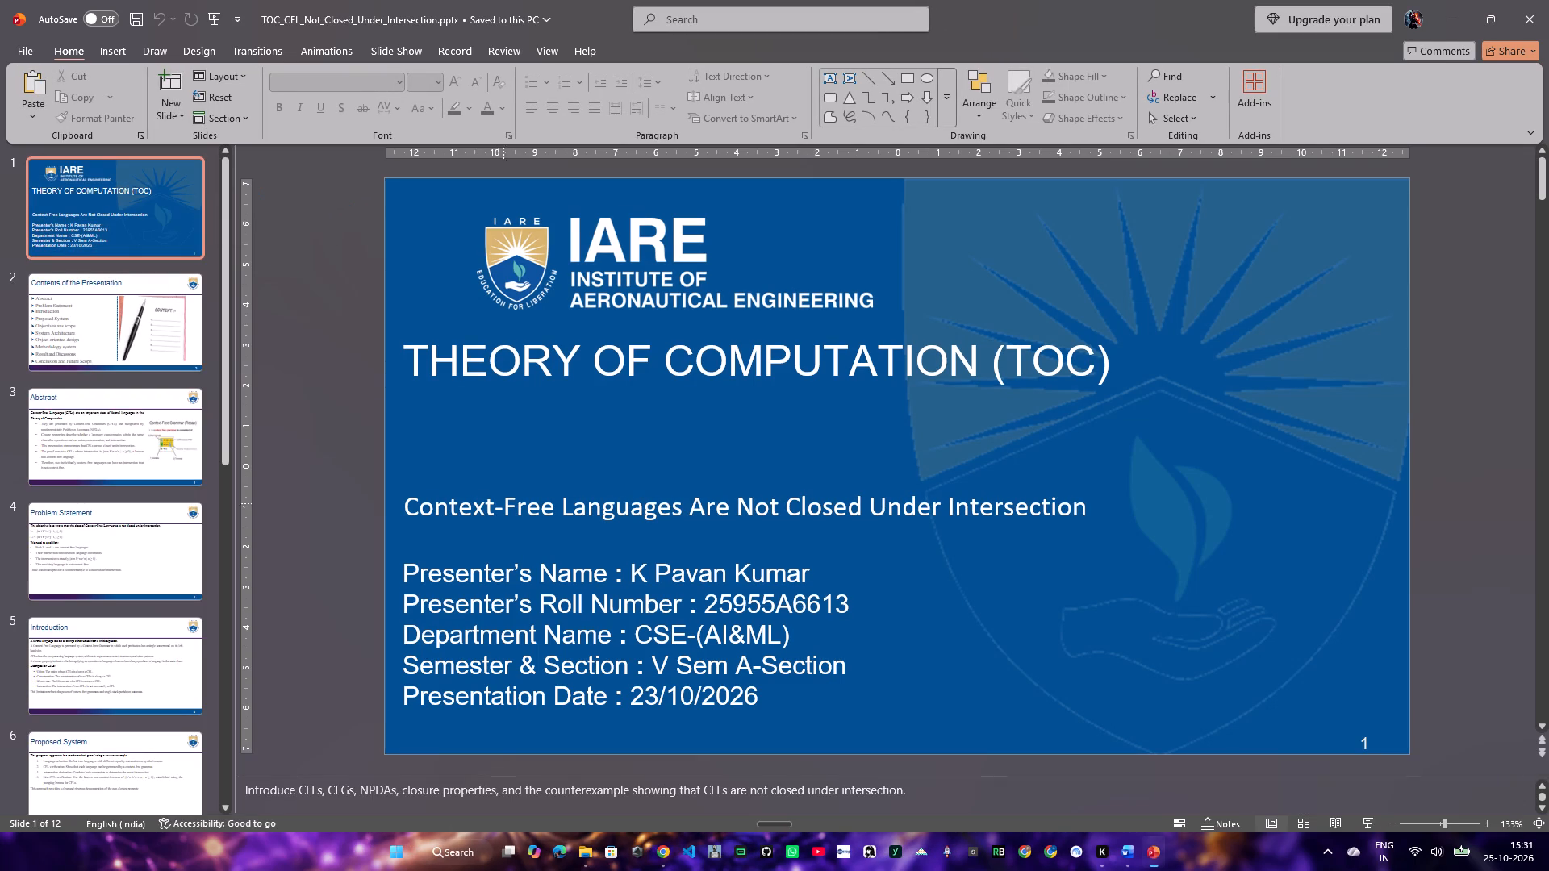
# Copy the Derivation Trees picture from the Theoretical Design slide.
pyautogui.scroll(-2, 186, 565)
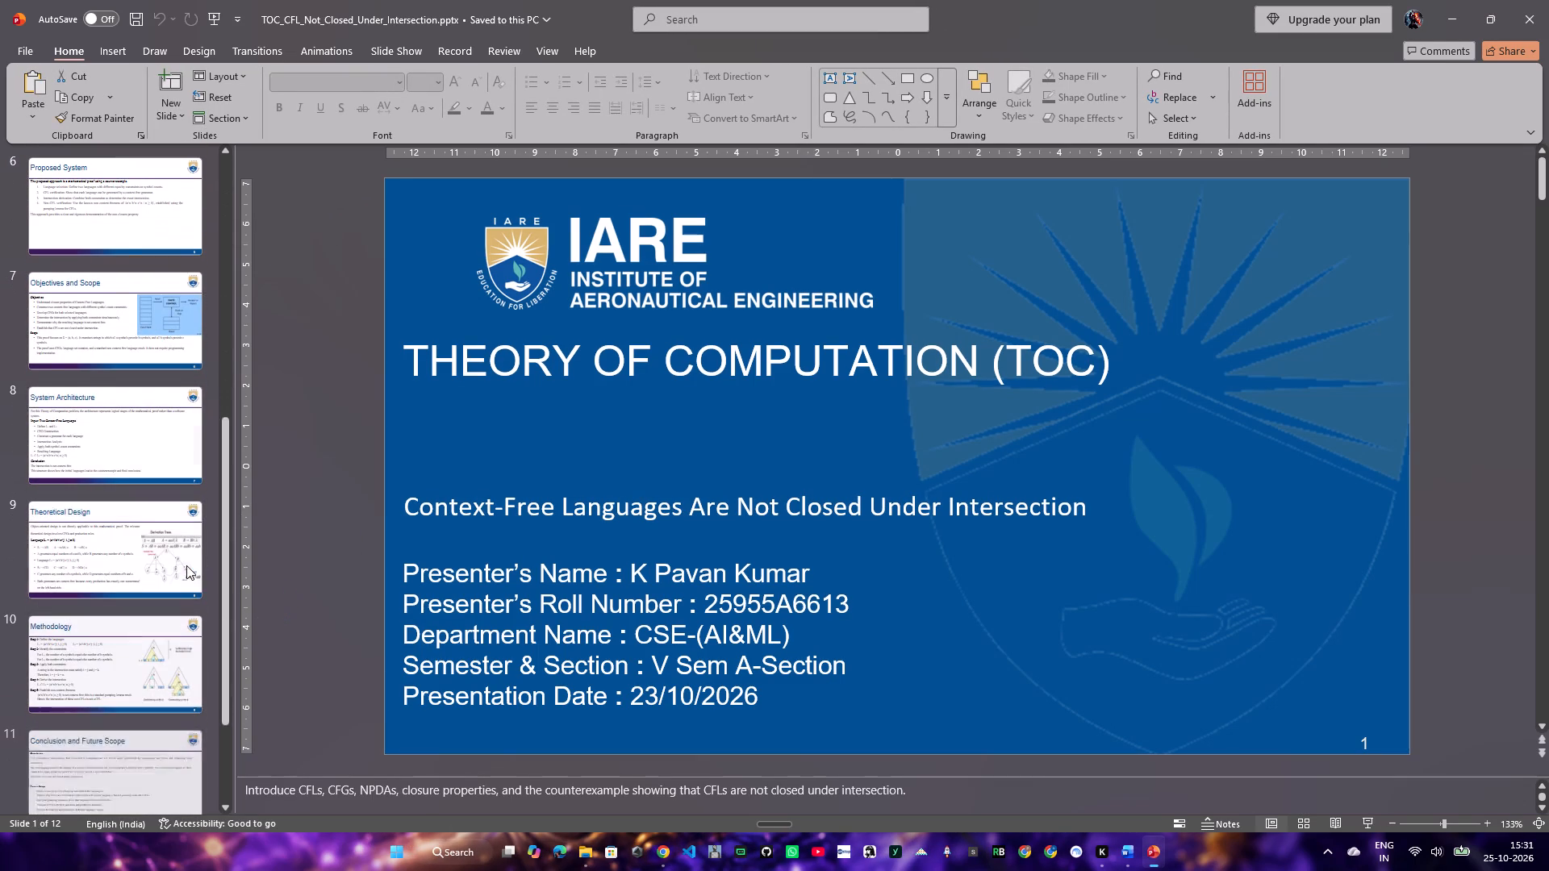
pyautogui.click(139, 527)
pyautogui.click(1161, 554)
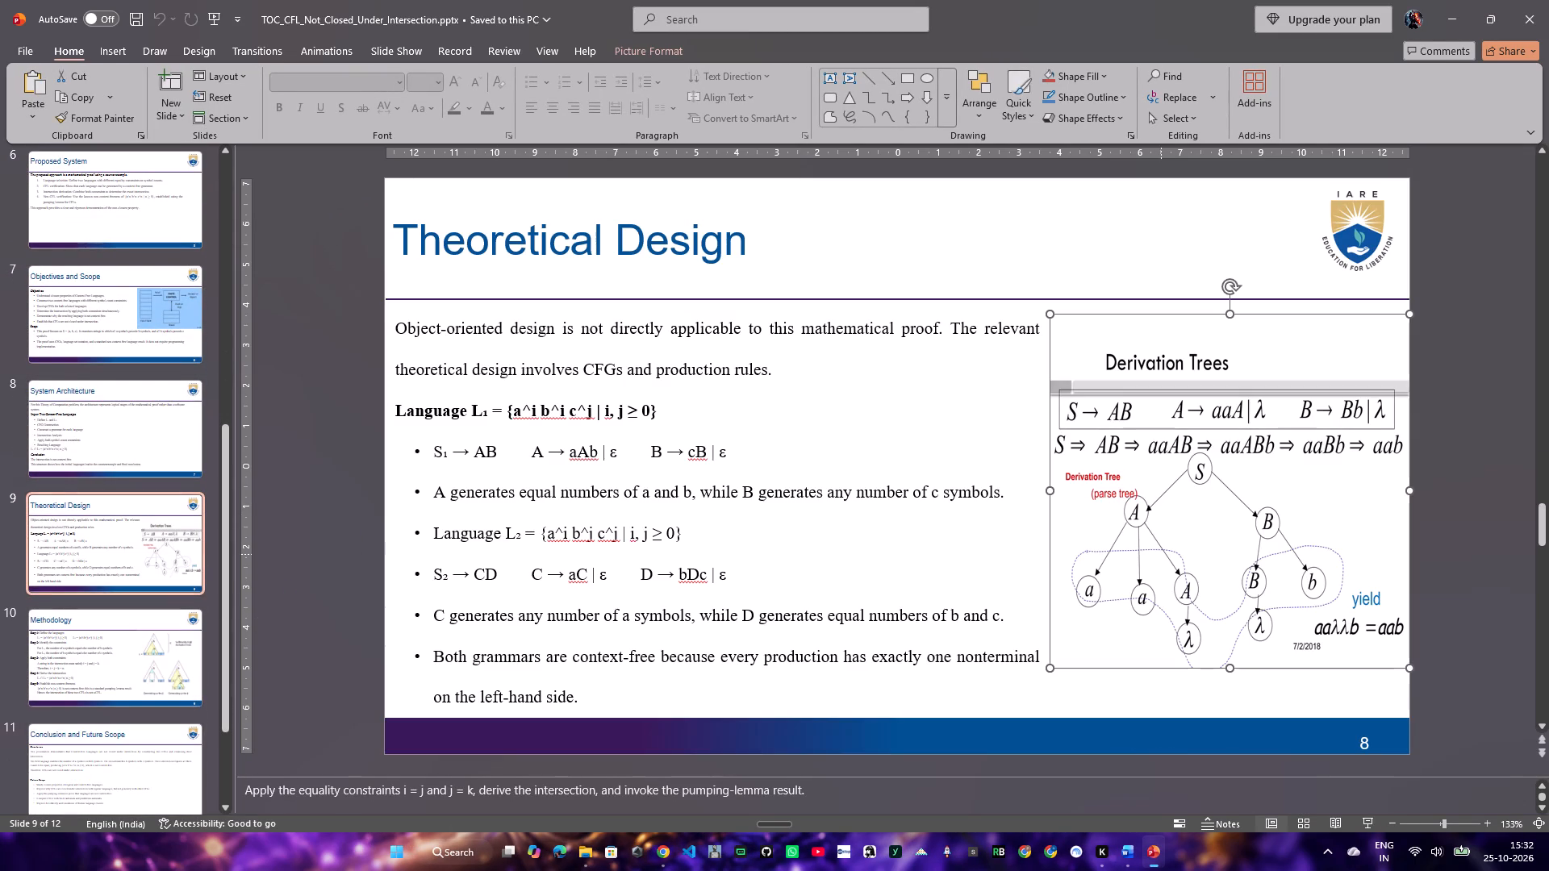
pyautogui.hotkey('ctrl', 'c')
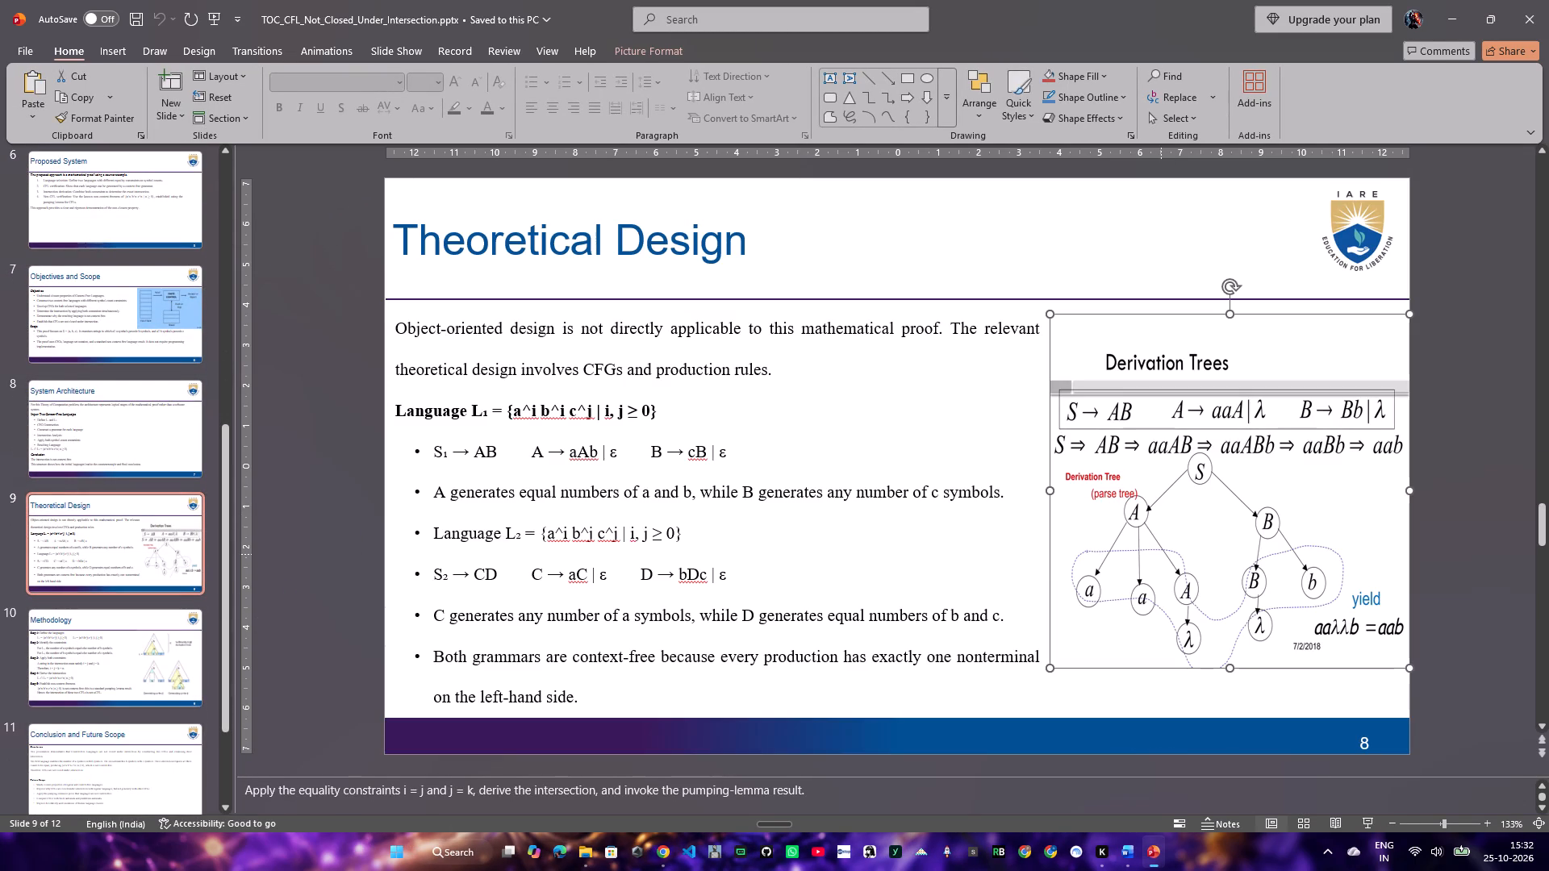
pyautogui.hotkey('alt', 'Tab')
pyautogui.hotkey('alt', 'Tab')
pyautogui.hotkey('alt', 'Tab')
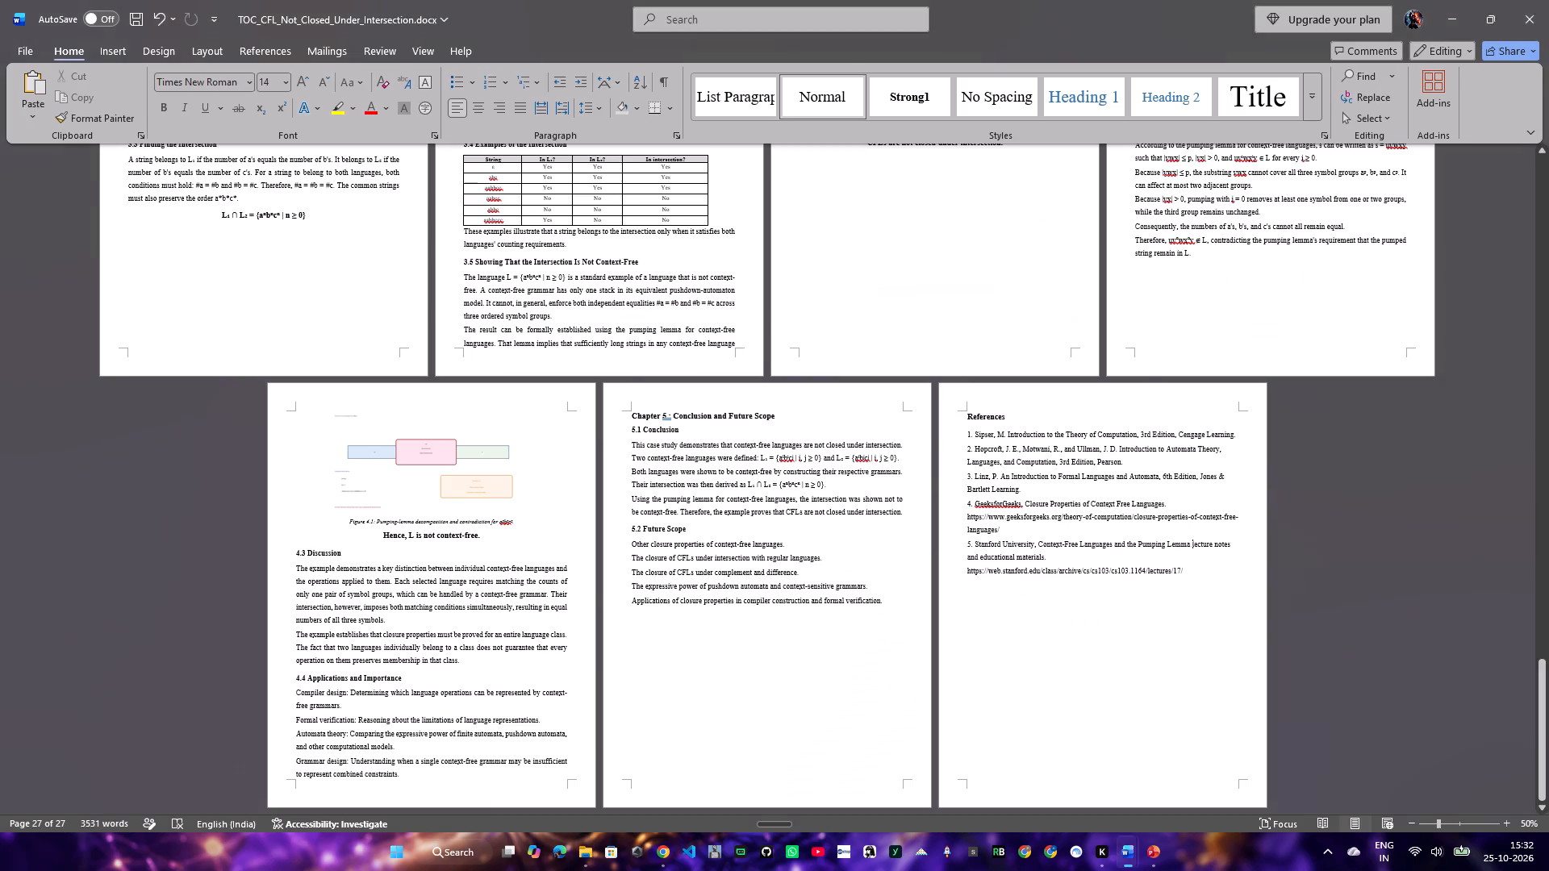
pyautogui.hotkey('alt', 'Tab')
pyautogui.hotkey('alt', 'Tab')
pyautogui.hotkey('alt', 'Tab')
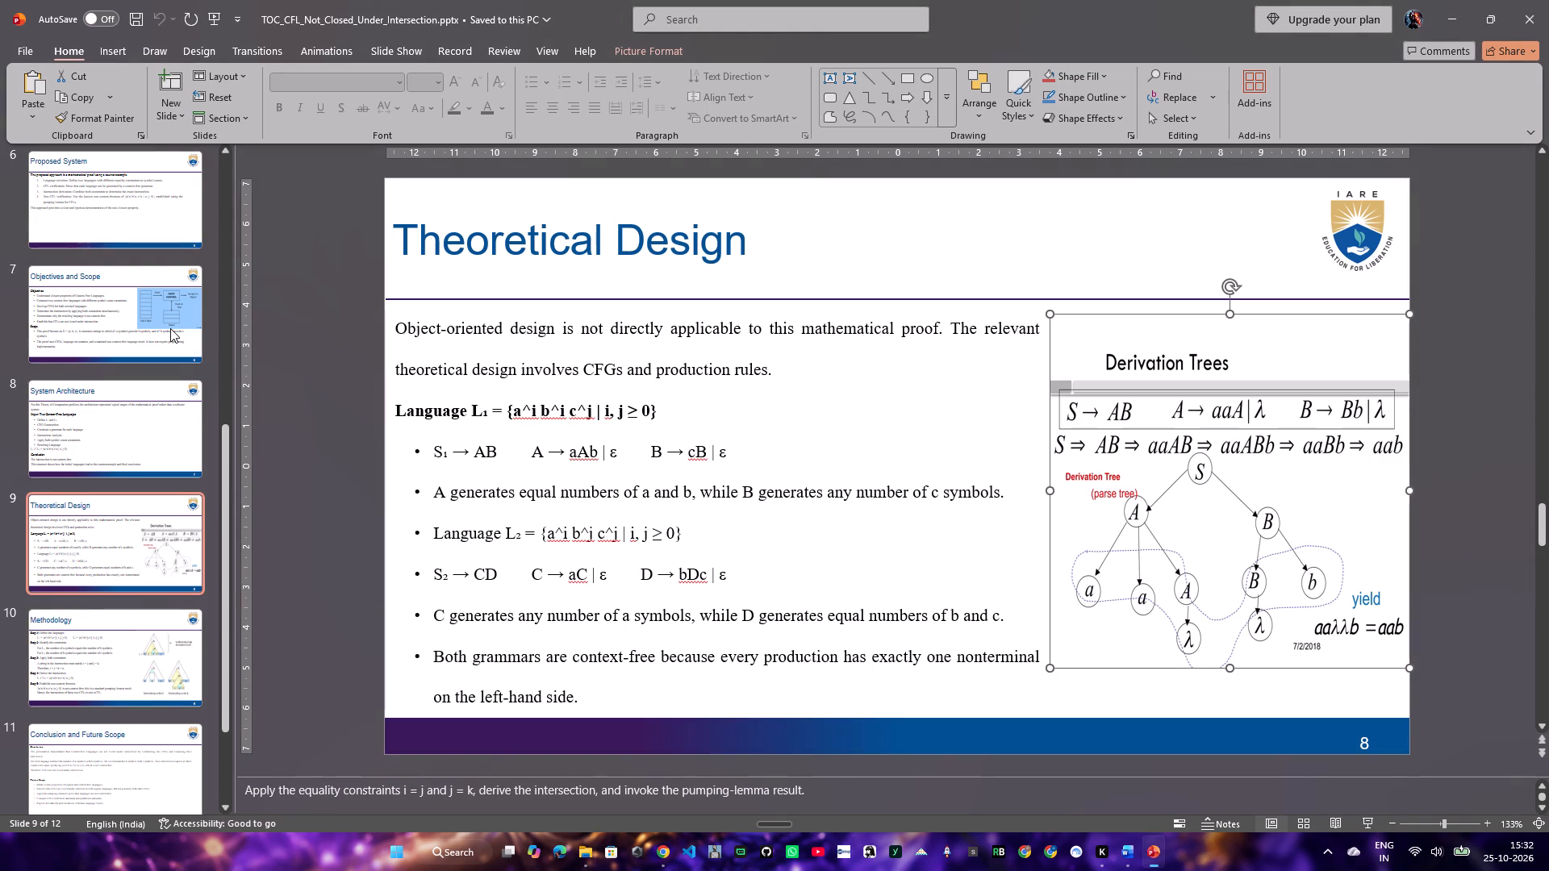
# Check the Objectives and Scope slide and the title slide, and copy the Derivation Trees picture from Theoretical Design again.
pyautogui.click(170, 328)
pyautogui.scroll(5, 132, 370)
pyautogui.click(85, 240)
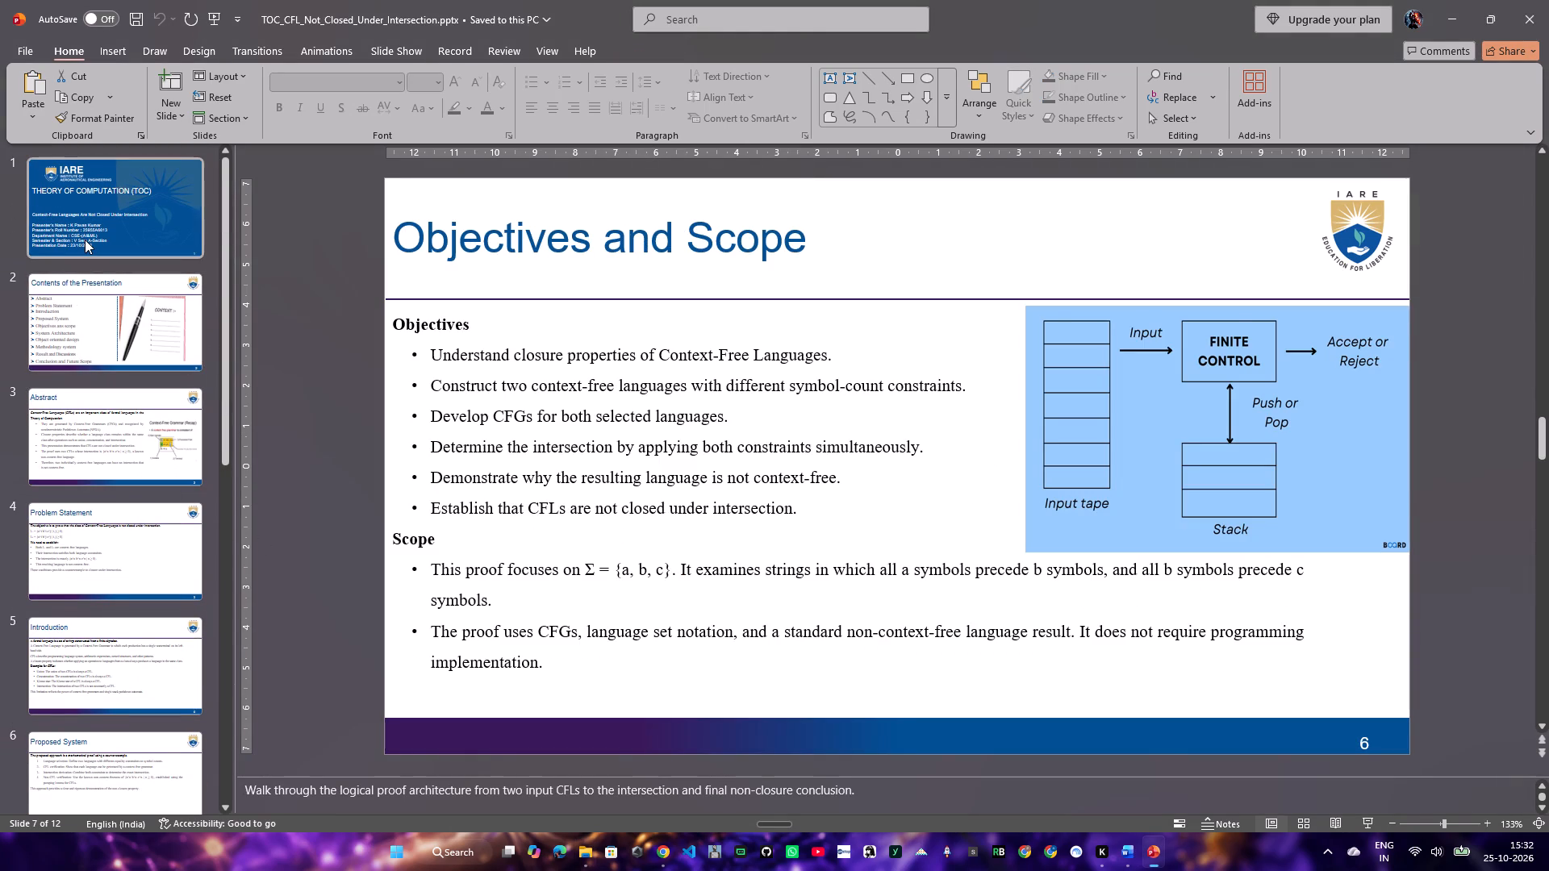
pyautogui.scroll(-1, 129, 565)
pyautogui.click(129, 565)
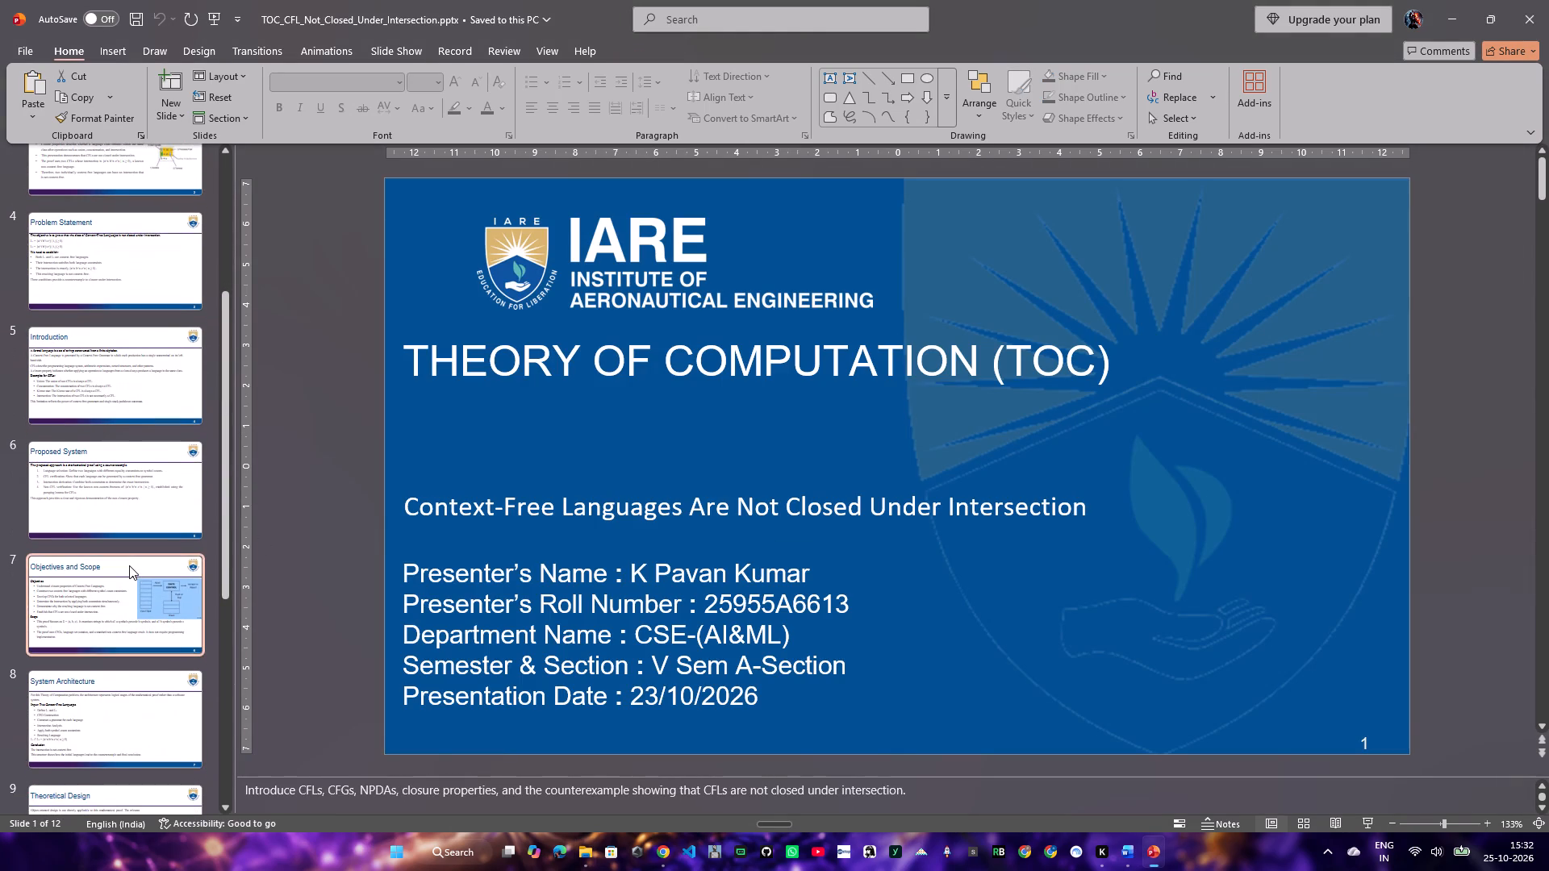
pyautogui.scroll(-1, 142, 584)
pyautogui.click(154, 569)
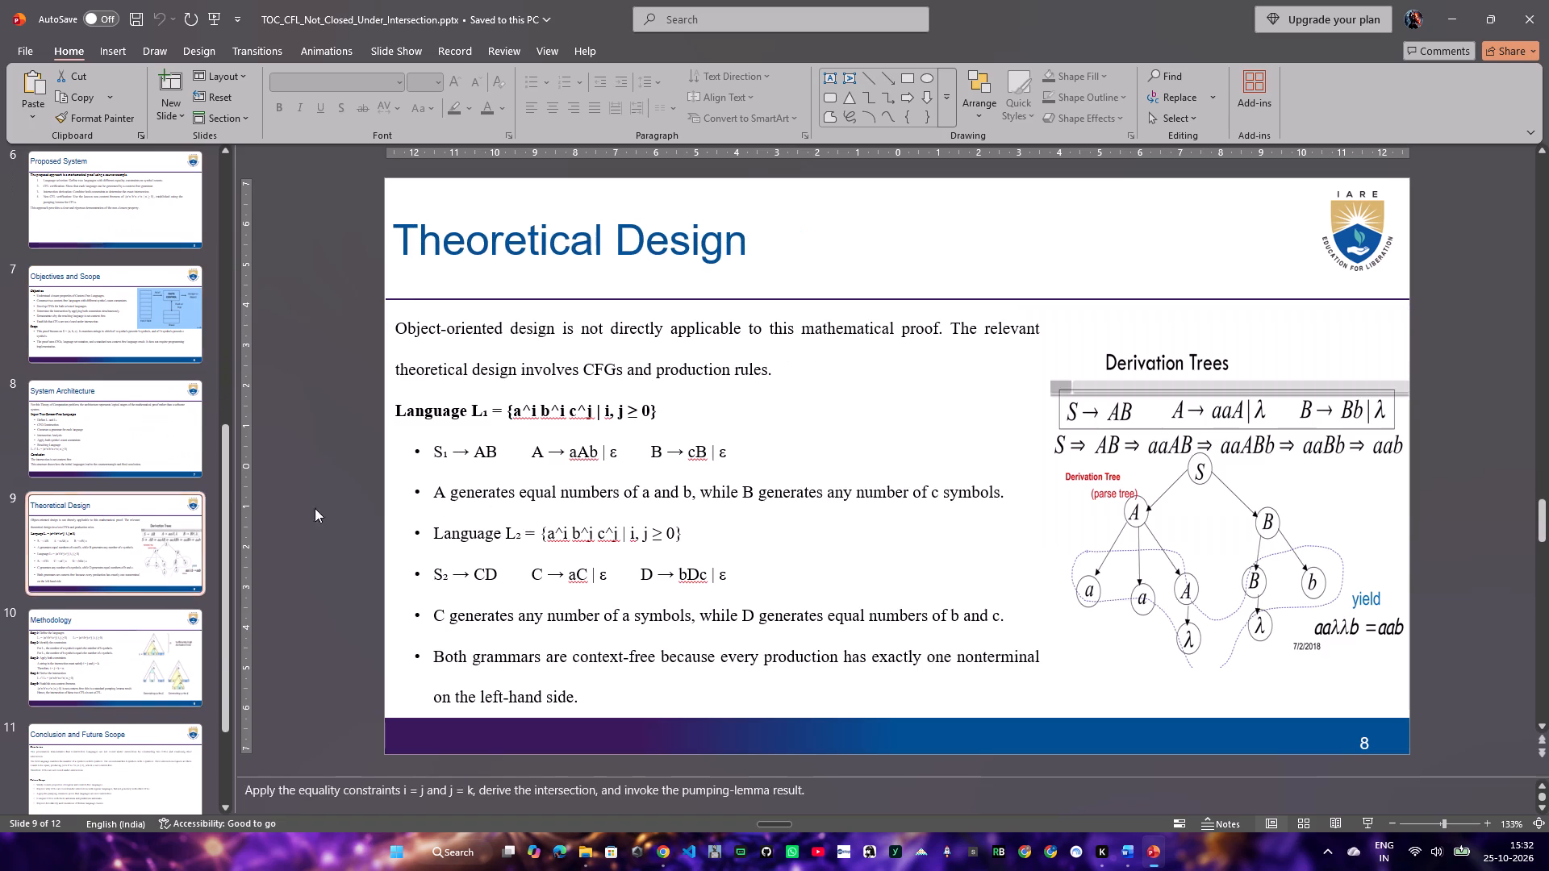
pyautogui.click(1162, 538)
pyautogui.hotkey('ctrl', 'c')
pyautogui.hotkey('alt', 'Tab')
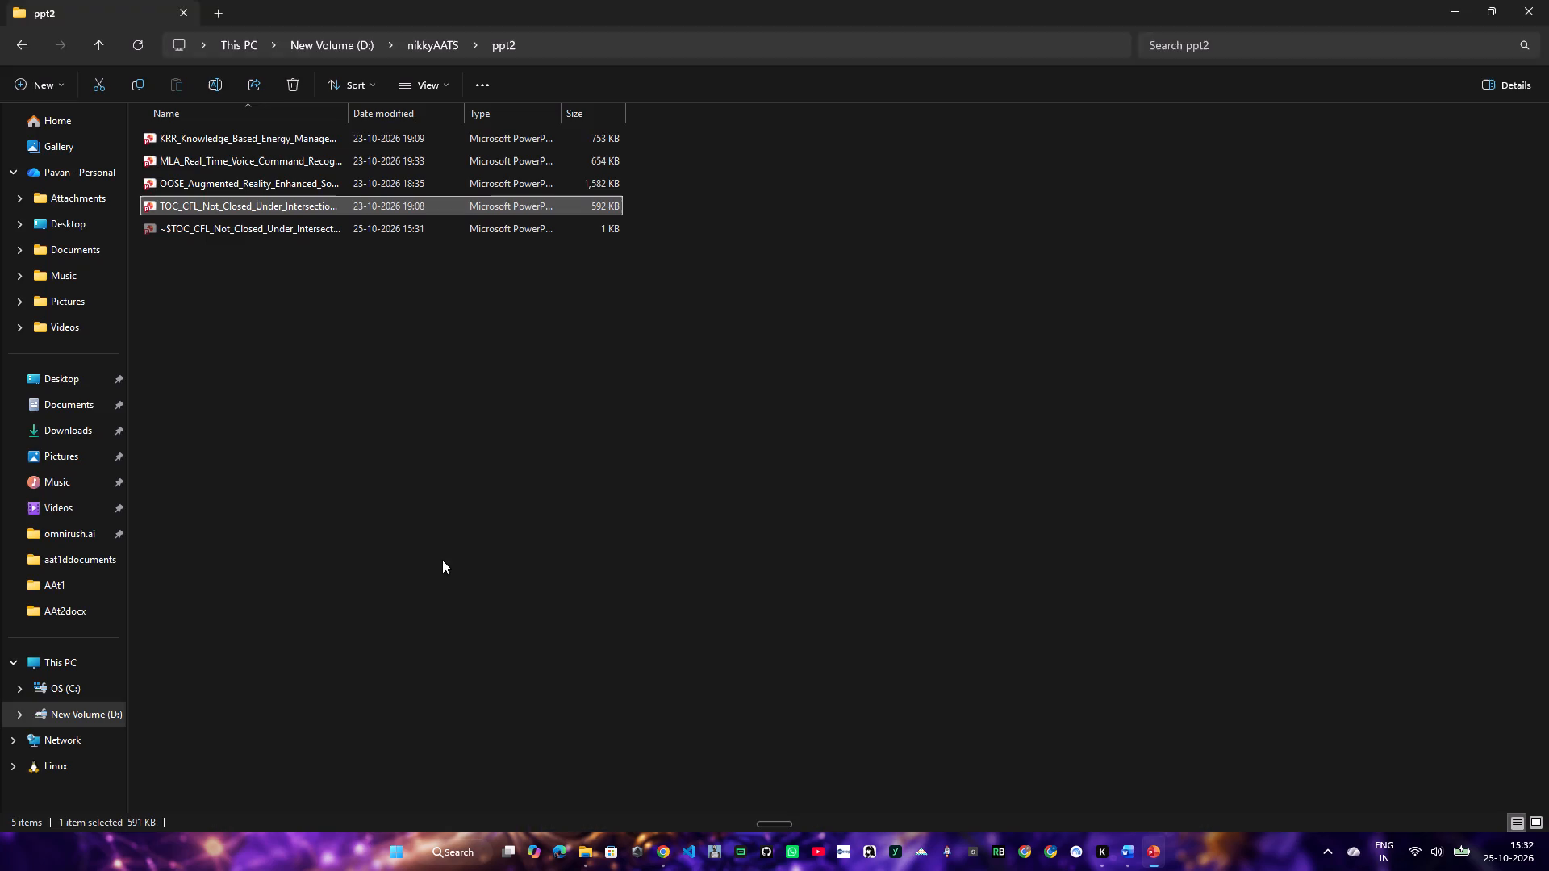
pyautogui.hotkey('alt', 'Tab')
# Copy the pumping-lemma tree picture with the uvwxy segments from the Methodology slide.
pyautogui.scroll(-1, 219, 670)
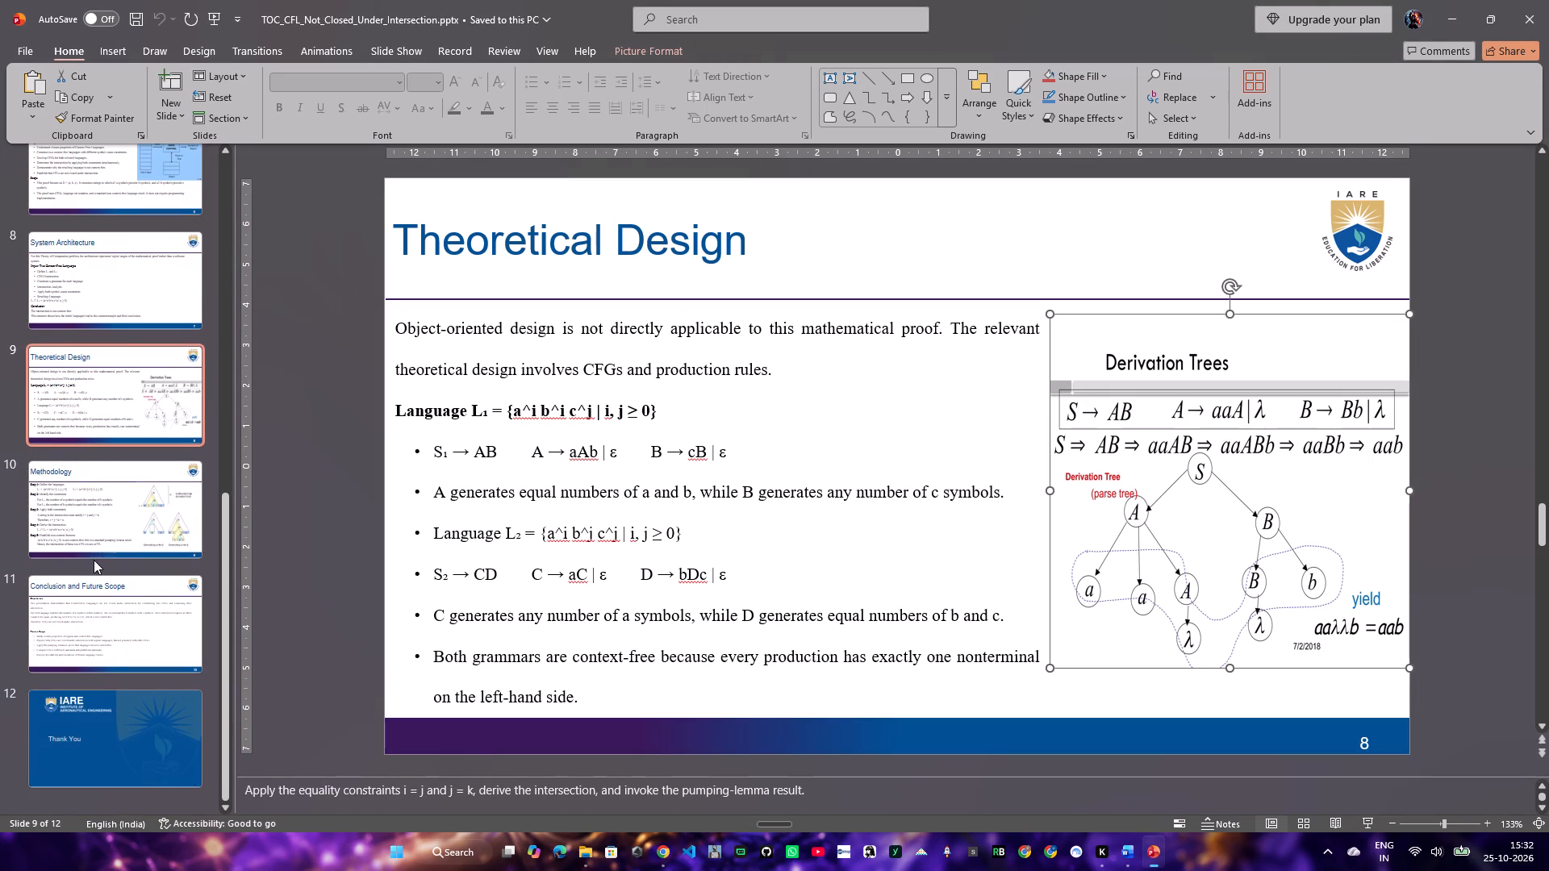
pyautogui.click(113, 511)
pyautogui.click(1193, 535)
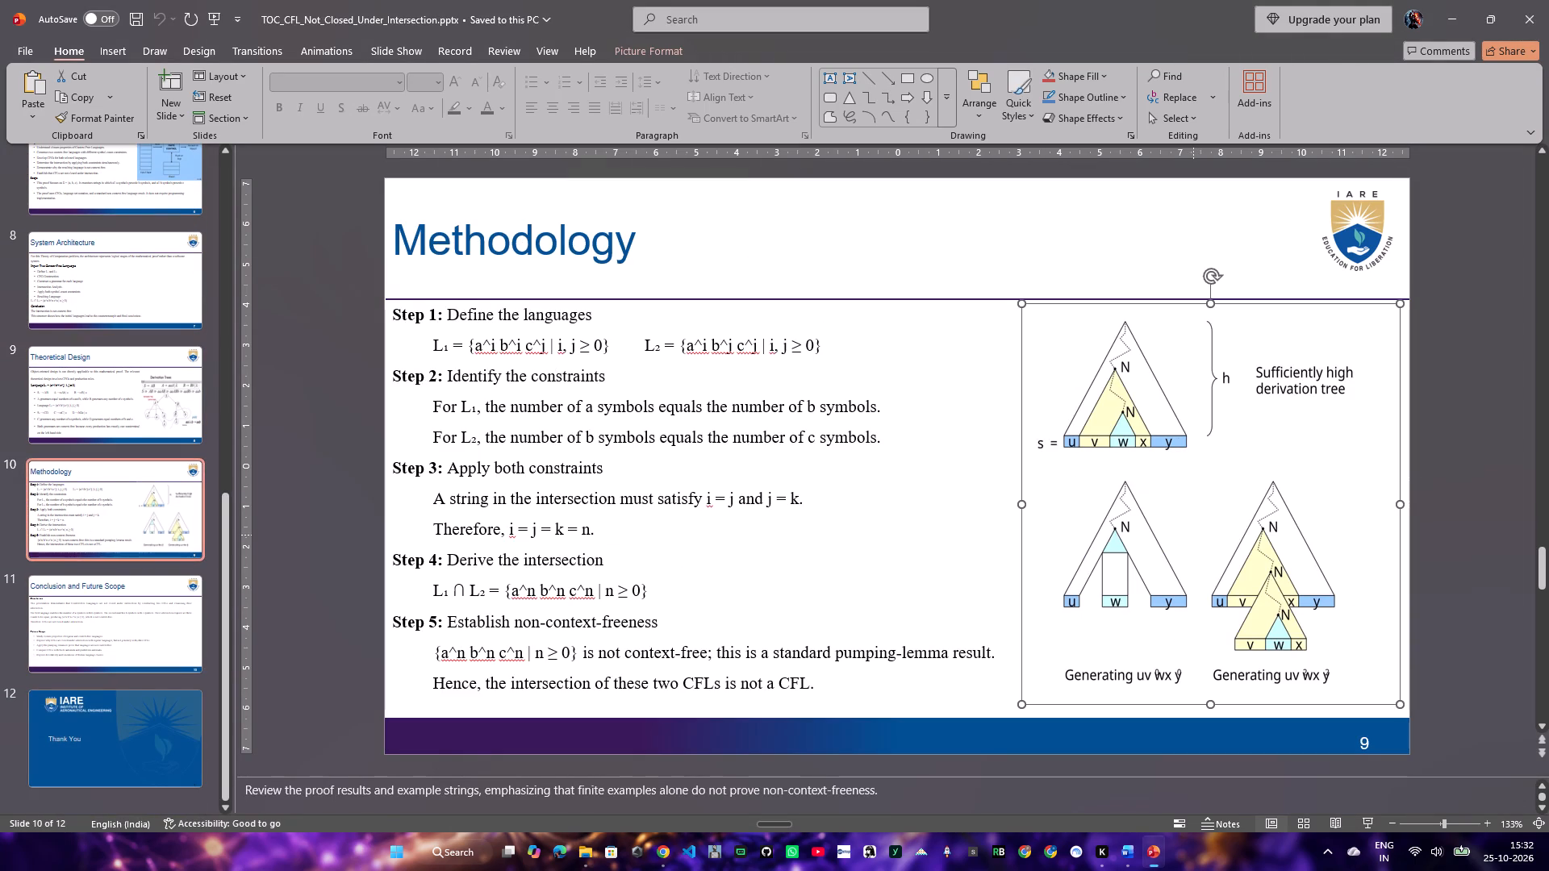
pyautogui.hotkey('ctrl', 'c')
# Switch to the Word report and replace the Figure 4.1 diagram with the copied Methodology tree picture.
pyautogui.hotkey('alt', 'Tab')
pyautogui.hotkey('alt', 'Tab')
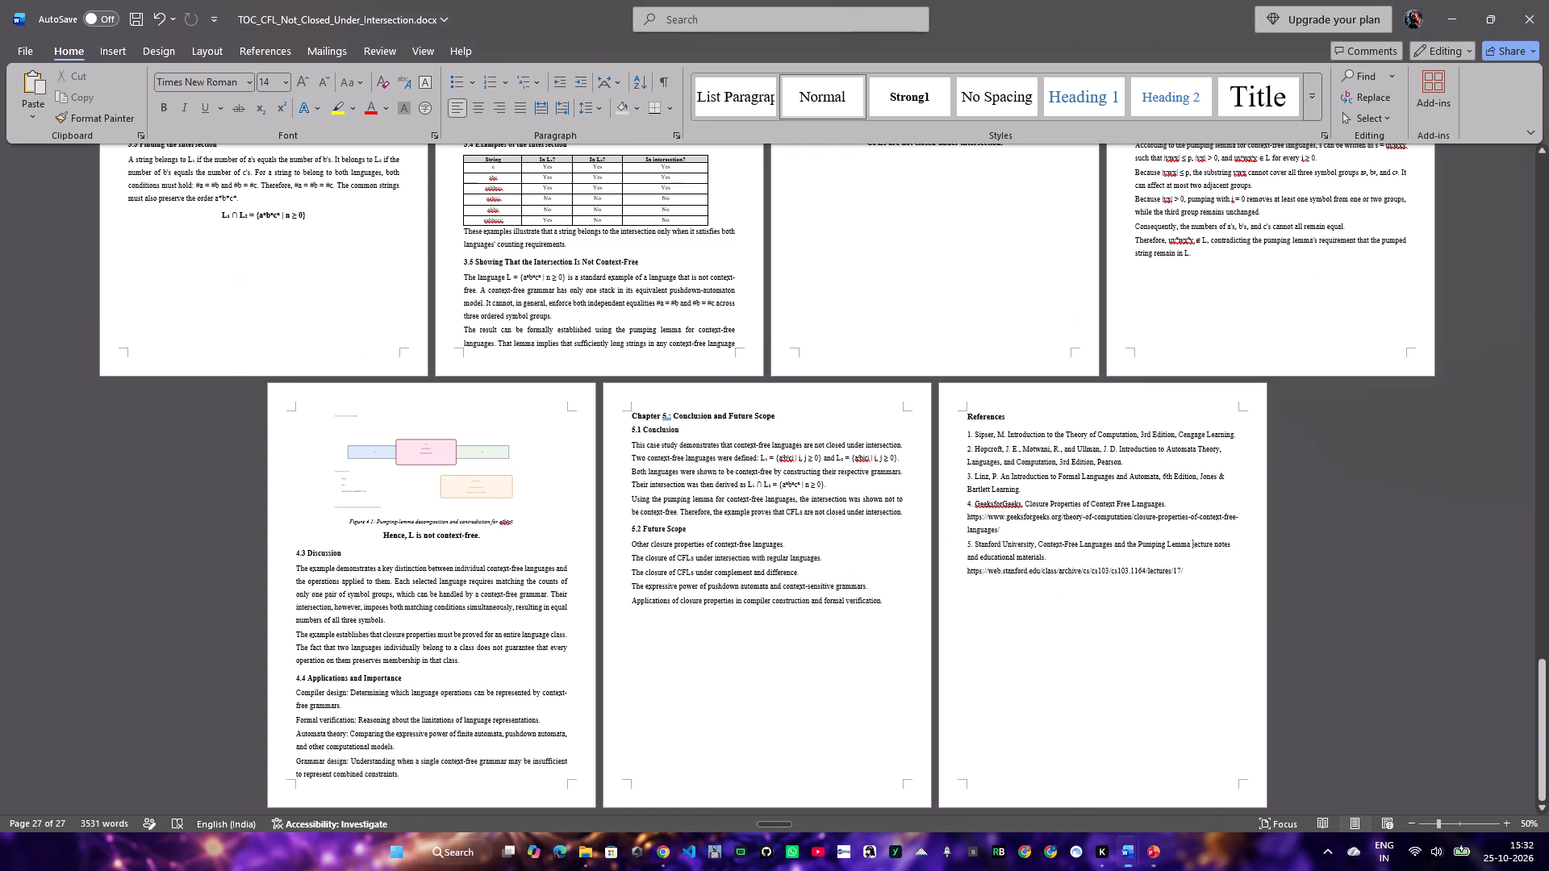
pyautogui.click(445, 494)
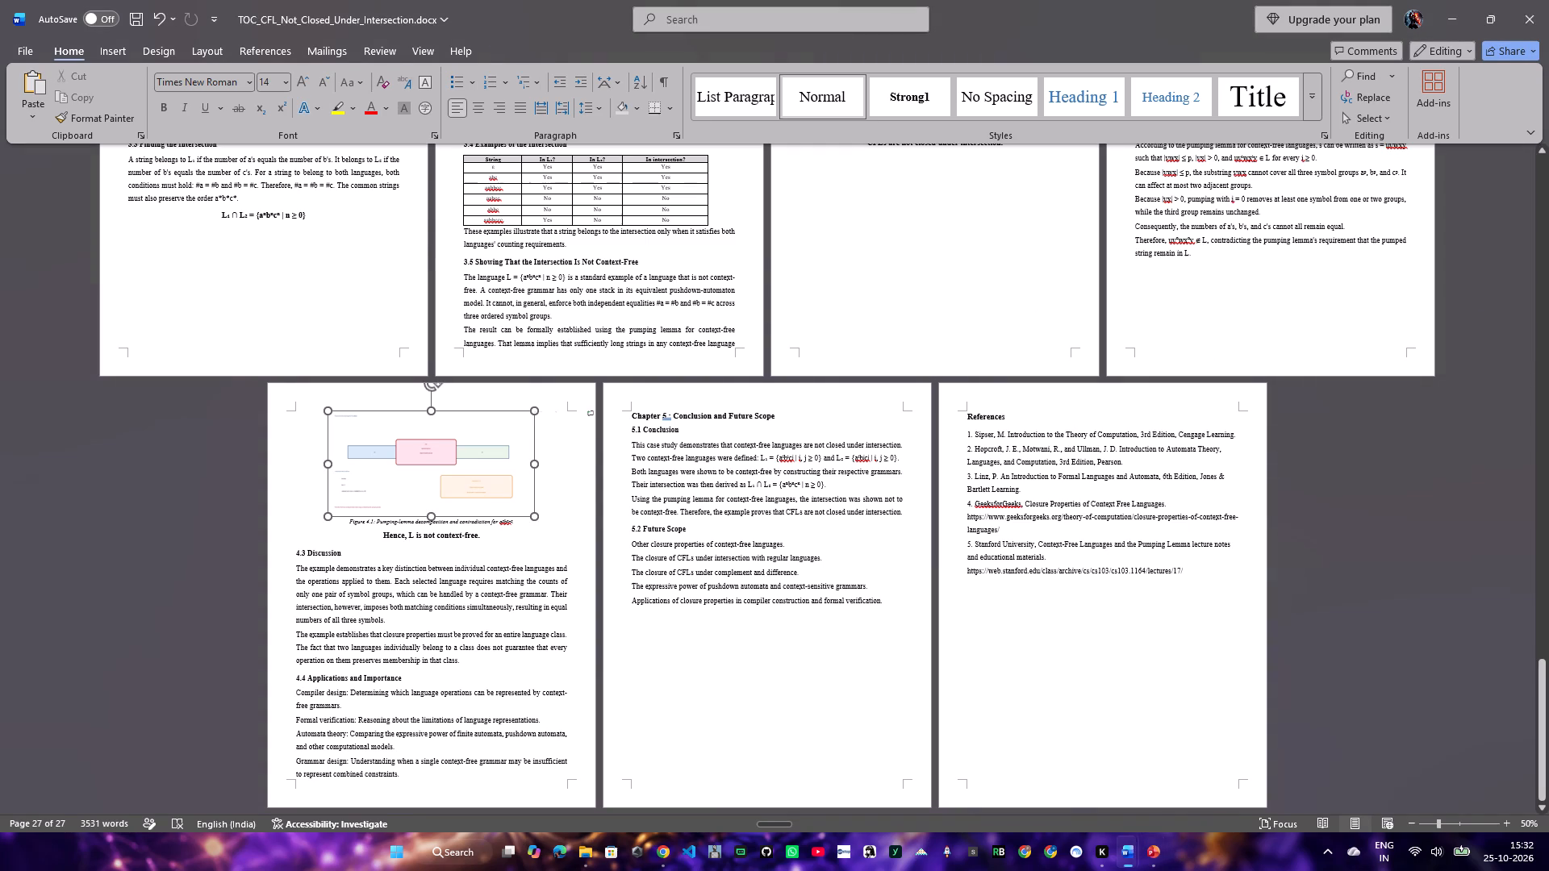
pyautogui.hotkey('ctrl', 'v')
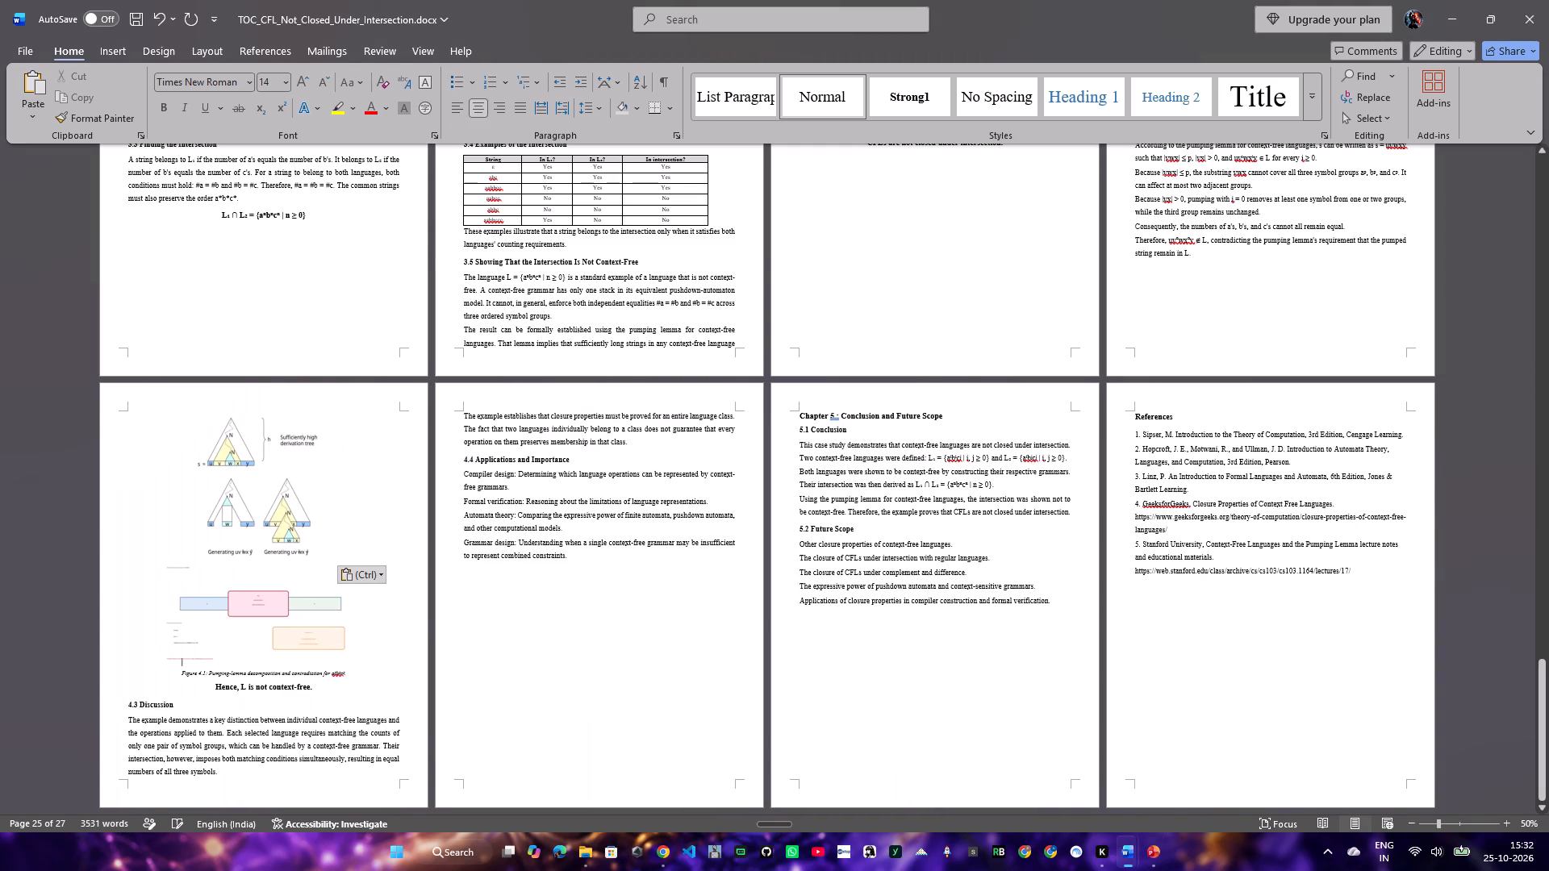
pyautogui.click(258, 622)
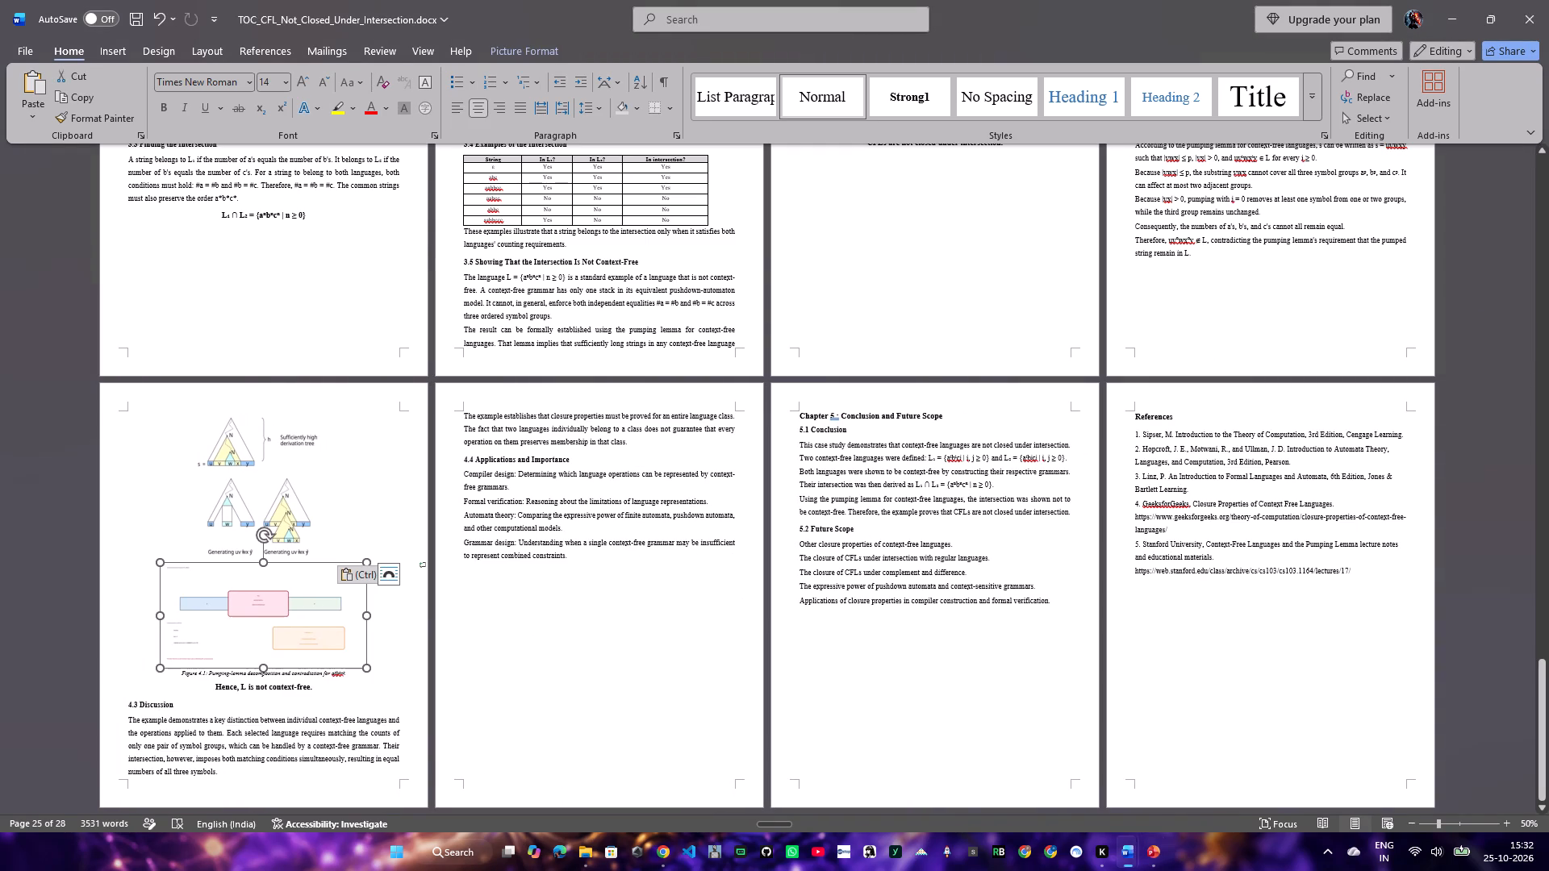
pyautogui.press('Delete')
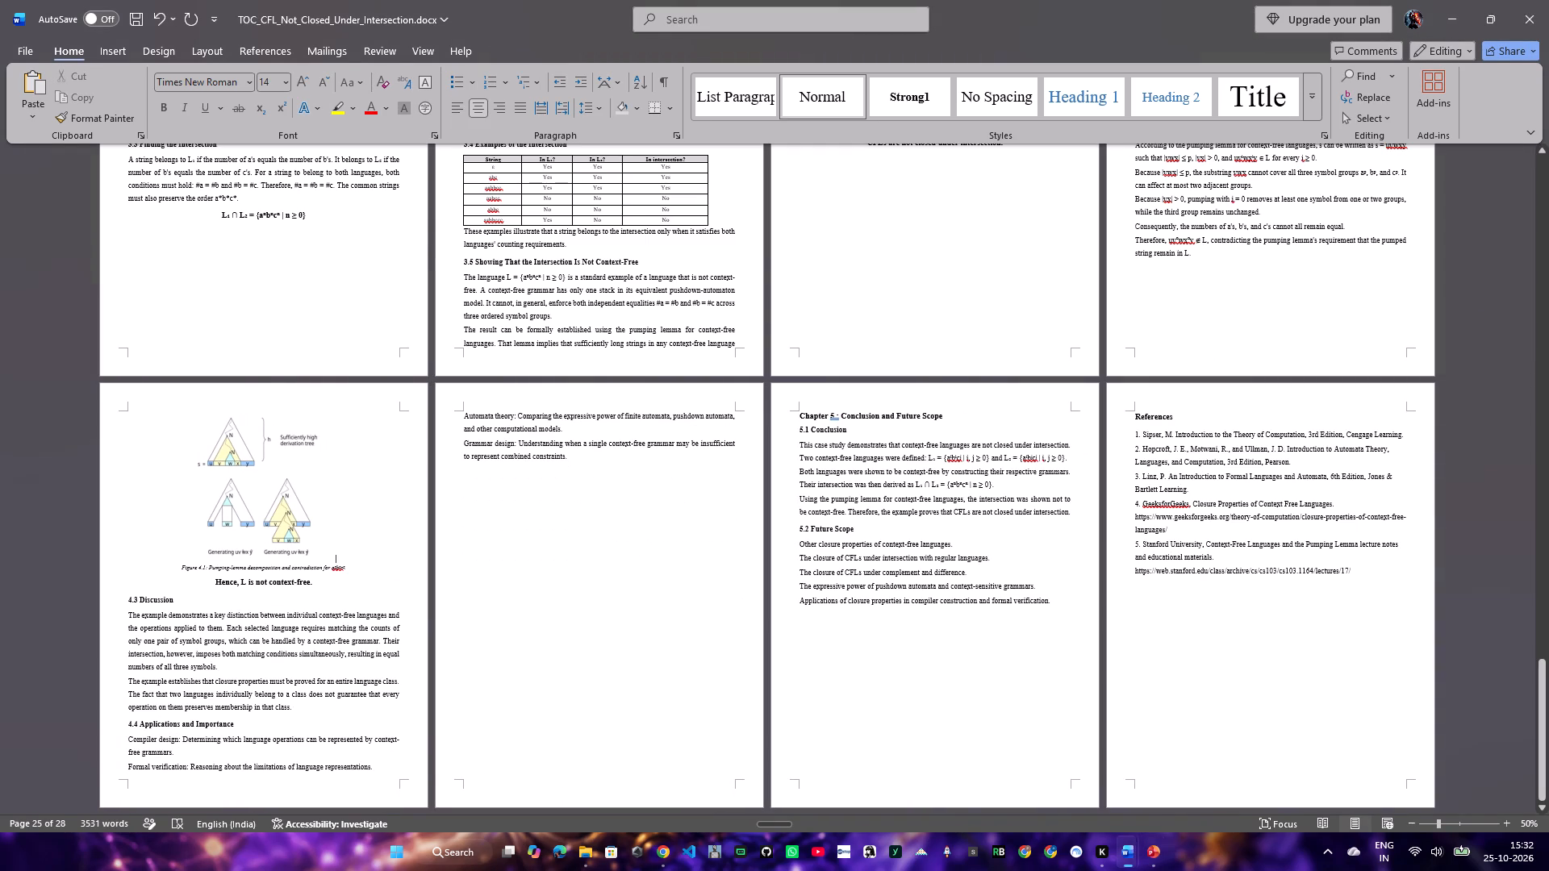
# Replace the Figure 3.2 Venn diagram with the Derivation Trees picture from the clipboard history.
pyautogui.scroll(3, 592, 578)
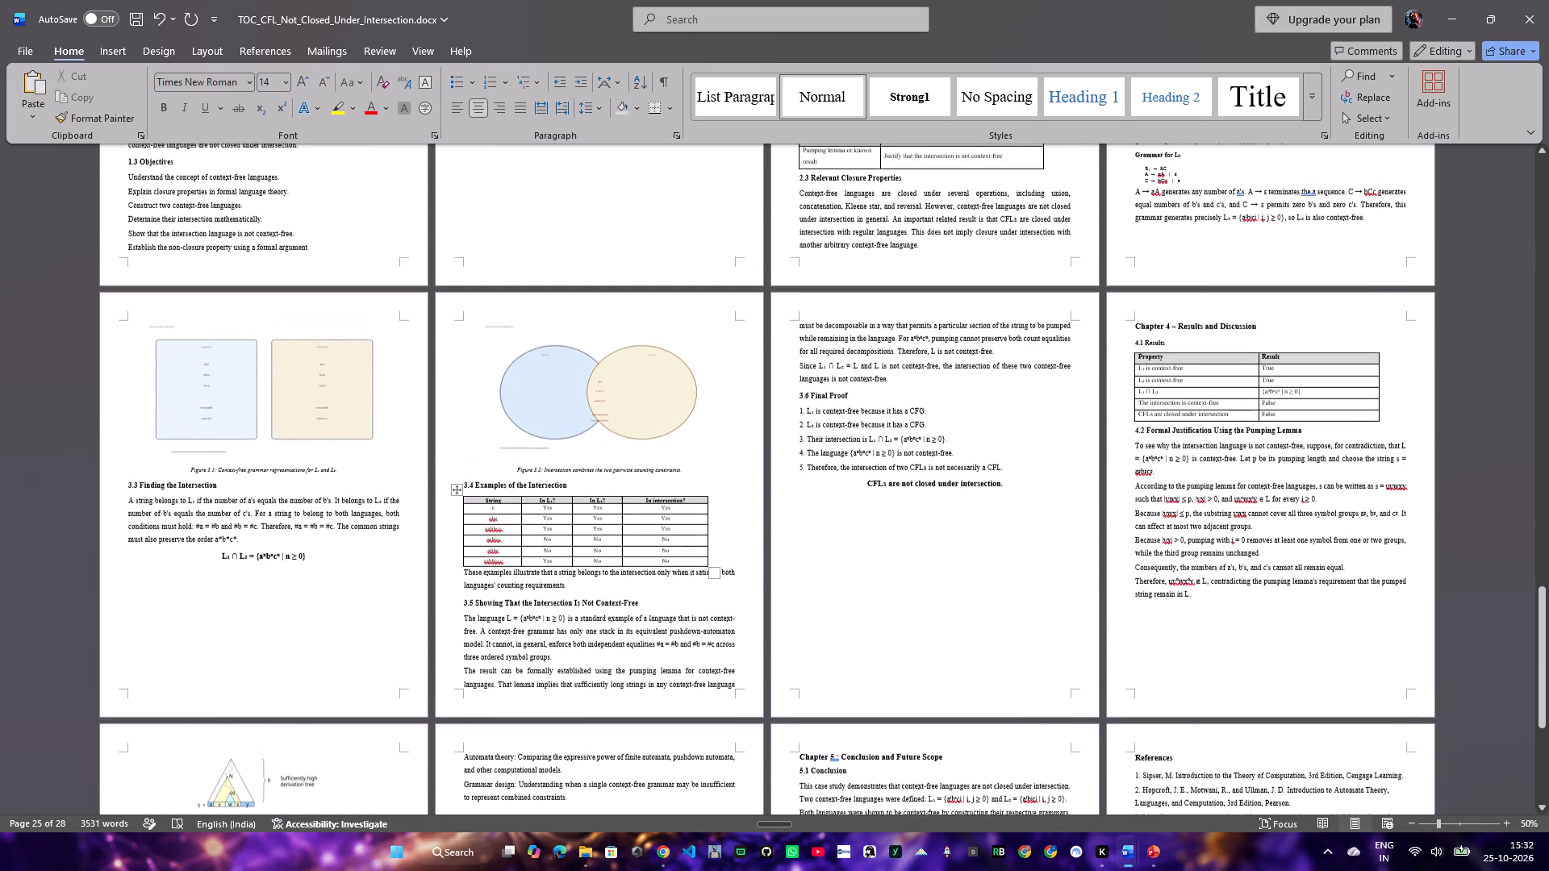
pyautogui.click(593, 381)
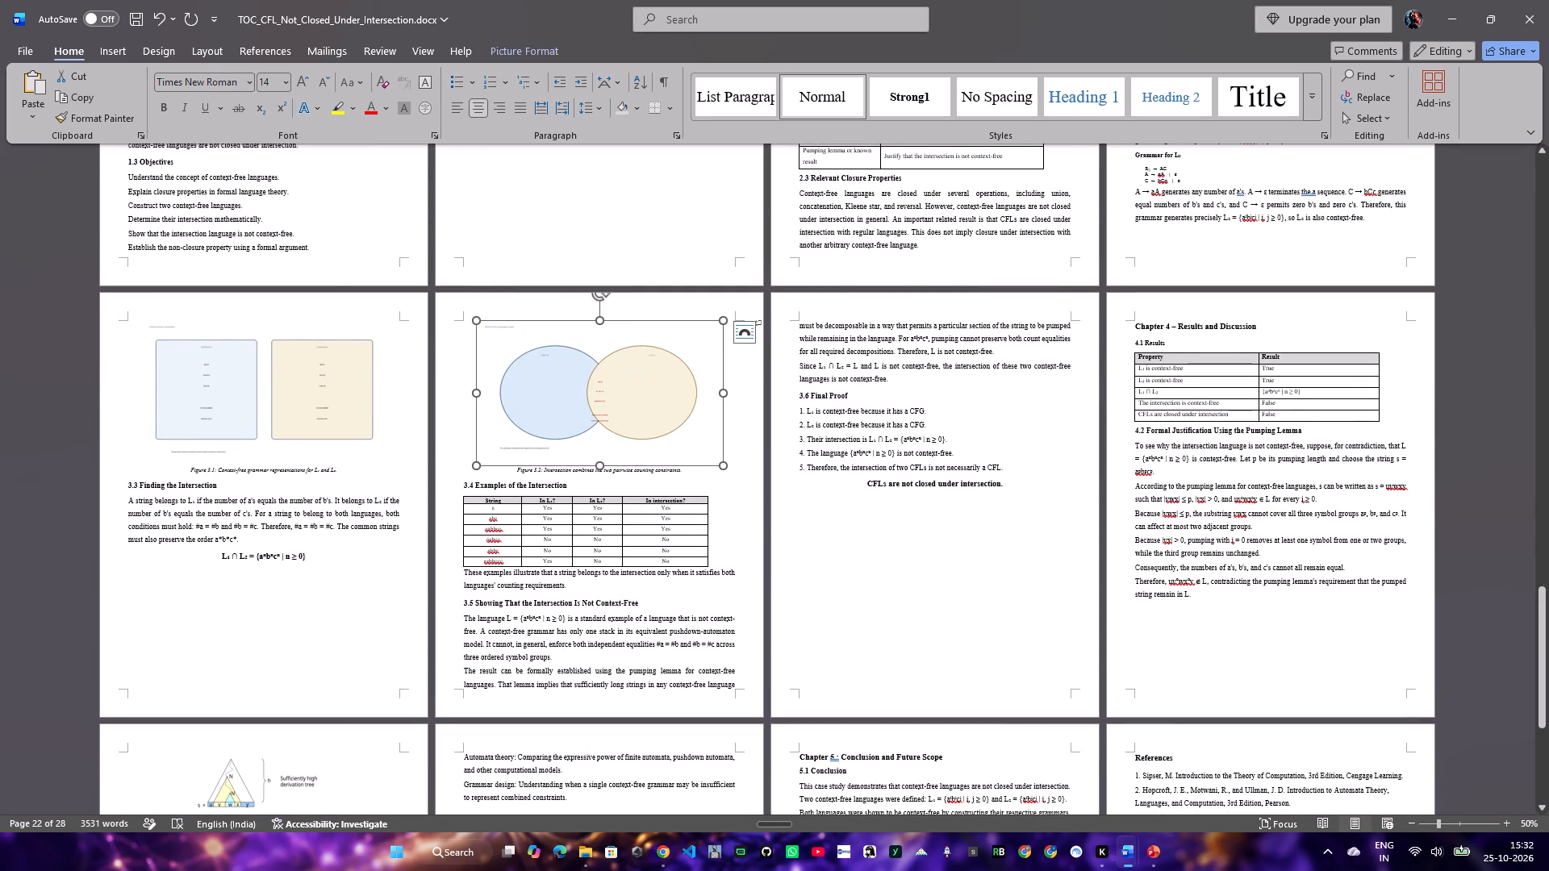
pyautogui.press('super+v')
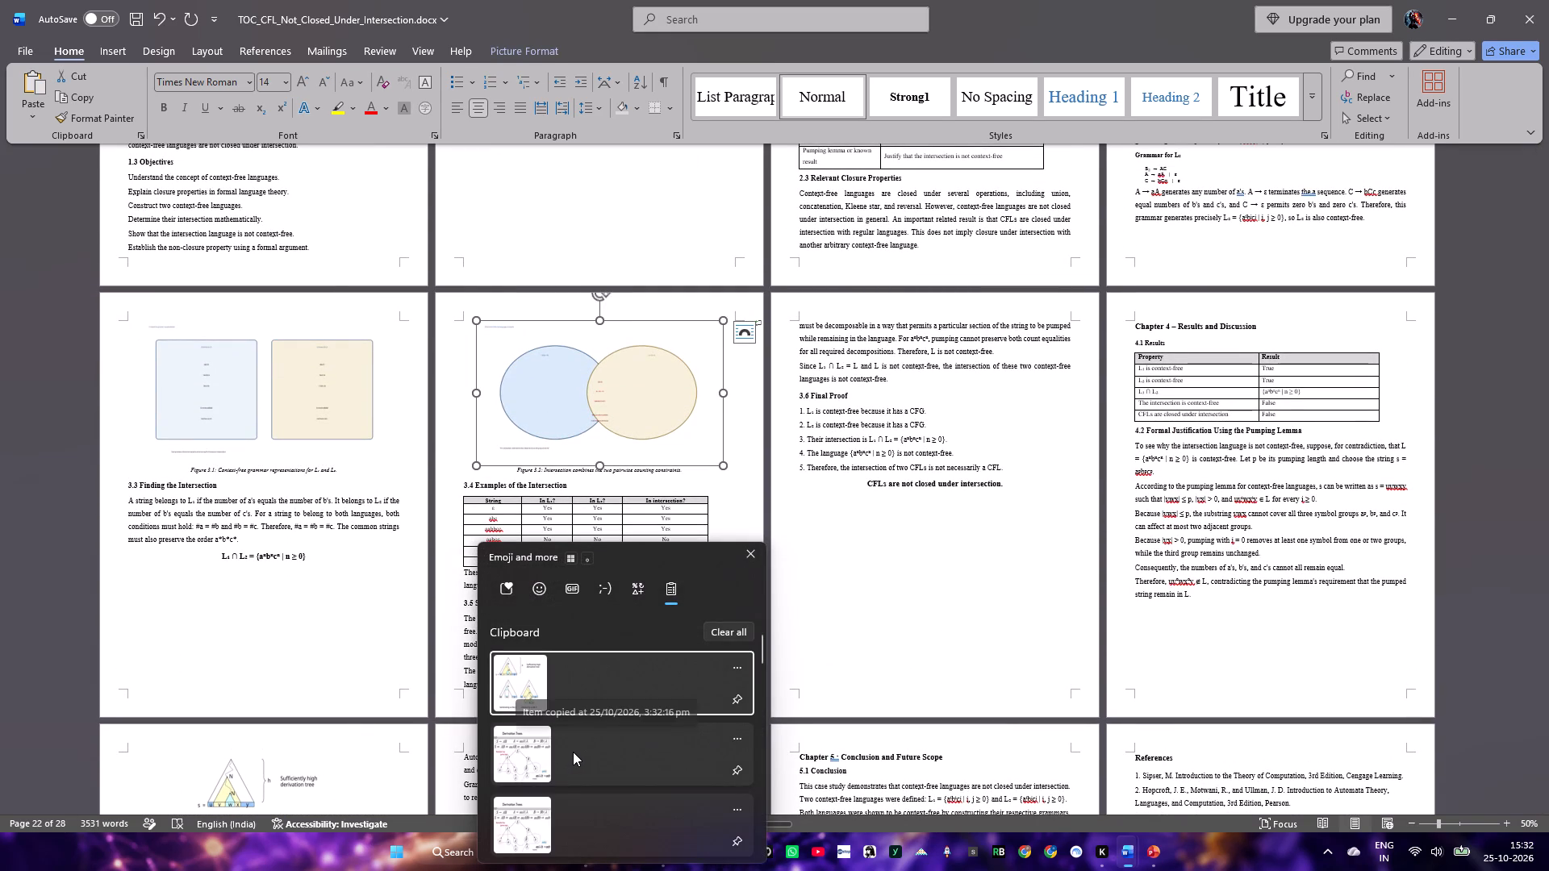
pyautogui.click(573, 752)
pyautogui.hotkey('ctrl', 'v')
pyautogui.click(622, 540)
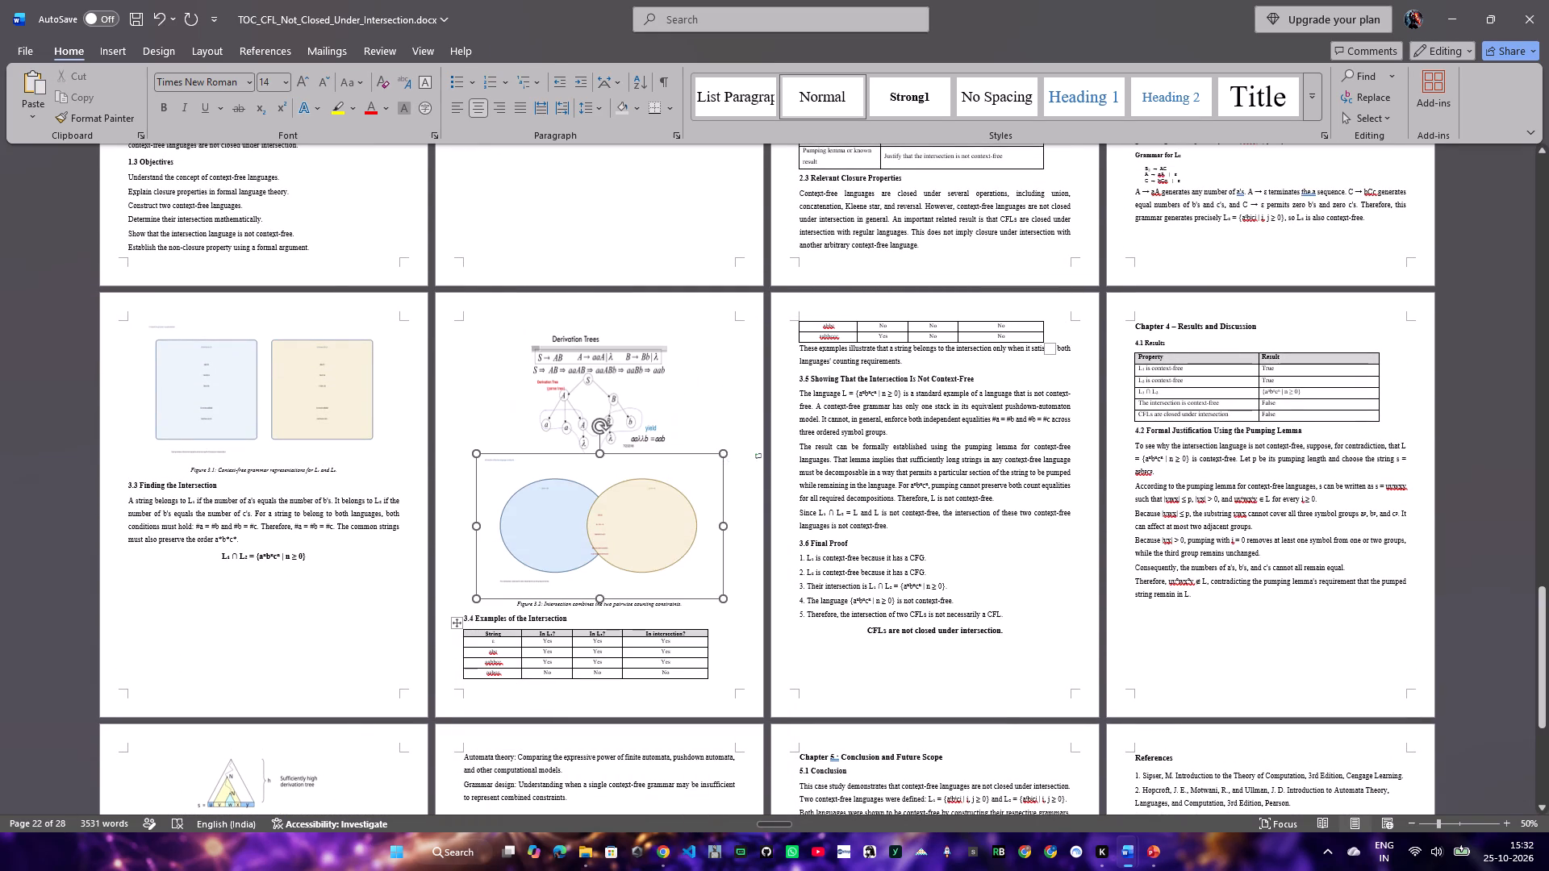
pyautogui.press('Delete')
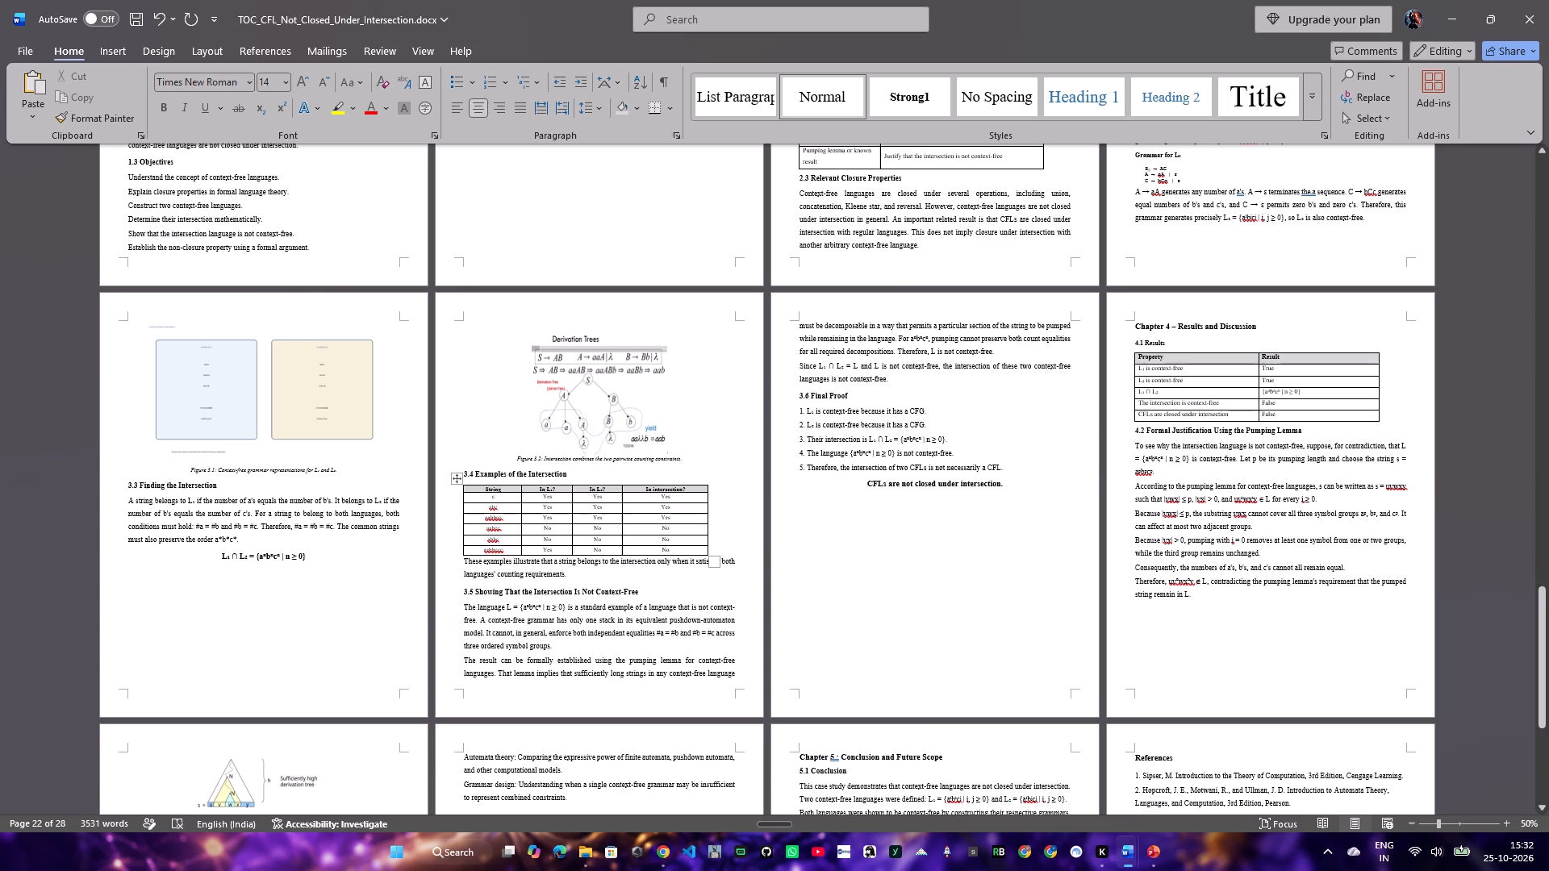
# Delete the two-box grammar diagram above the Figure 3.1 caption.
pyautogui.click(319, 369)
pyautogui.press('Delete')
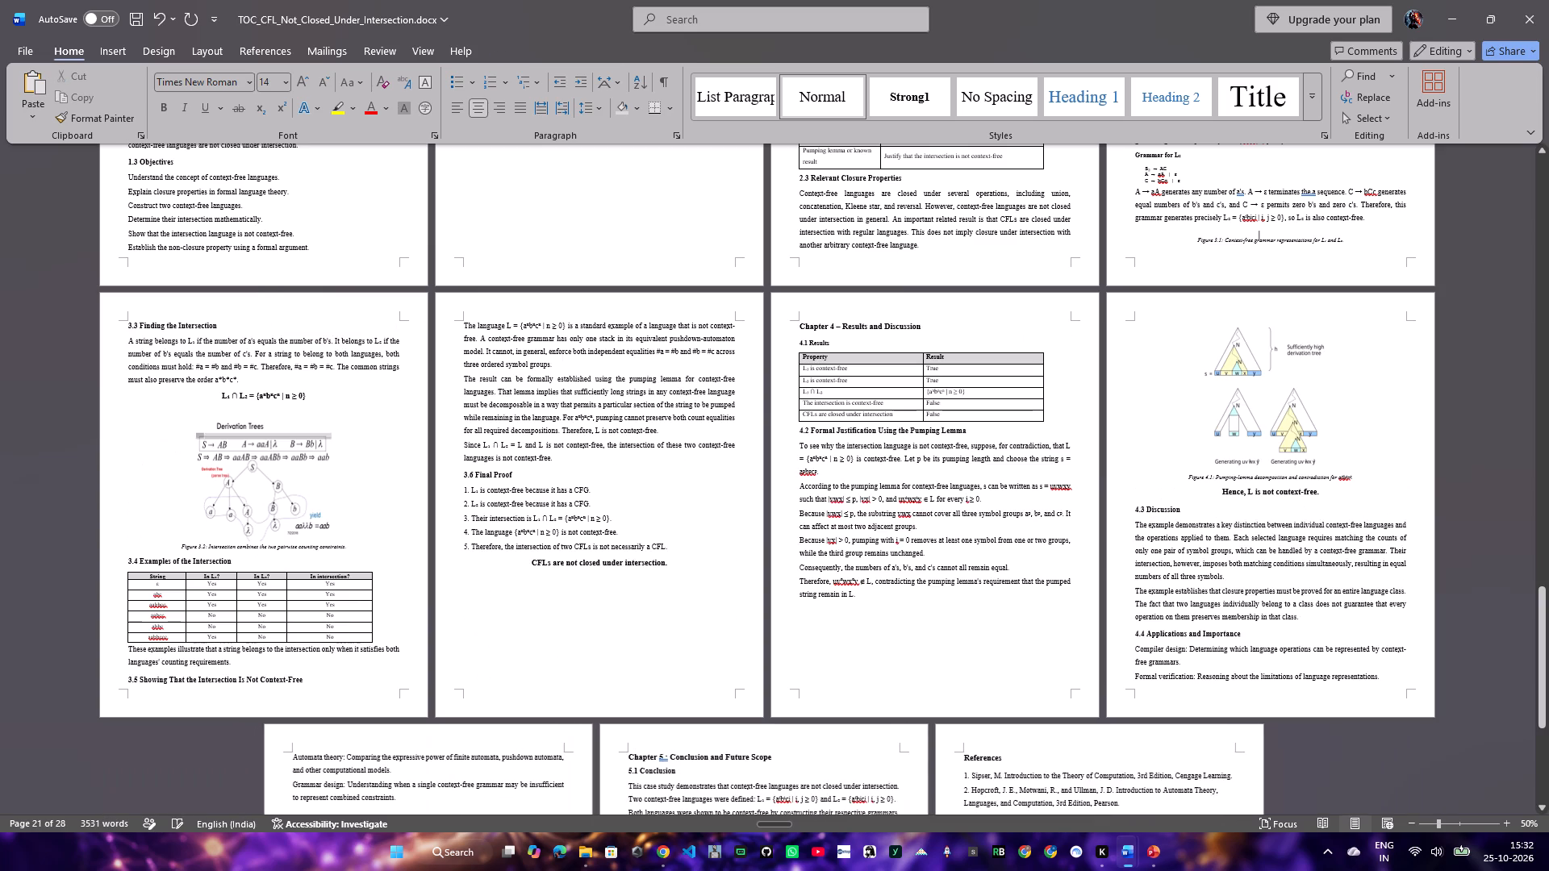
# Delete the Figure 3.1 caption below the grammar for L₂ in section 3.2.
pyautogui.tripleClick(1294, 240)
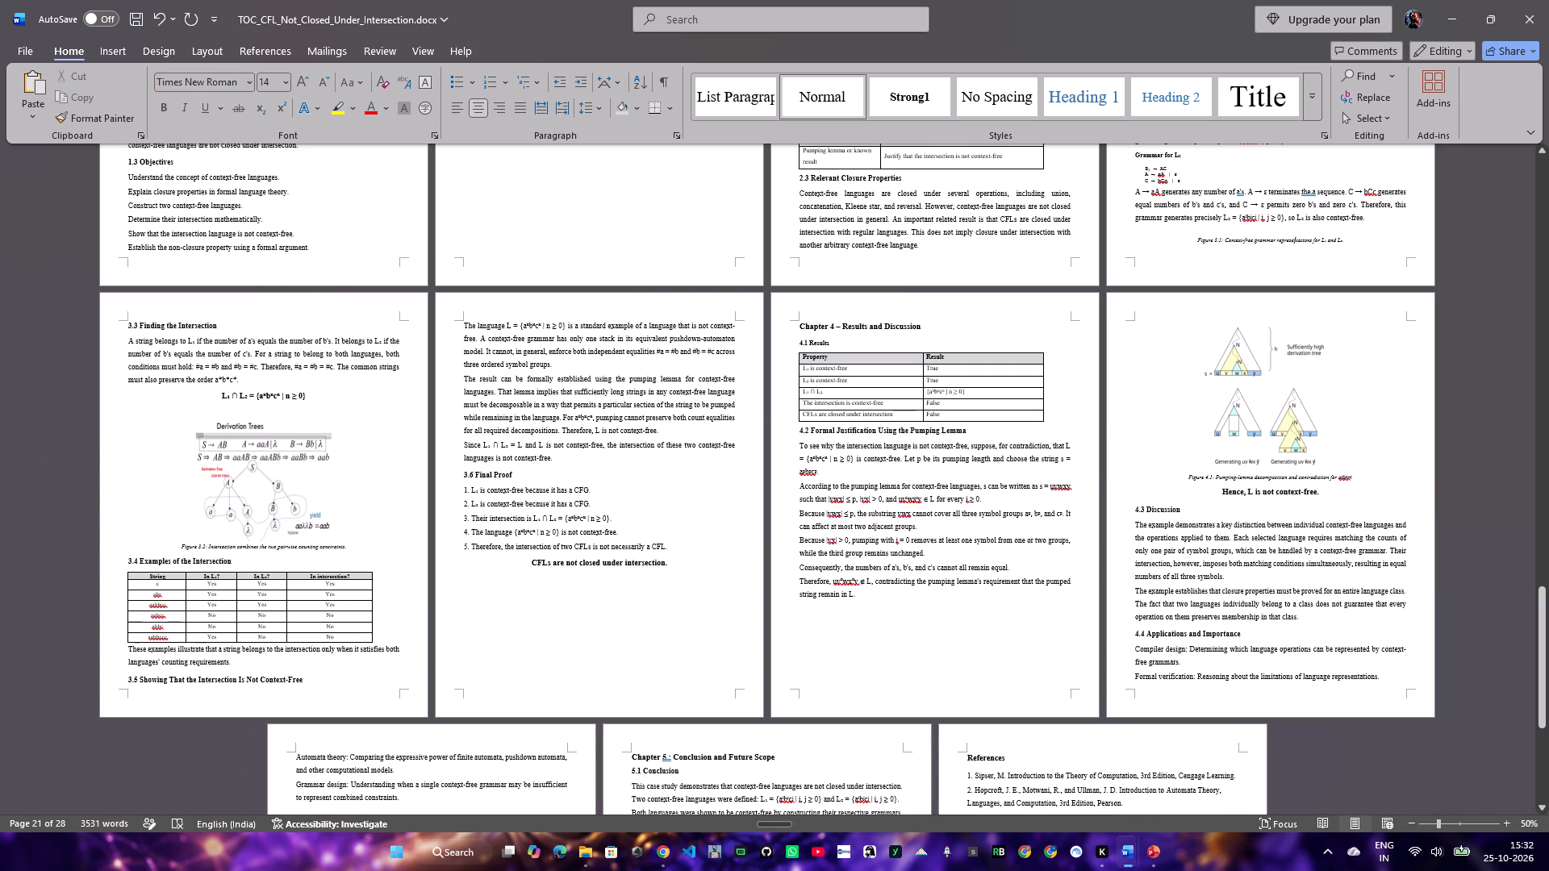
pyautogui.press('BackSpace')
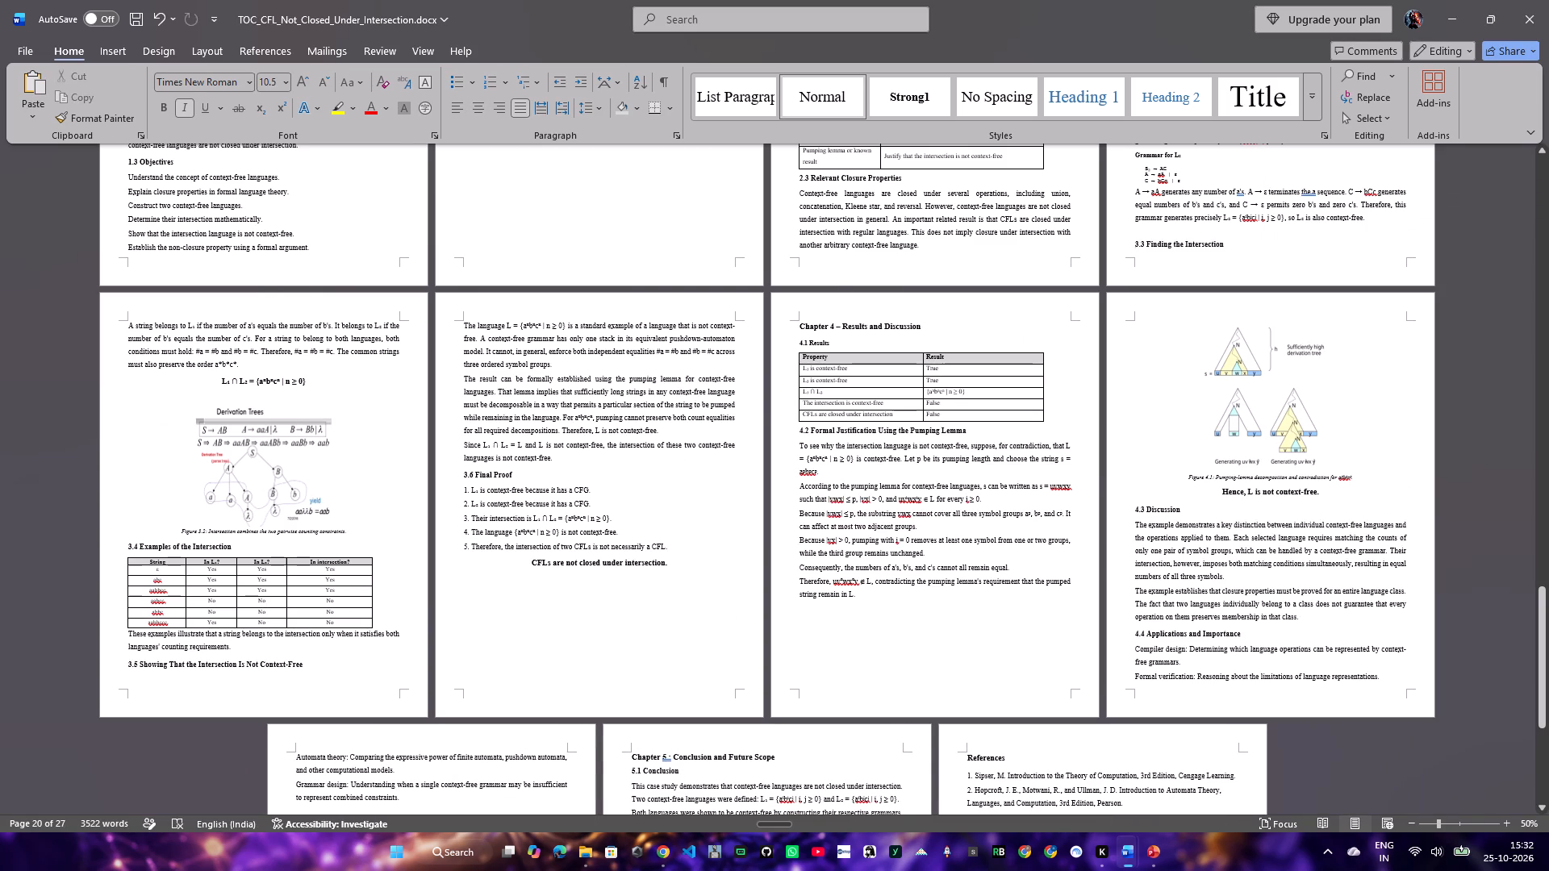
# Save the CFL intersection report.
pyautogui.scroll(5, 451, 414)
pyautogui.scroll(-4, 451, 414)
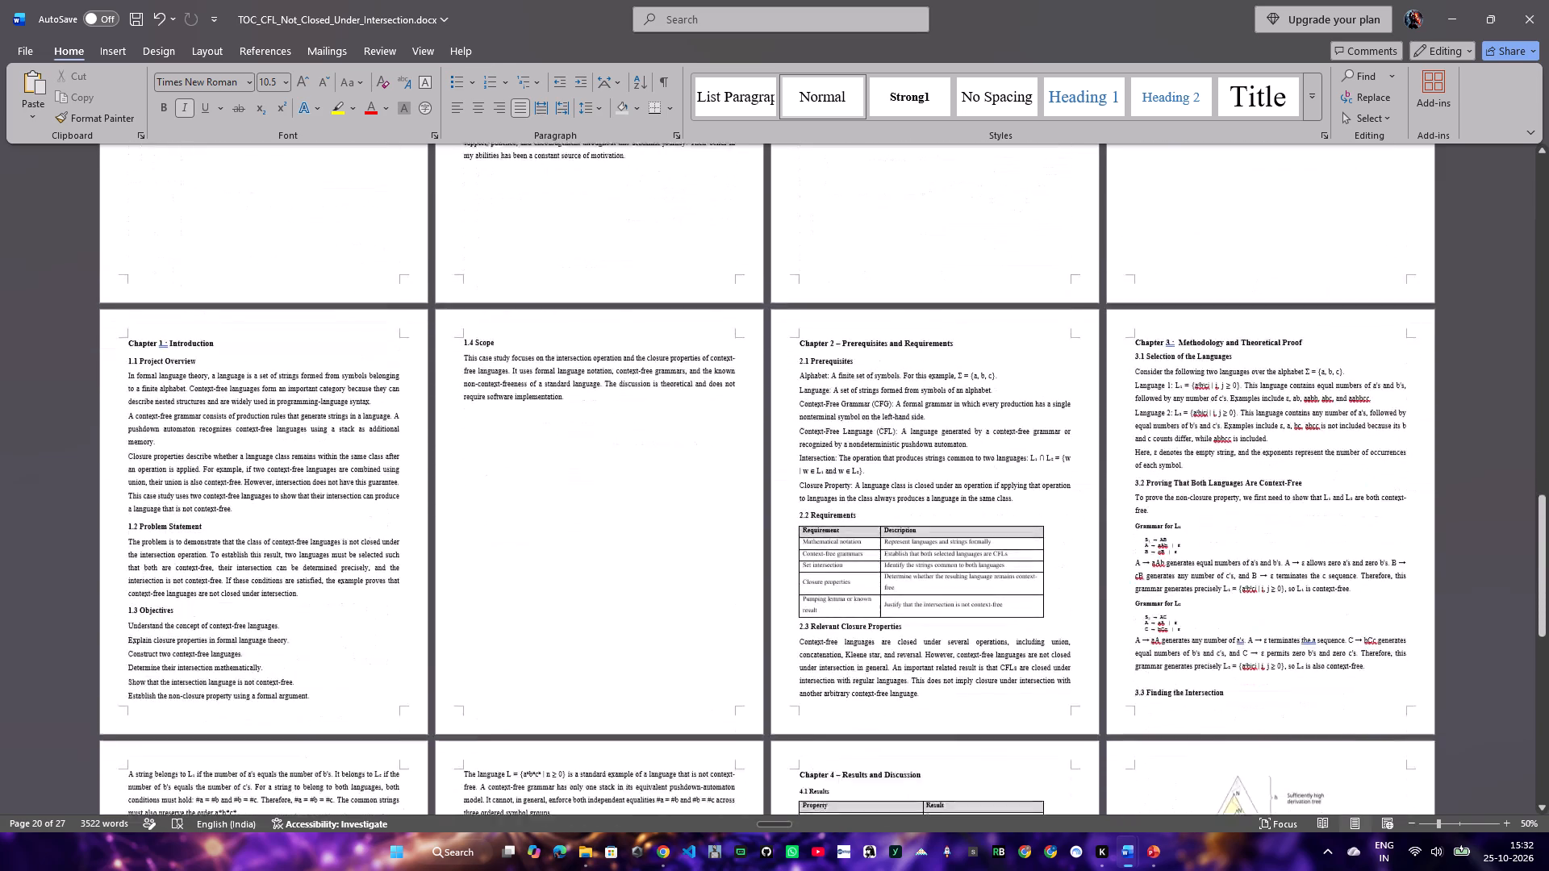
pyautogui.scroll(-11, 451, 414)
pyautogui.hotkey('ctrl', 's')
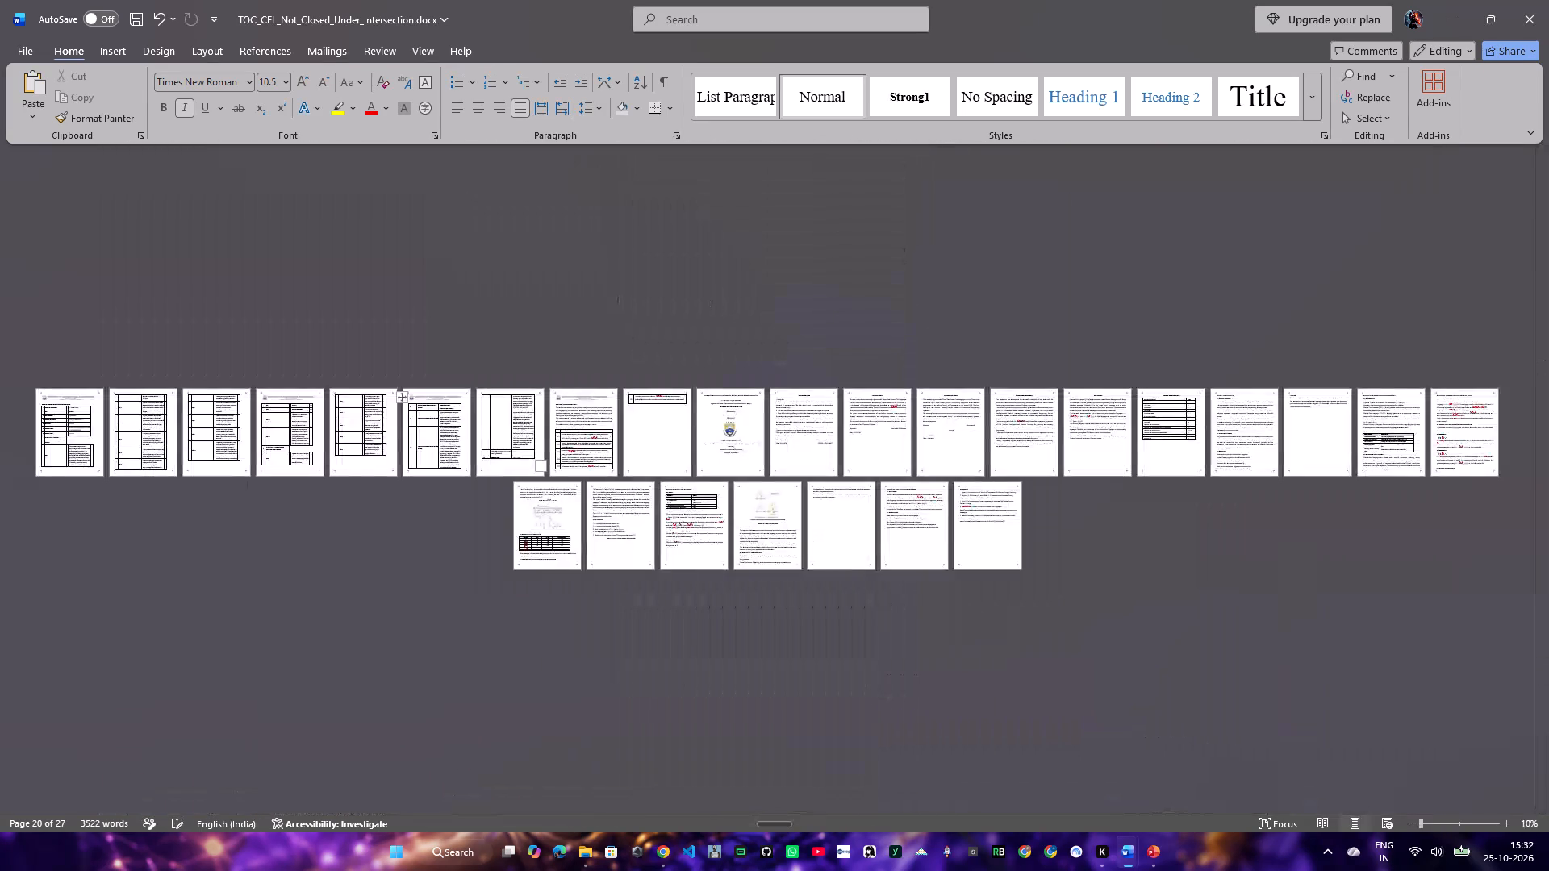
pyautogui.hotkey('ctrl', 's')
pyautogui.hotkey('ctrl', 's')
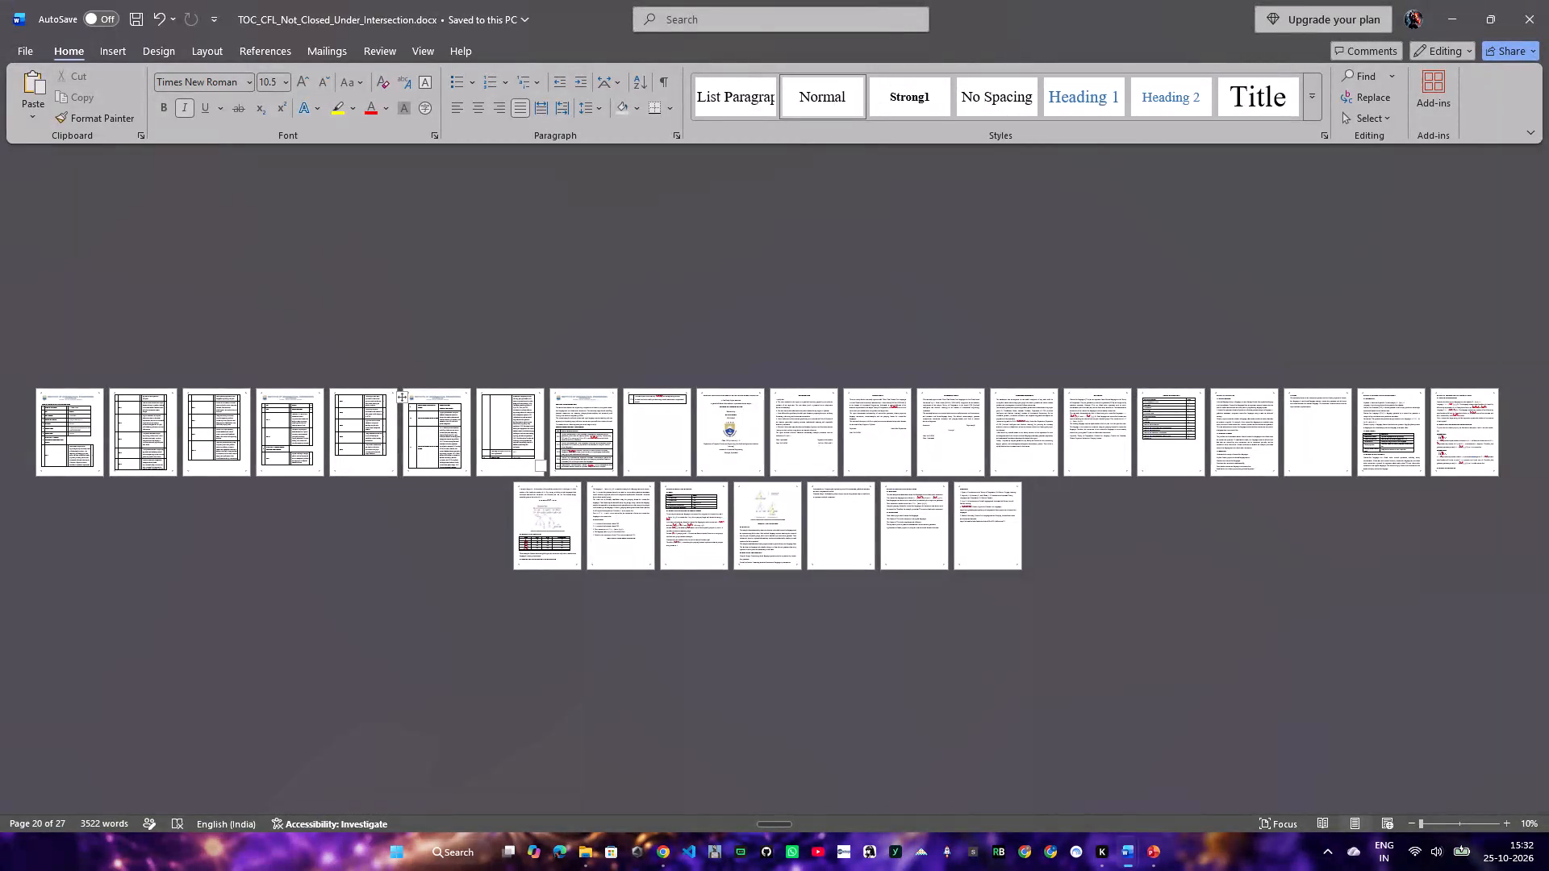
# Review the report's front pages, from the self-assessment form through the title page to the abstract and table of contents.
pyautogui.keyDown('ctrl'); pyautogui.scroll(5, 201, 433); pyautogui.keyUp('ctrl')
pyautogui.hscroll(8, 201, 433)
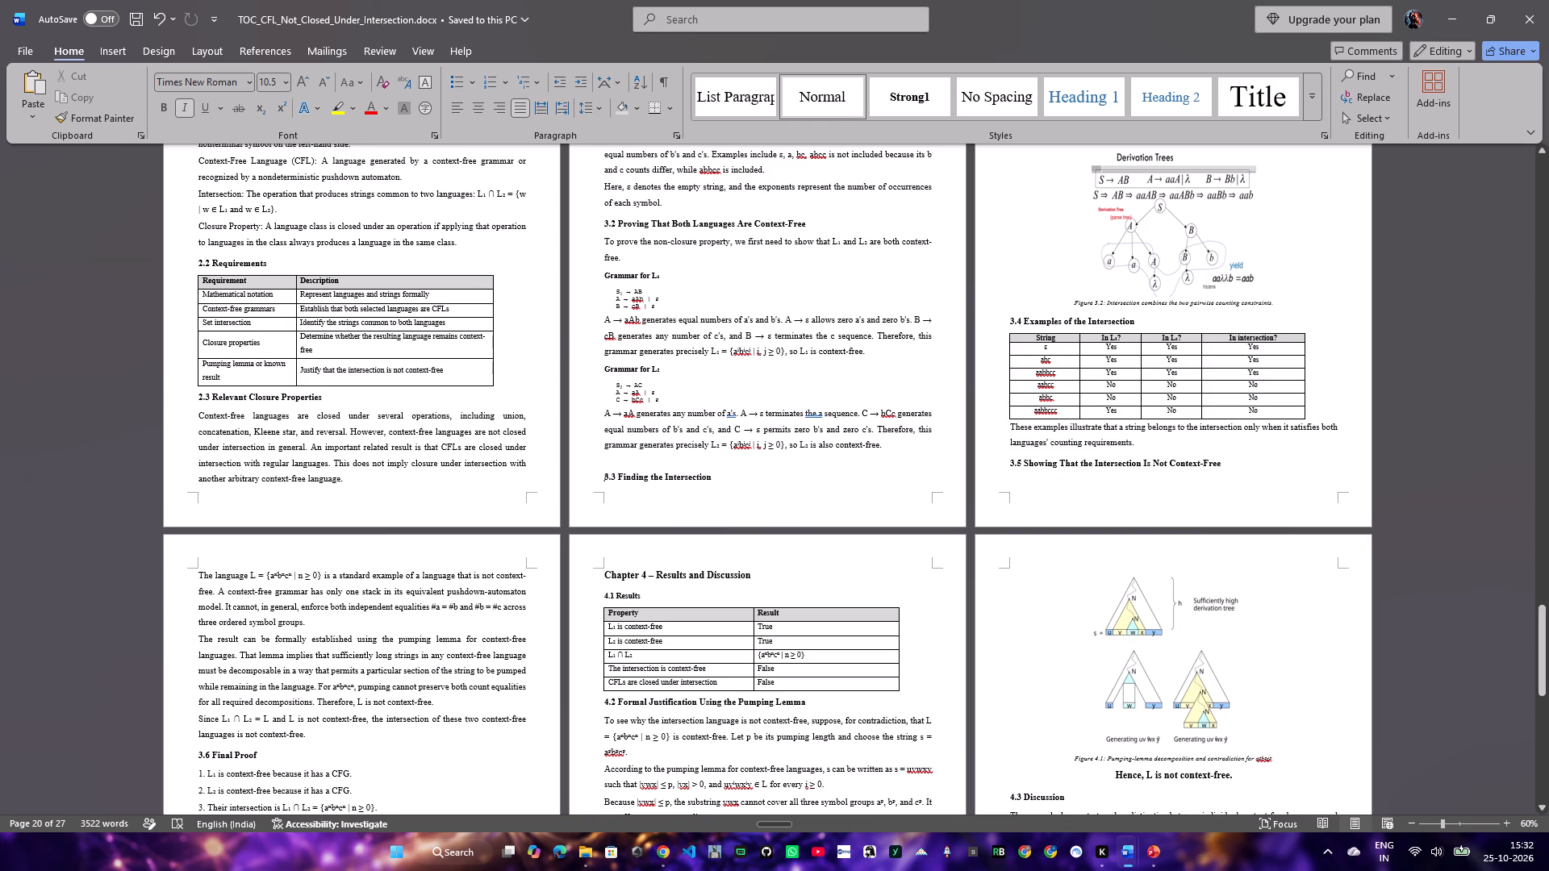
pyautogui.scroll(20, 201, 433)
pyautogui.scroll(6, 201, 433)
pyautogui.keyDown('ctrl'); pyautogui.scroll(4, 201, 433); pyautogui.keyUp('ctrl')
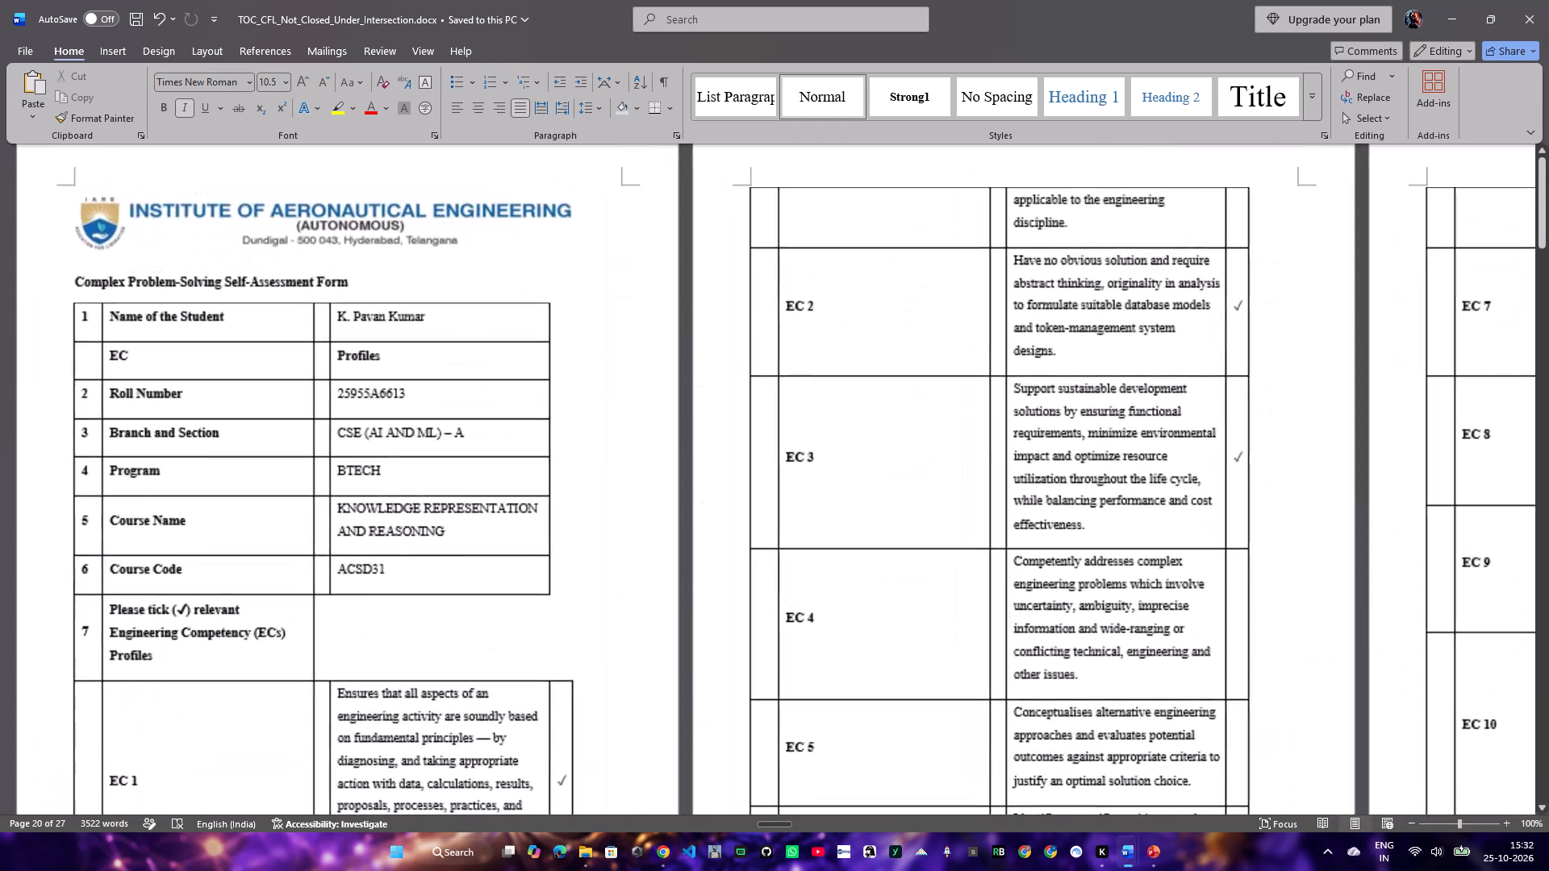
pyautogui.scroll(-9, 201, 433)
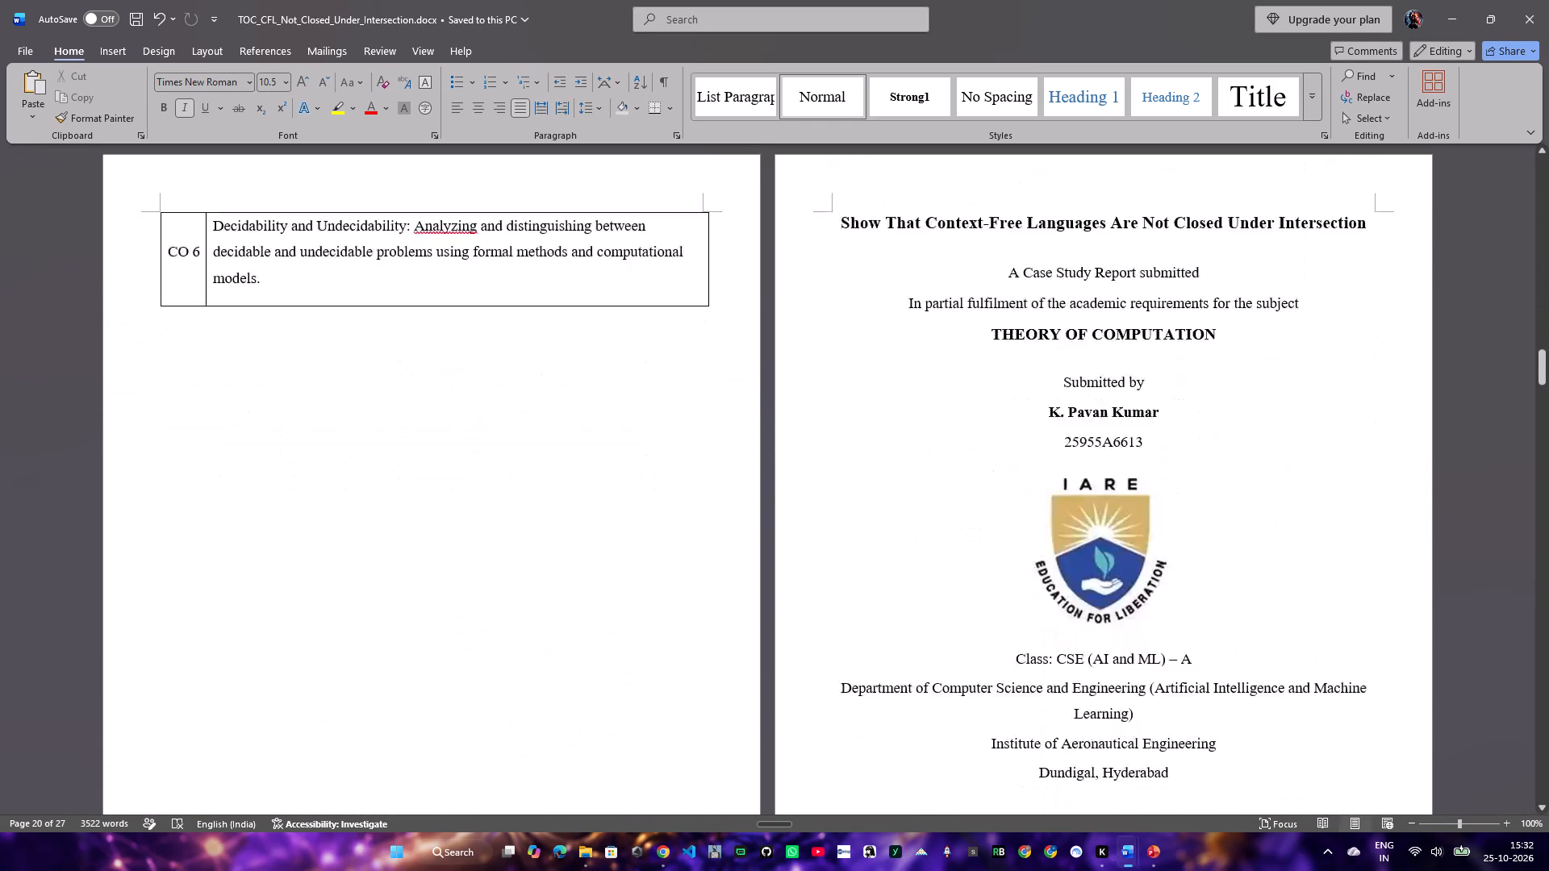
pyautogui.scroll(-7, 201, 433)
pyautogui.scroll(6, 201, 433)
pyautogui.scroll(-1, 201, 433)
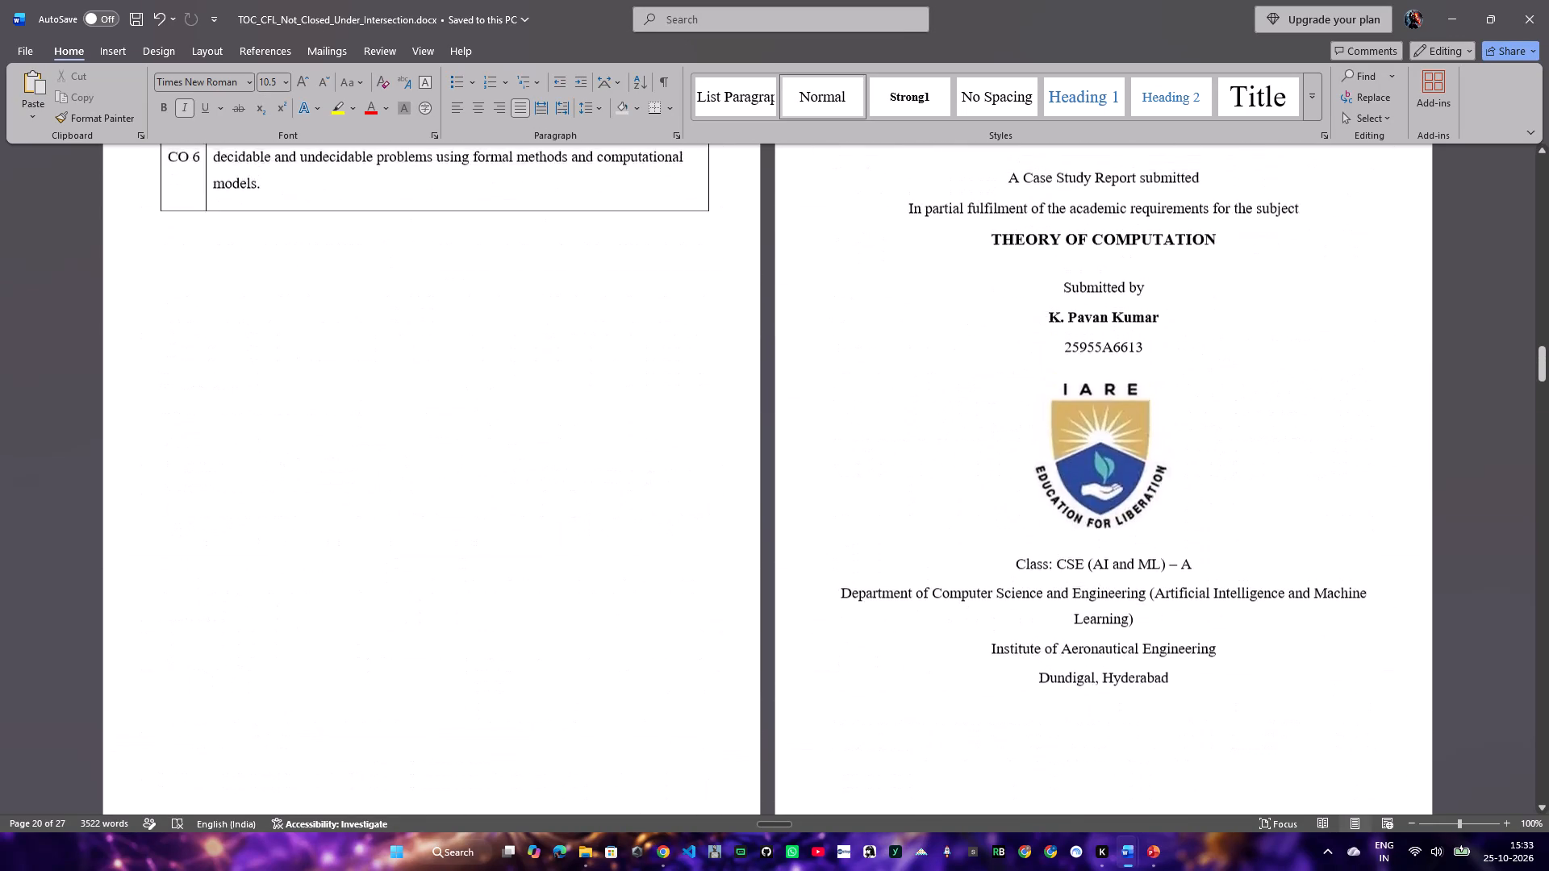
pyautogui.scroll(-1, 201, 433)
pyautogui.scroll(1, 201, 433)
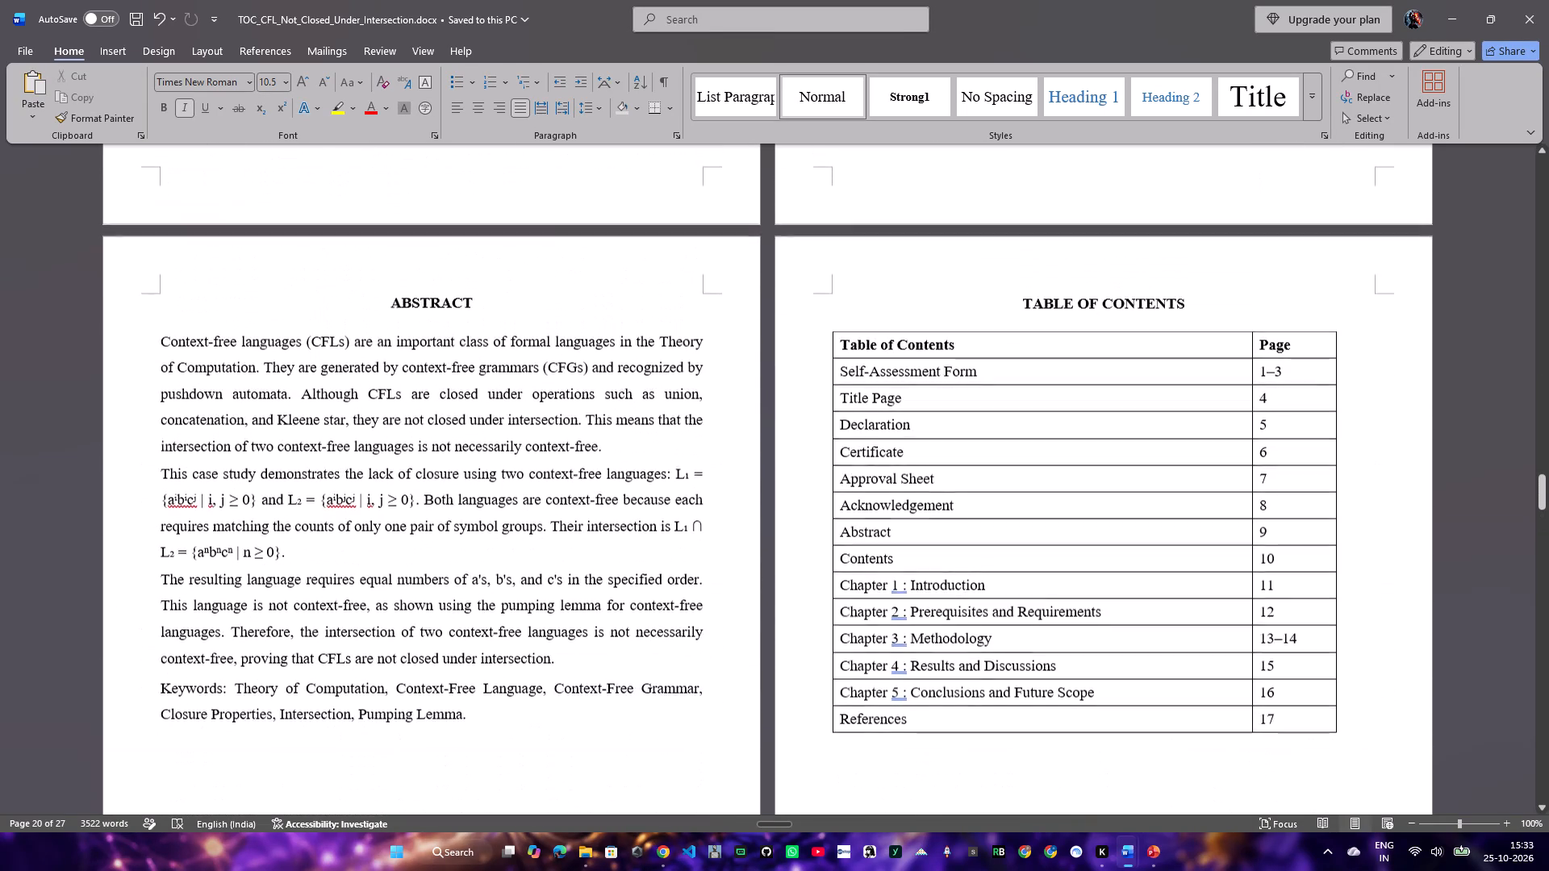
# Make the student's name and roll number bold in the Approval Sheet's first paragraph.
pyautogui.scroll(1, 201, 433)
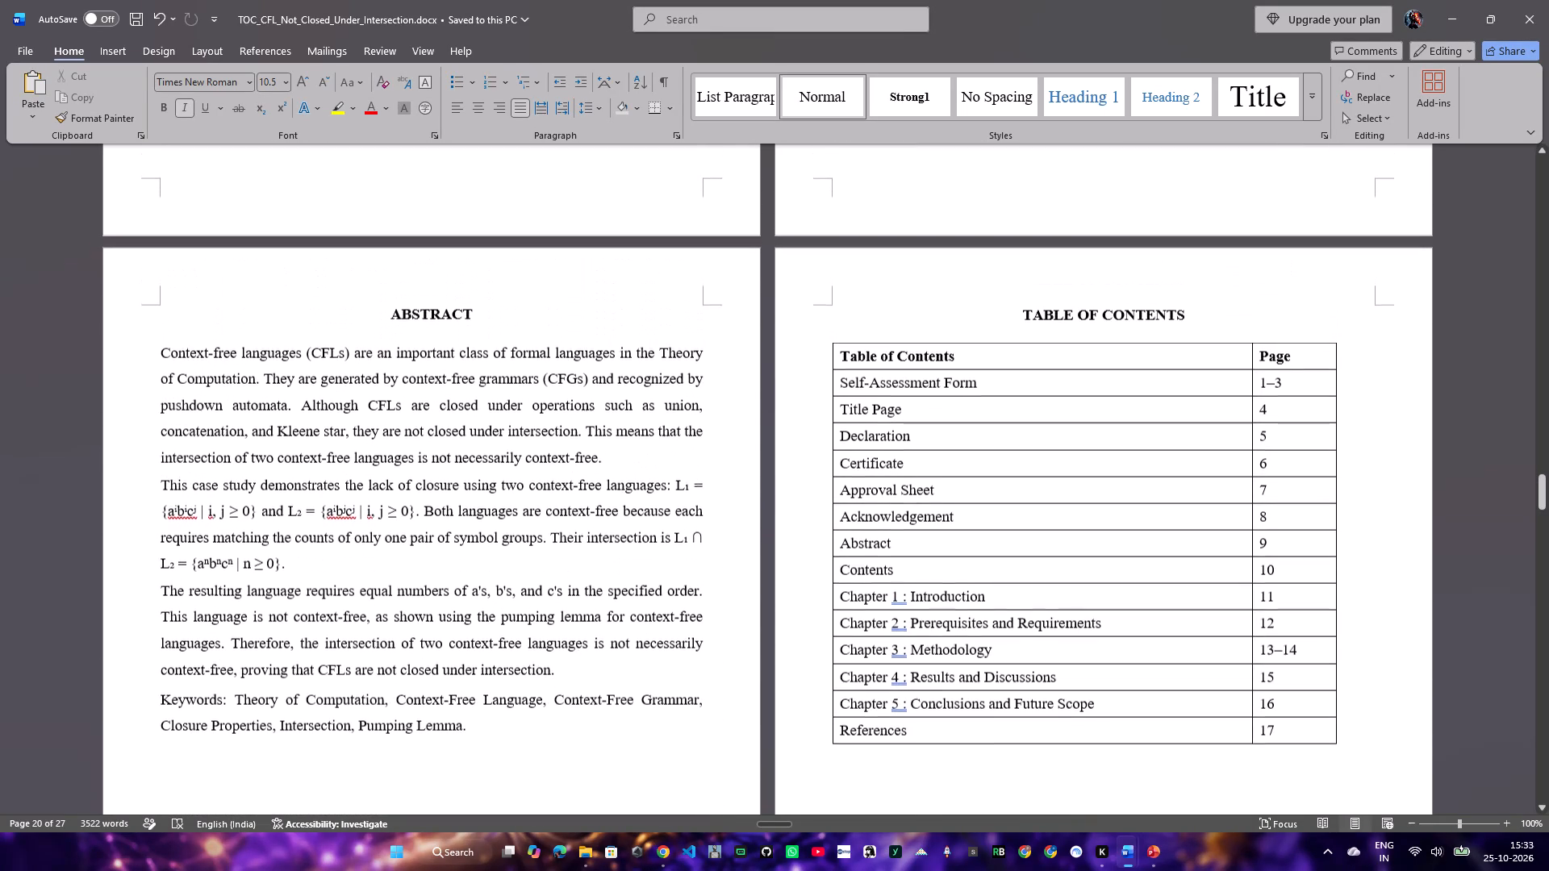
pyautogui.scroll(6, 201, 433)
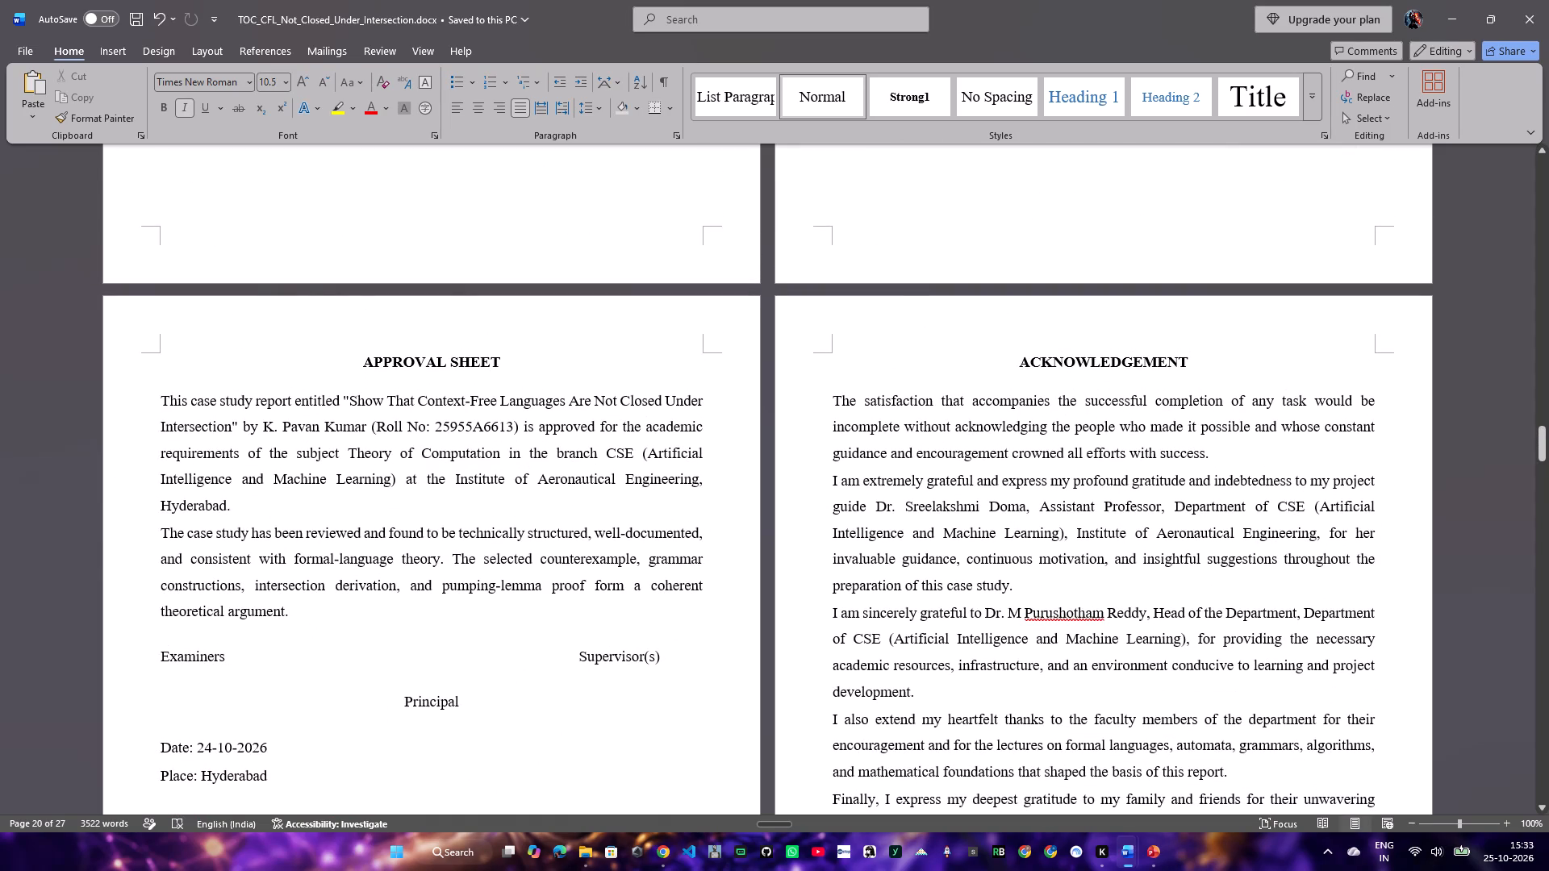
pyautogui.moveTo(261, 433); pyautogui.dragTo(520, 422)
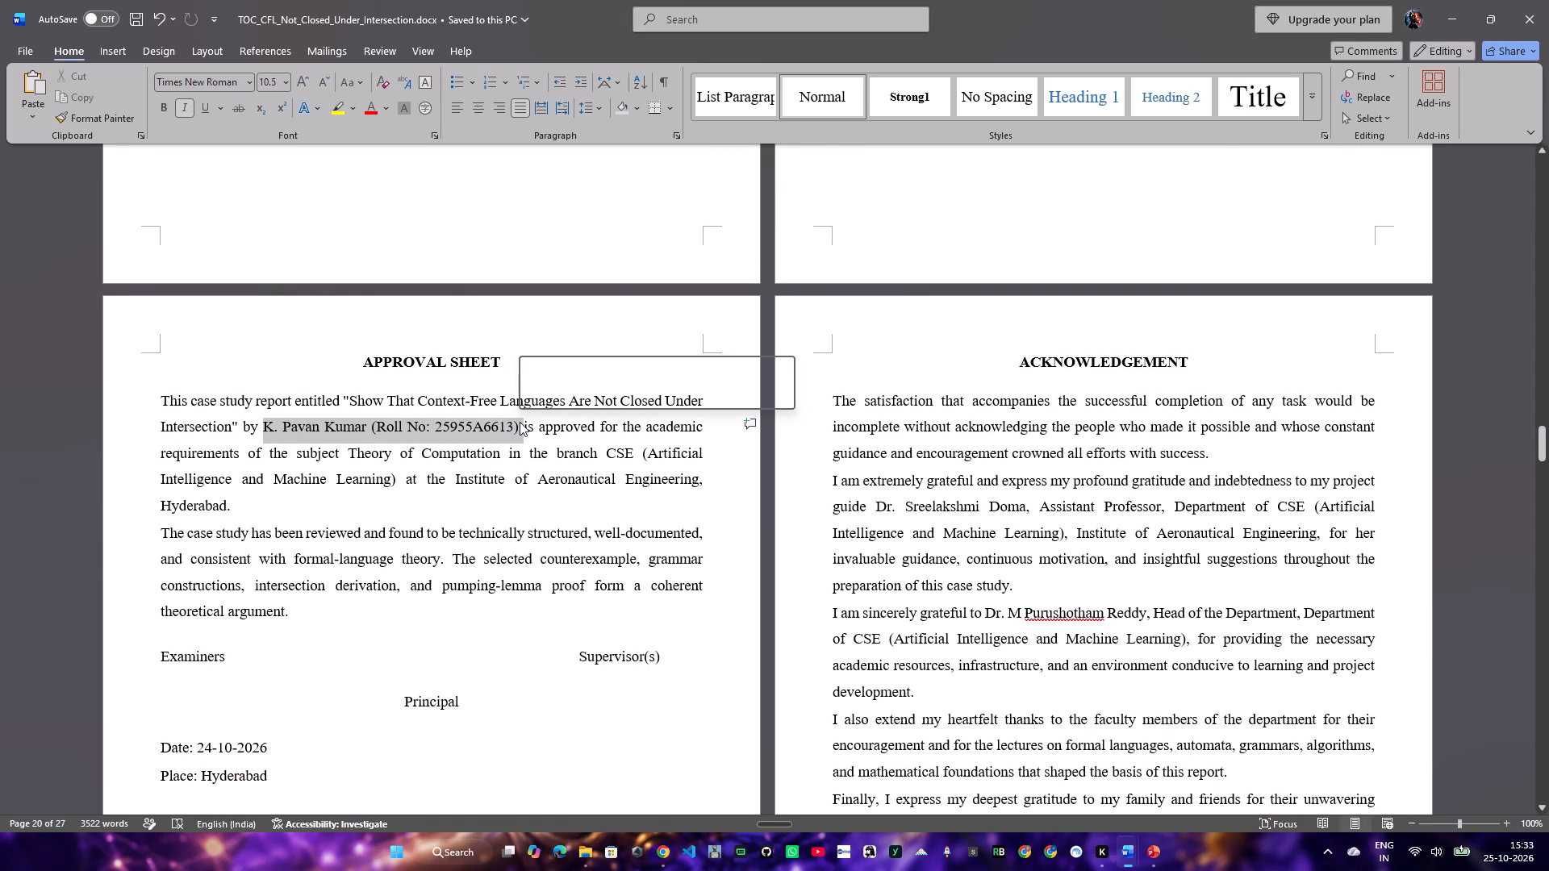
pyautogui.click(540, 390)
pyautogui.click(436, 463)
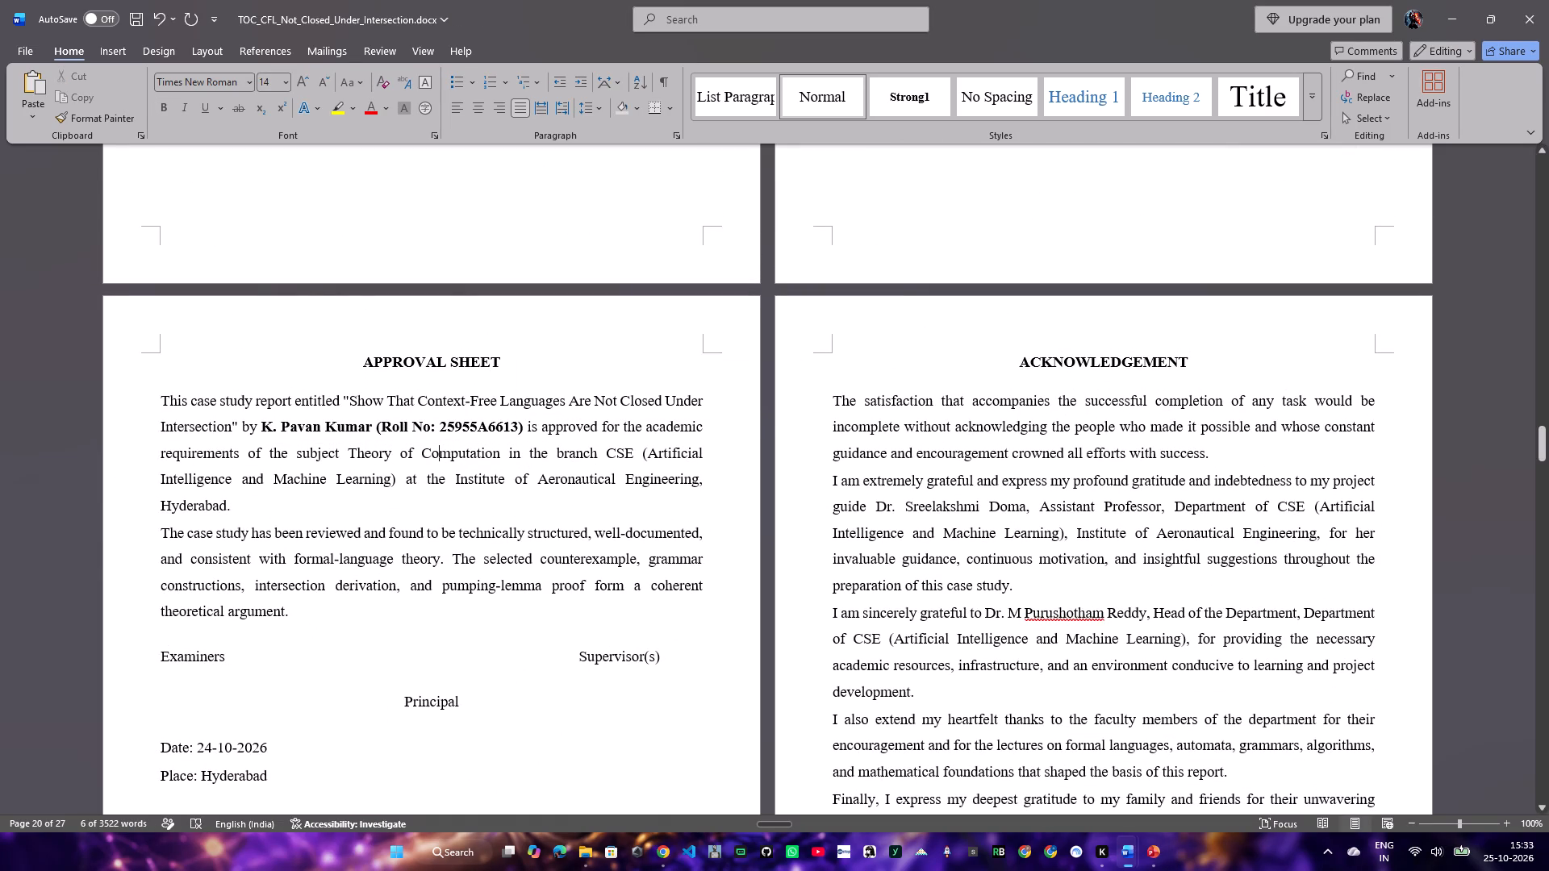
# Switch to the TOC CFG case study and copy the bold Head of the Department name and title from its Acknowledgement.
pyautogui.scroll(2, 966, 400)
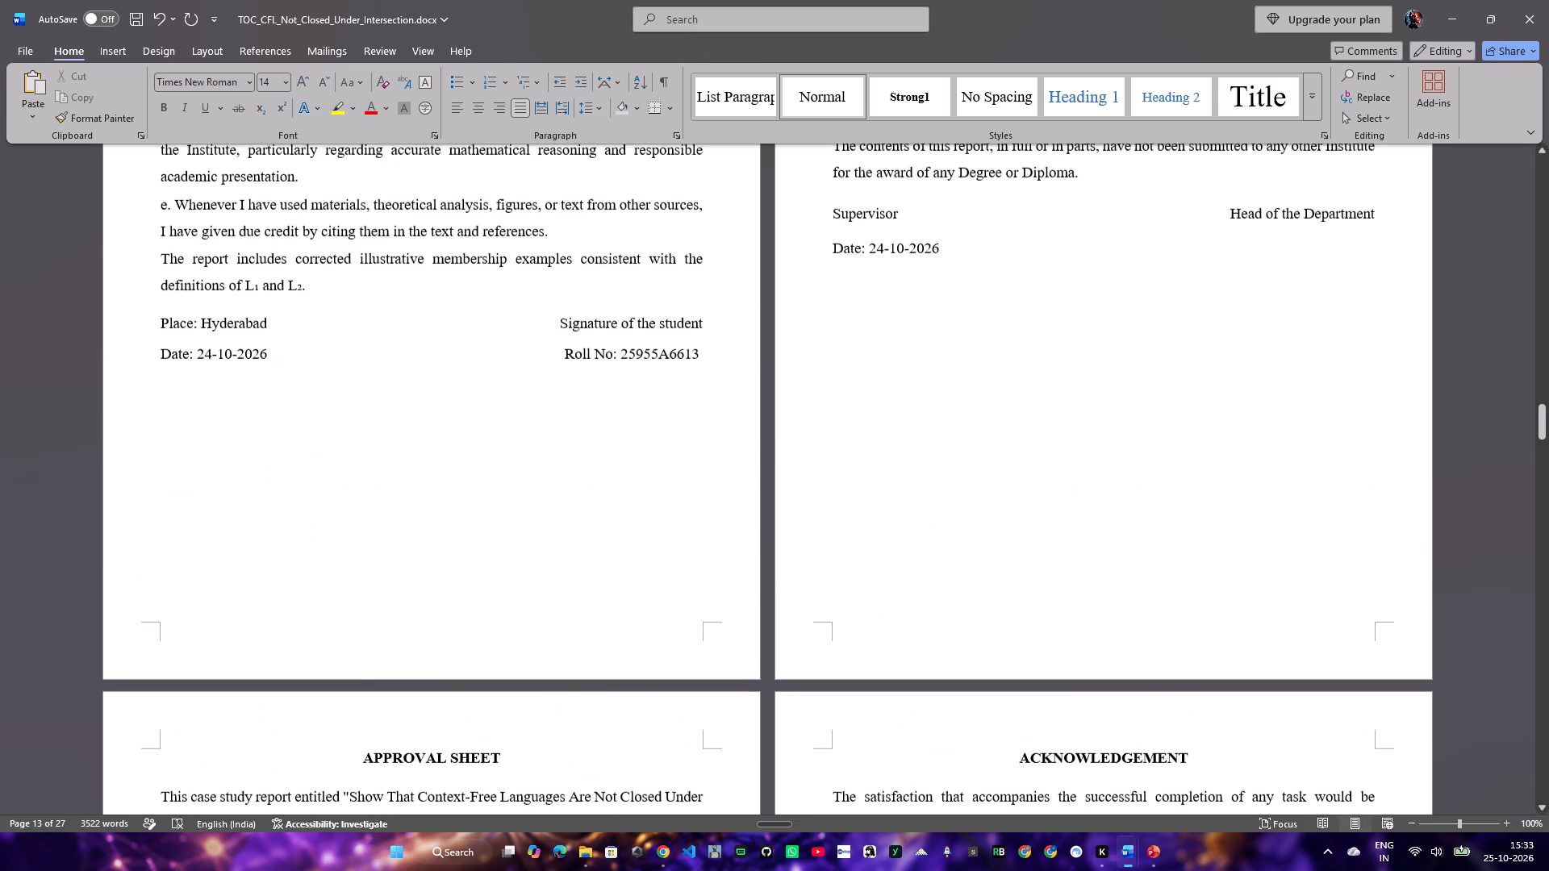
pyautogui.scroll(-4, 966, 400)
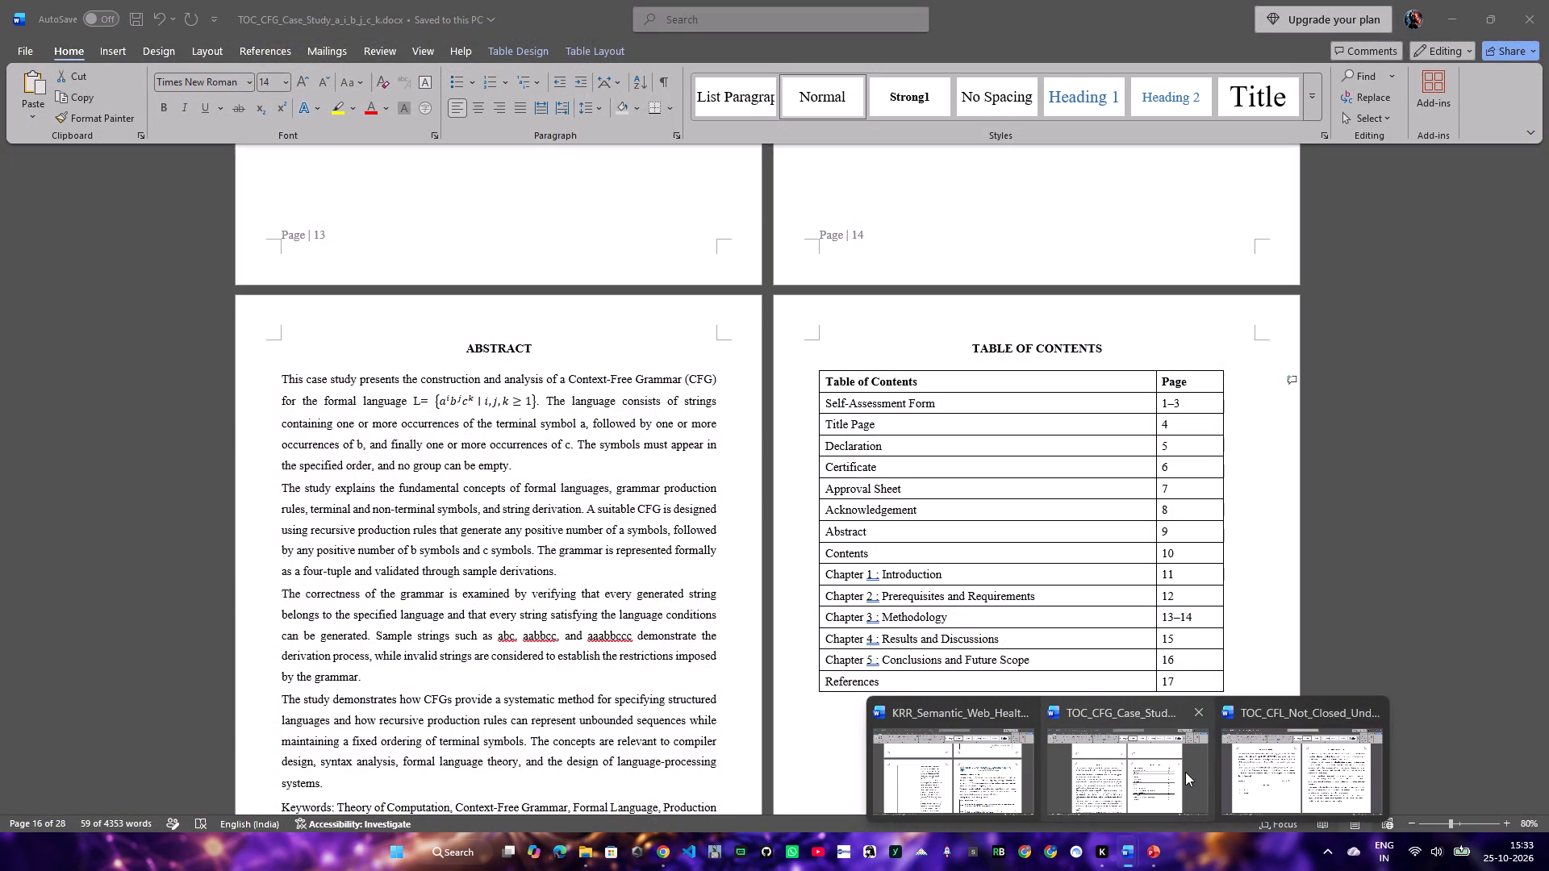
pyautogui.click(1185, 772)
pyautogui.scroll(1, 899, 466)
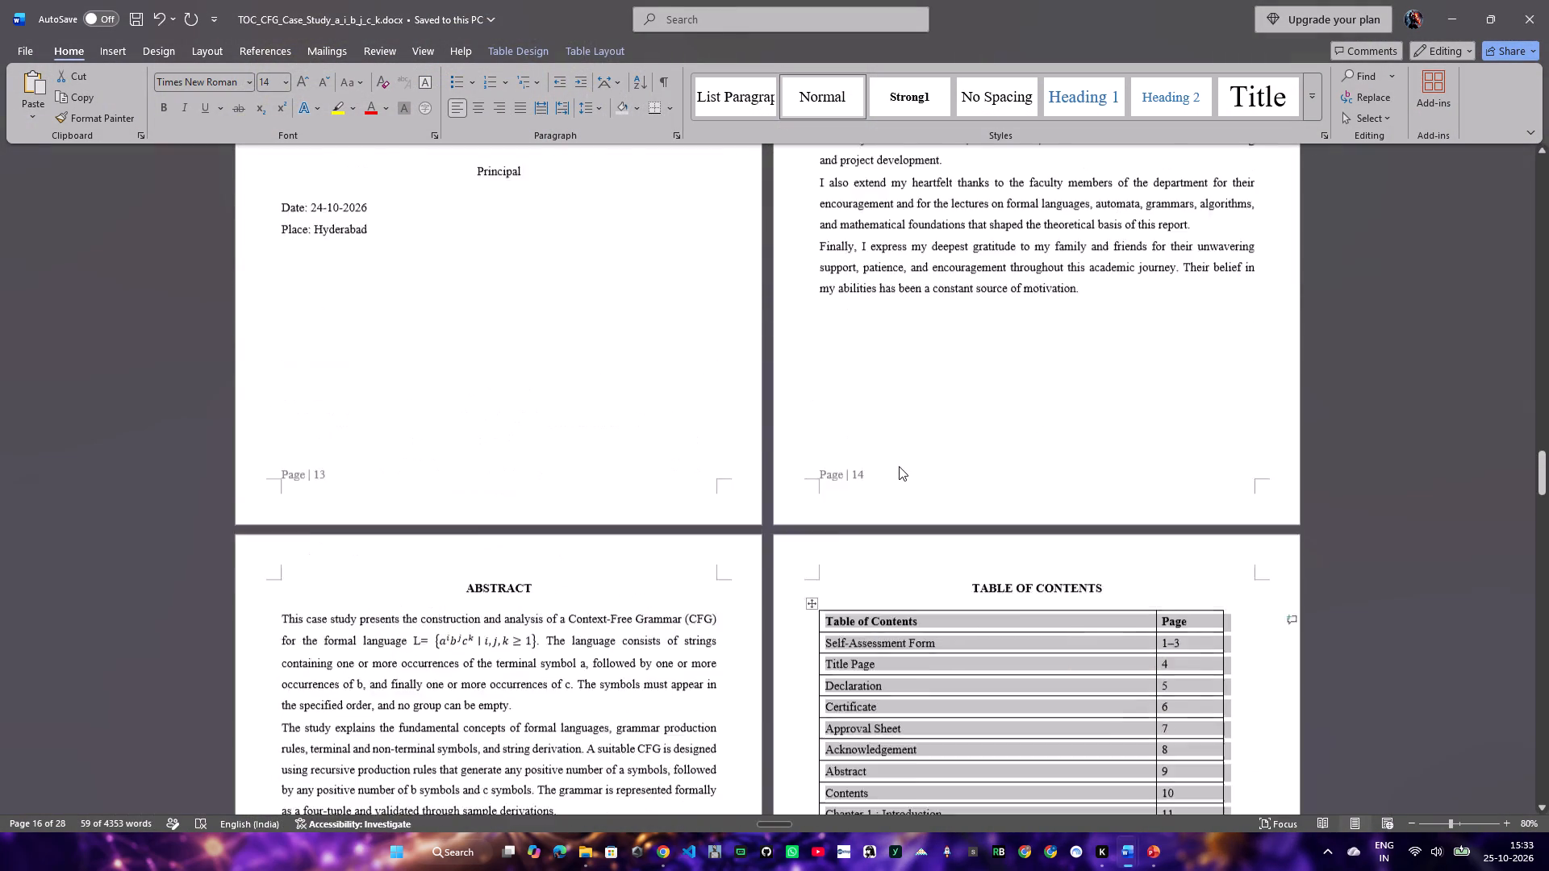
pyautogui.scroll(3, 899, 466)
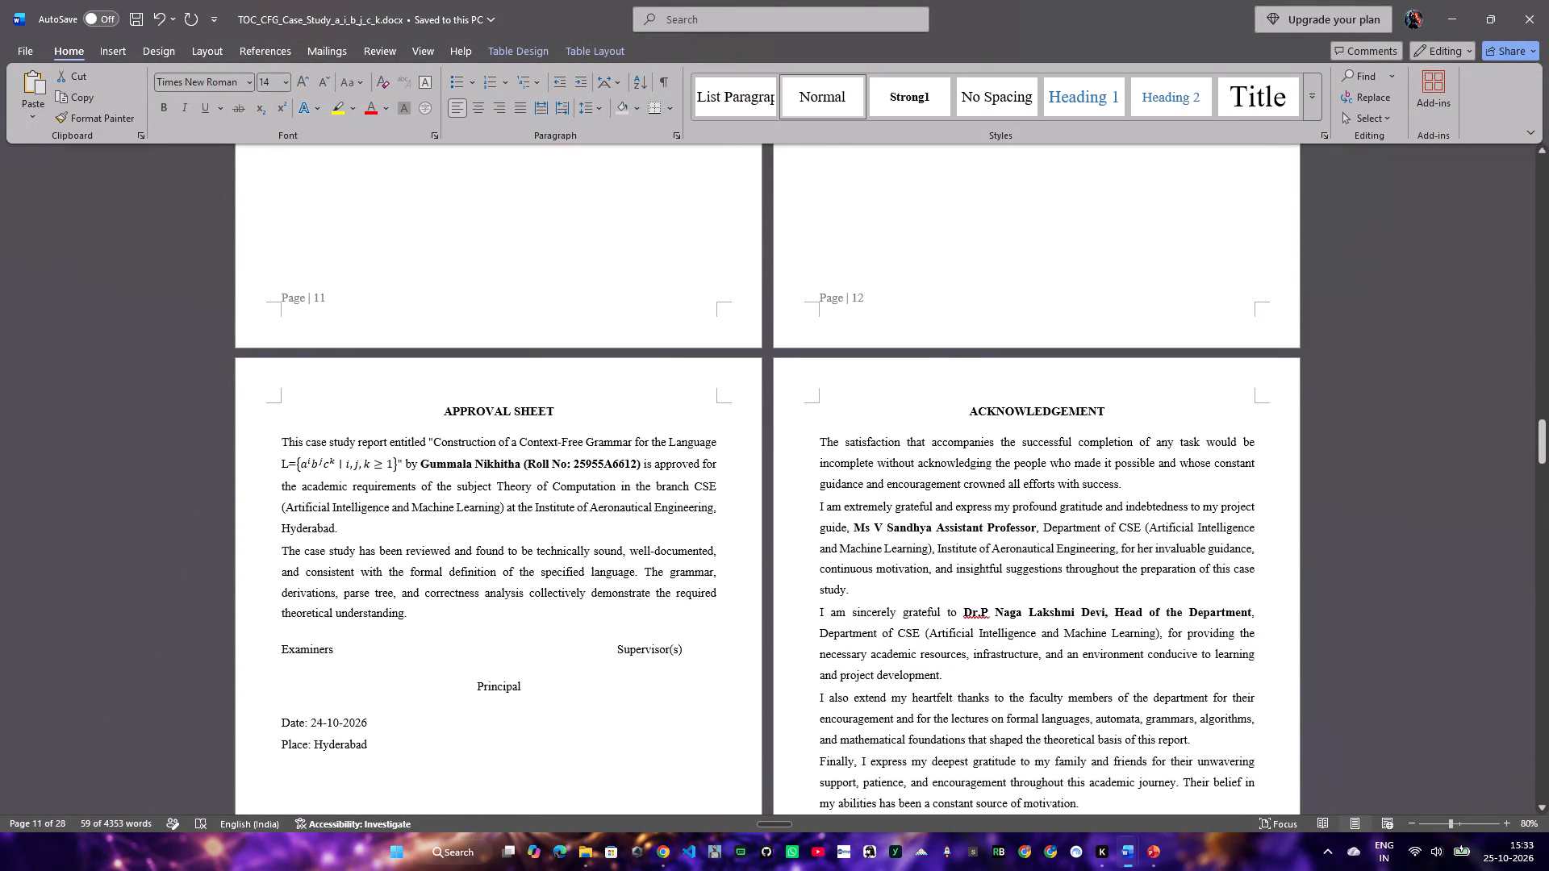
pyautogui.moveTo(963, 615); pyautogui.dragTo(1193, 606)
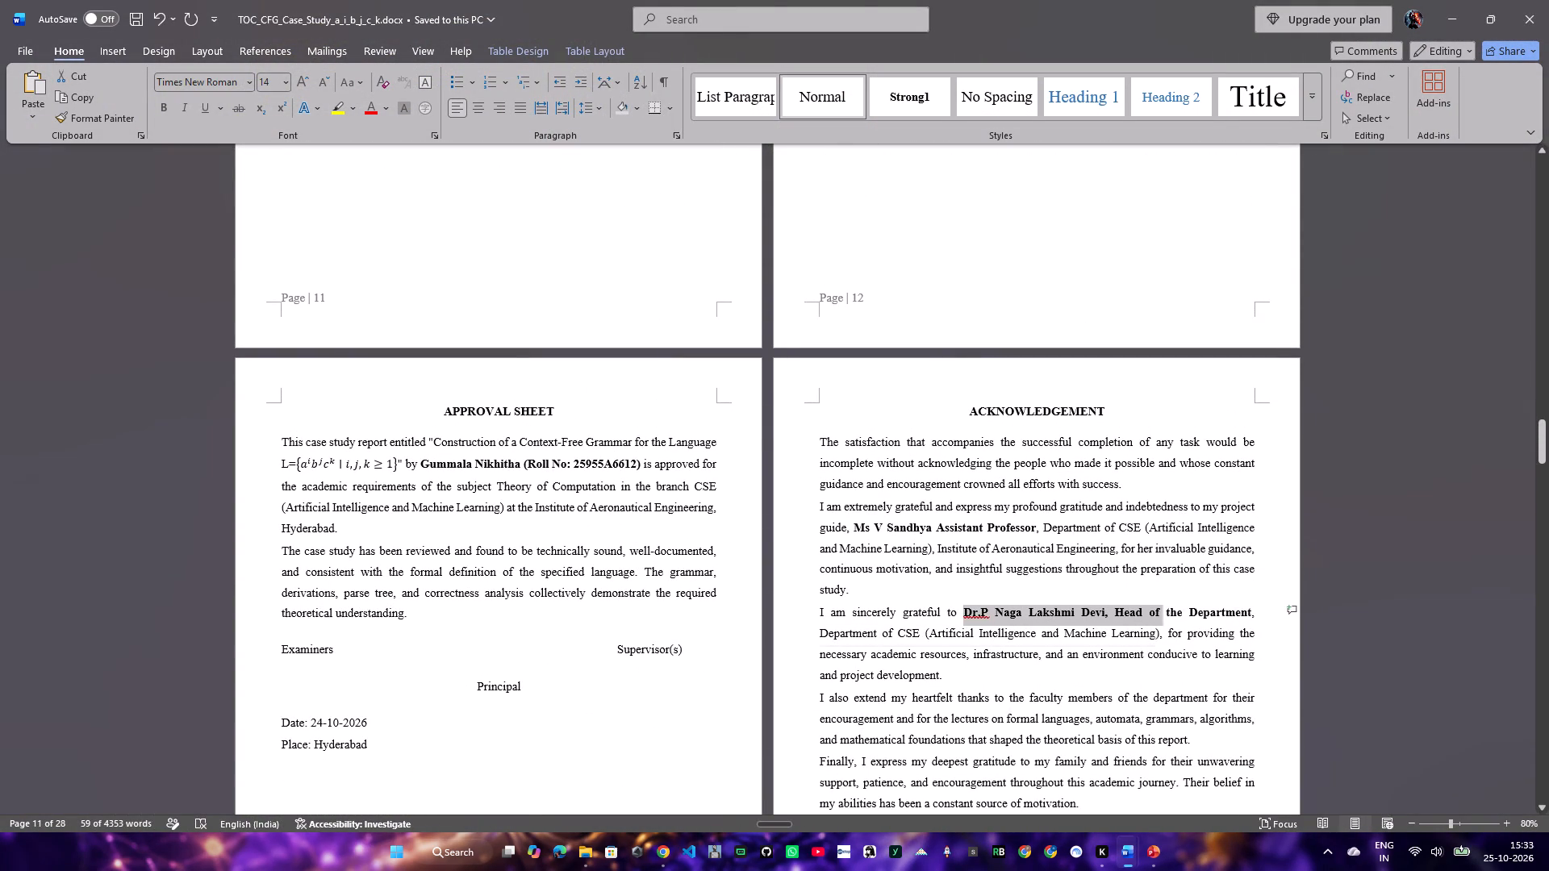
pyautogui.moveTo(1193, 606); pyautogui.dragTo(1258, 612)
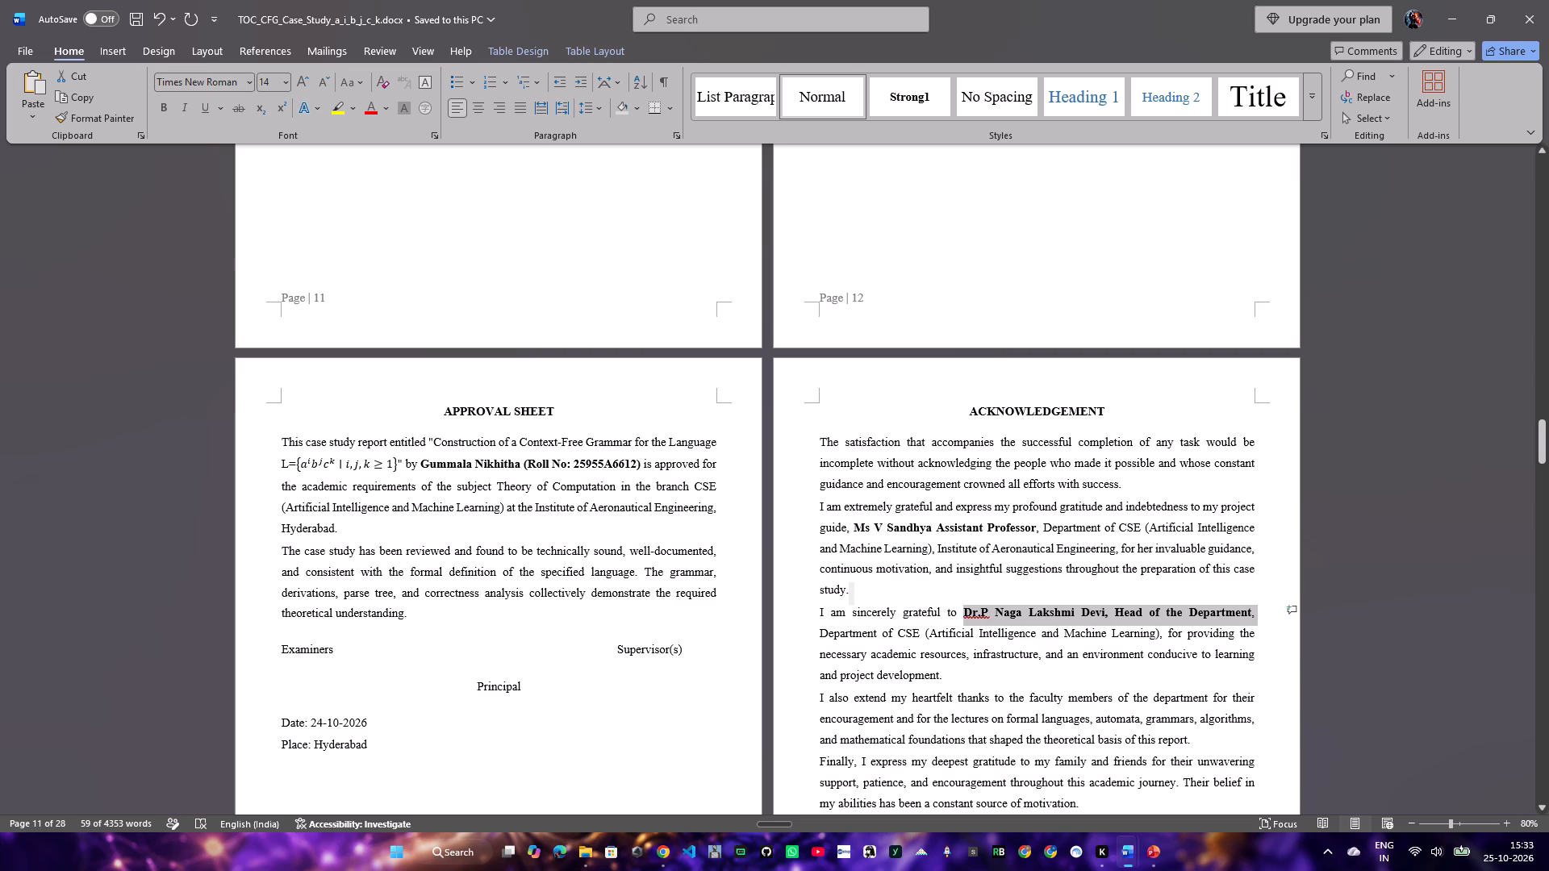
pyautogui.moveTo(1258, 612); pyautogui.dragTo(1260, 614)
pyautogui.hotkey('ctrl', 'c')
# Replace the Head of the Department name and title in the CFL report's Acknowledgement with the copied text, removing the duplicate comma.
pyautogui.hotkey('alt', 'Tab')
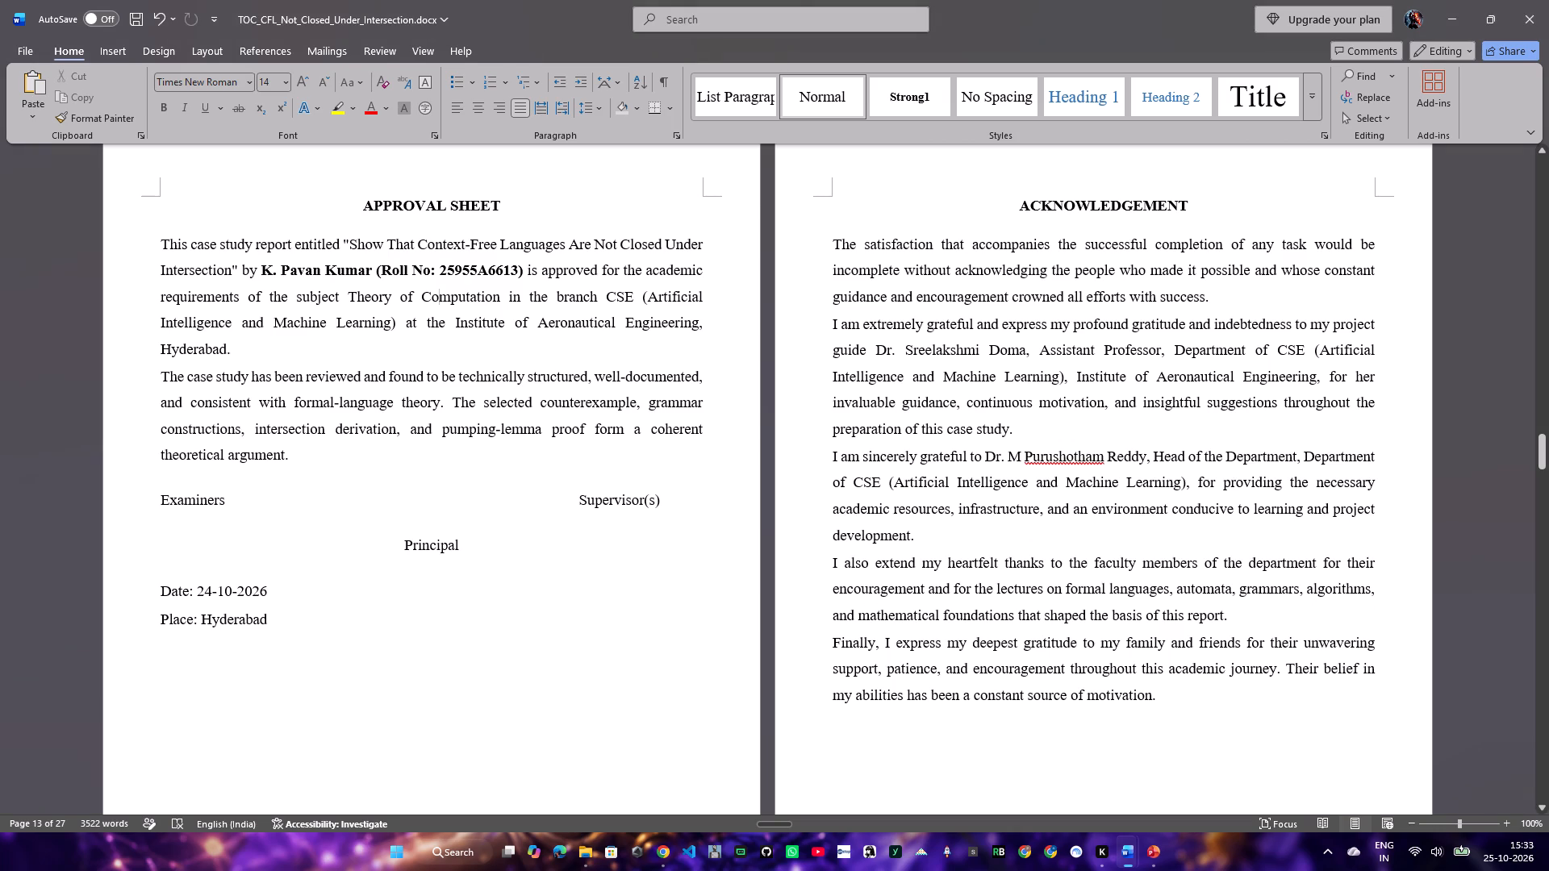
pyautogui.moveTo(984, 448); pyautogui.dragTo(1302, 453)
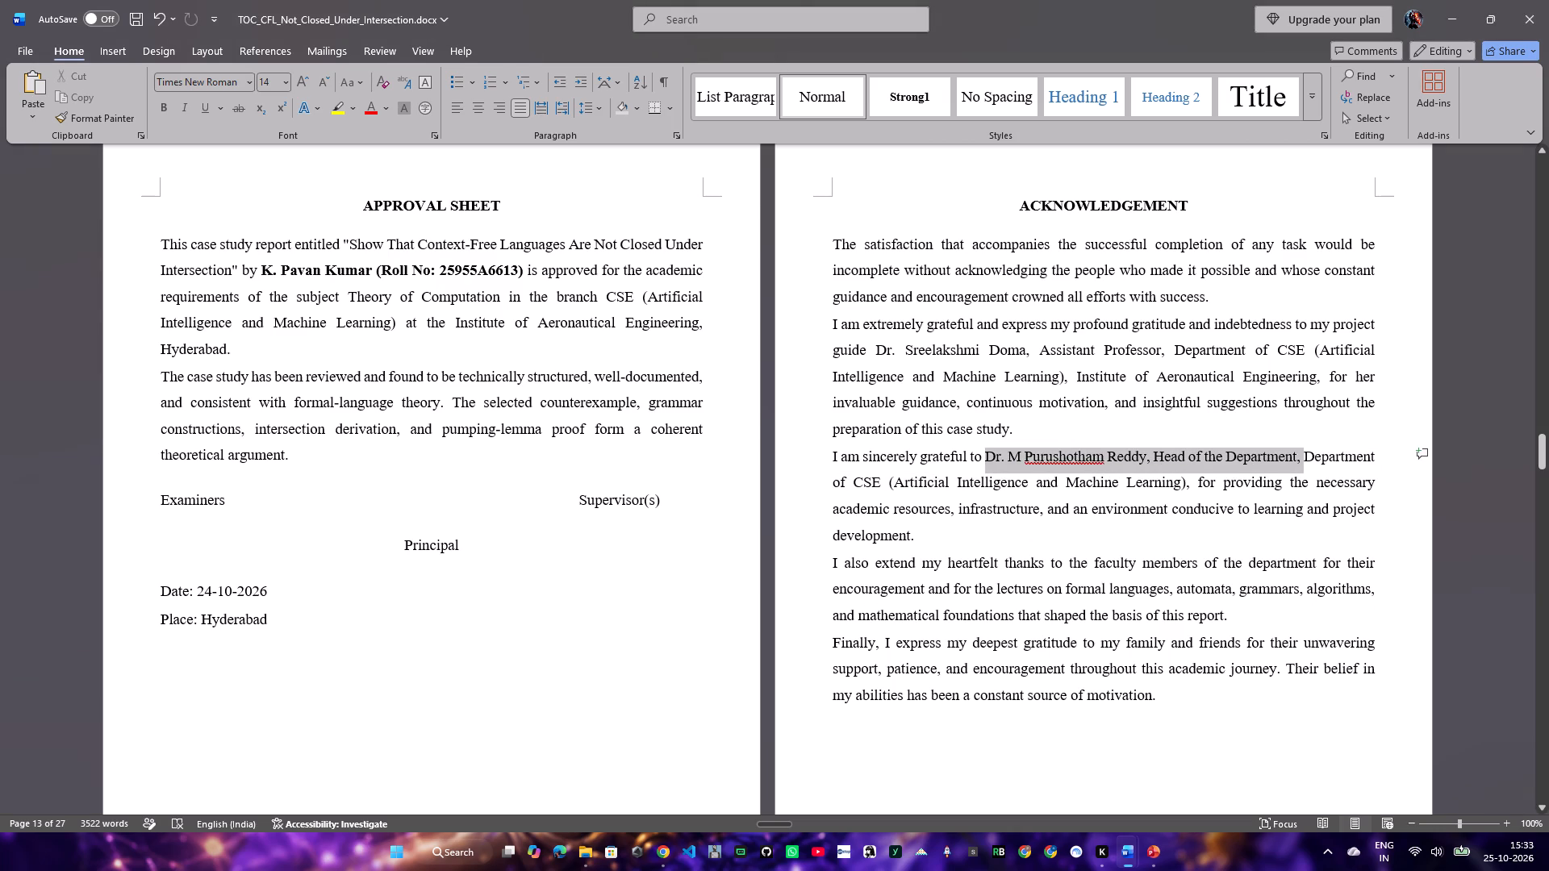
pyautogui.moveTo(1302, 453); pyautogui.dragTo(1297, 457)
pyautogui.hotkey('ctrl', 'v')
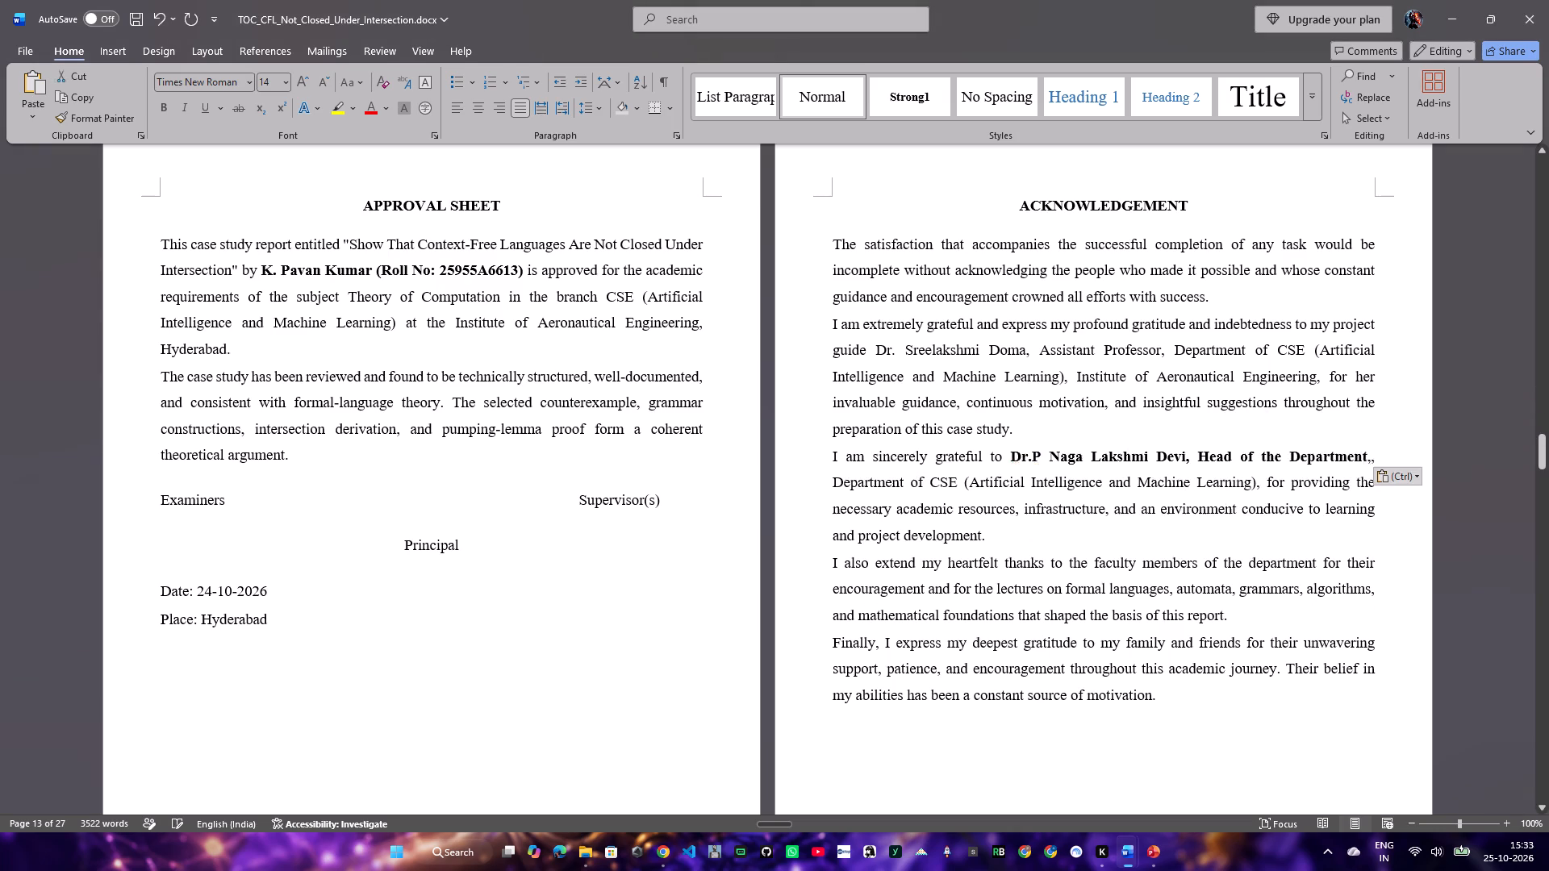
pyautogui.hotkey('alt', 'Tab')
pyautogui.scroll(1, 1297, 457)
pyautogui.hotkey('alt', 'Tab')
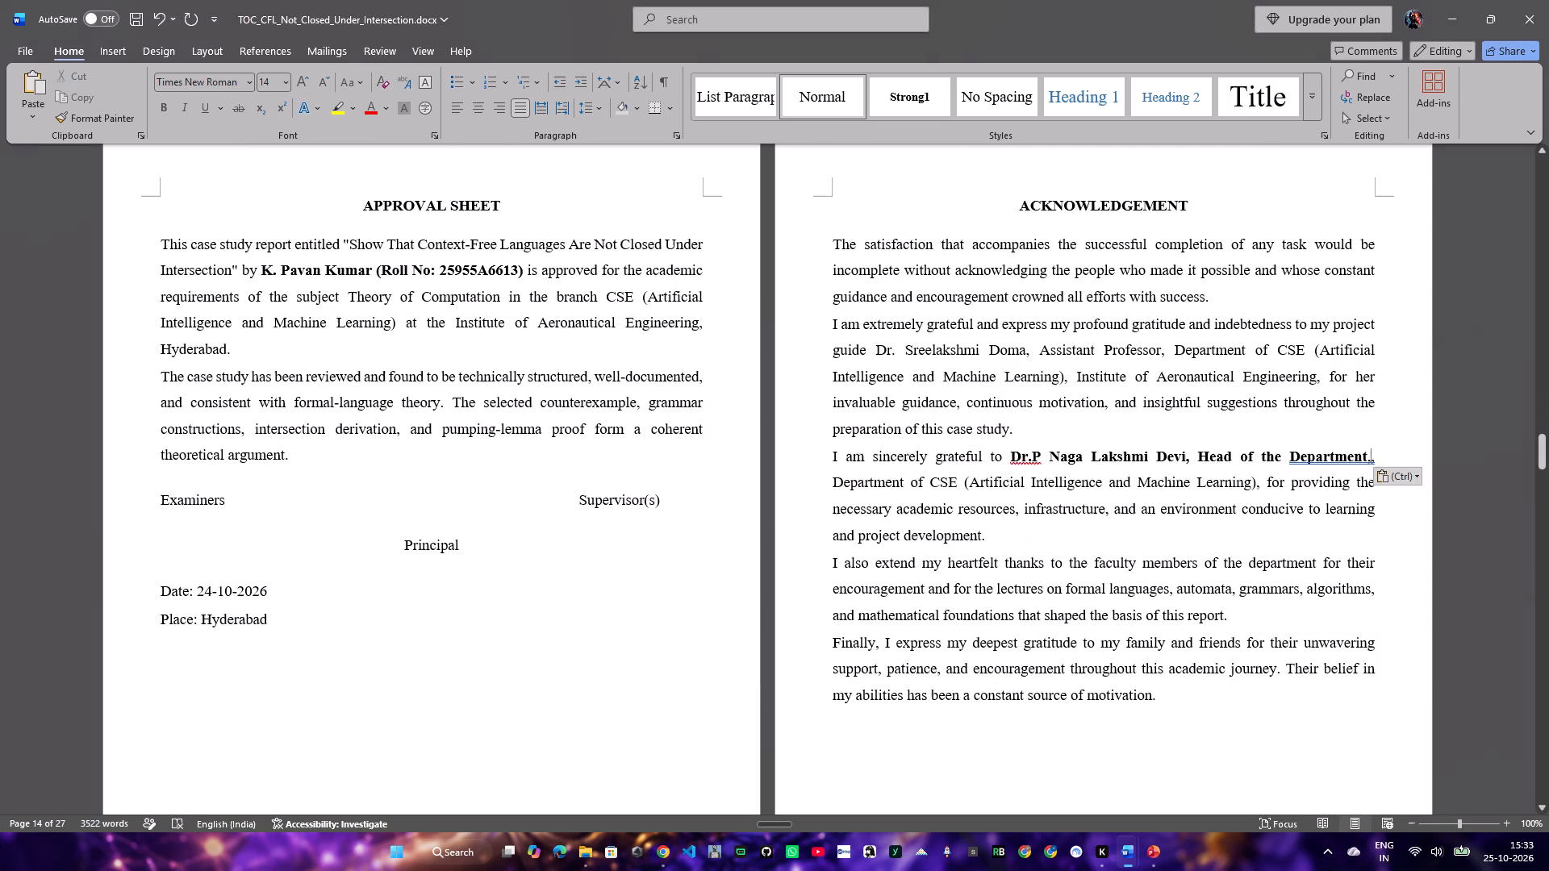
pyautogui.press('BackSpace')
# Replace the project guide's name and title in the CFL report's Acknowledgement with the bold guide text from the CFG case study.
pyautogui.hotkey('alt', 'Tab')
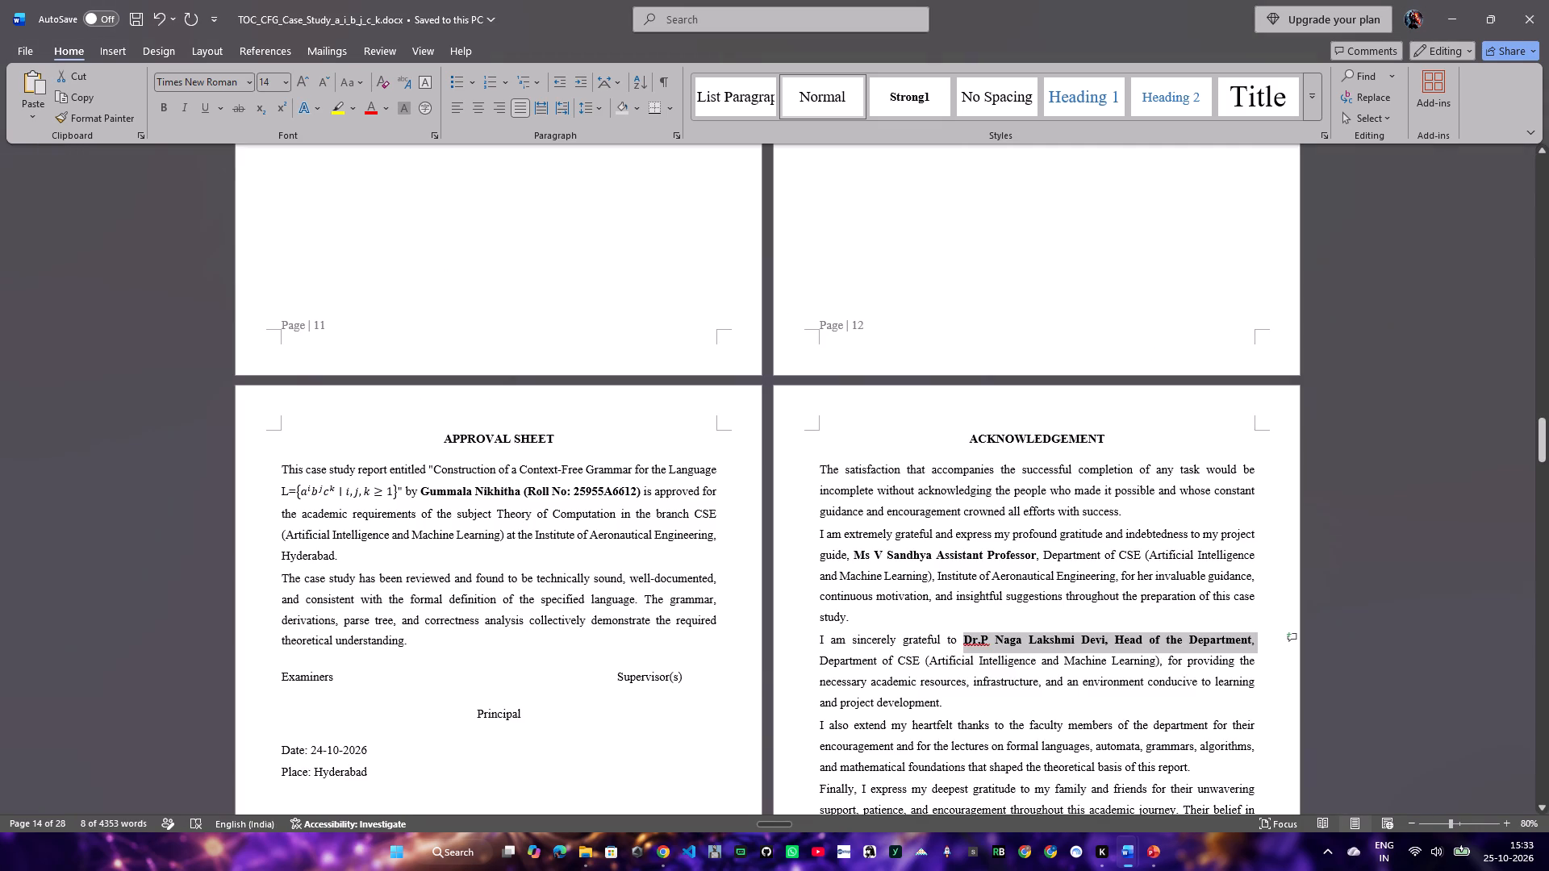
pyautogui.moveTo(1041, 561); pyautogui.dragTo(854, 557)
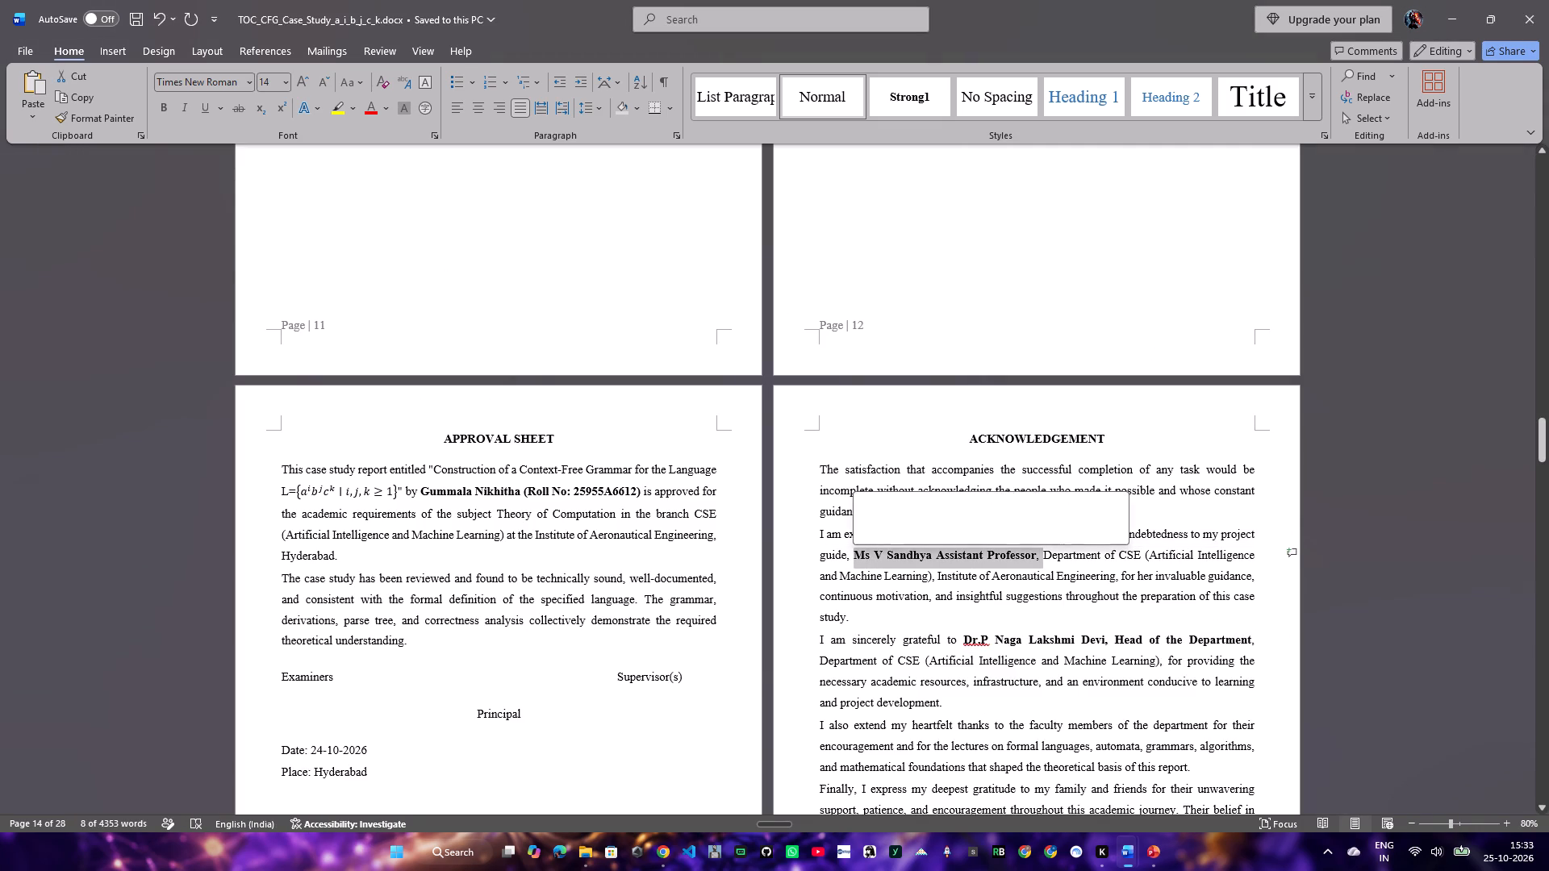
pyautogui.hotkey('ctrl', 'c')
pyautogui.hotkey('alt', 'Tab')
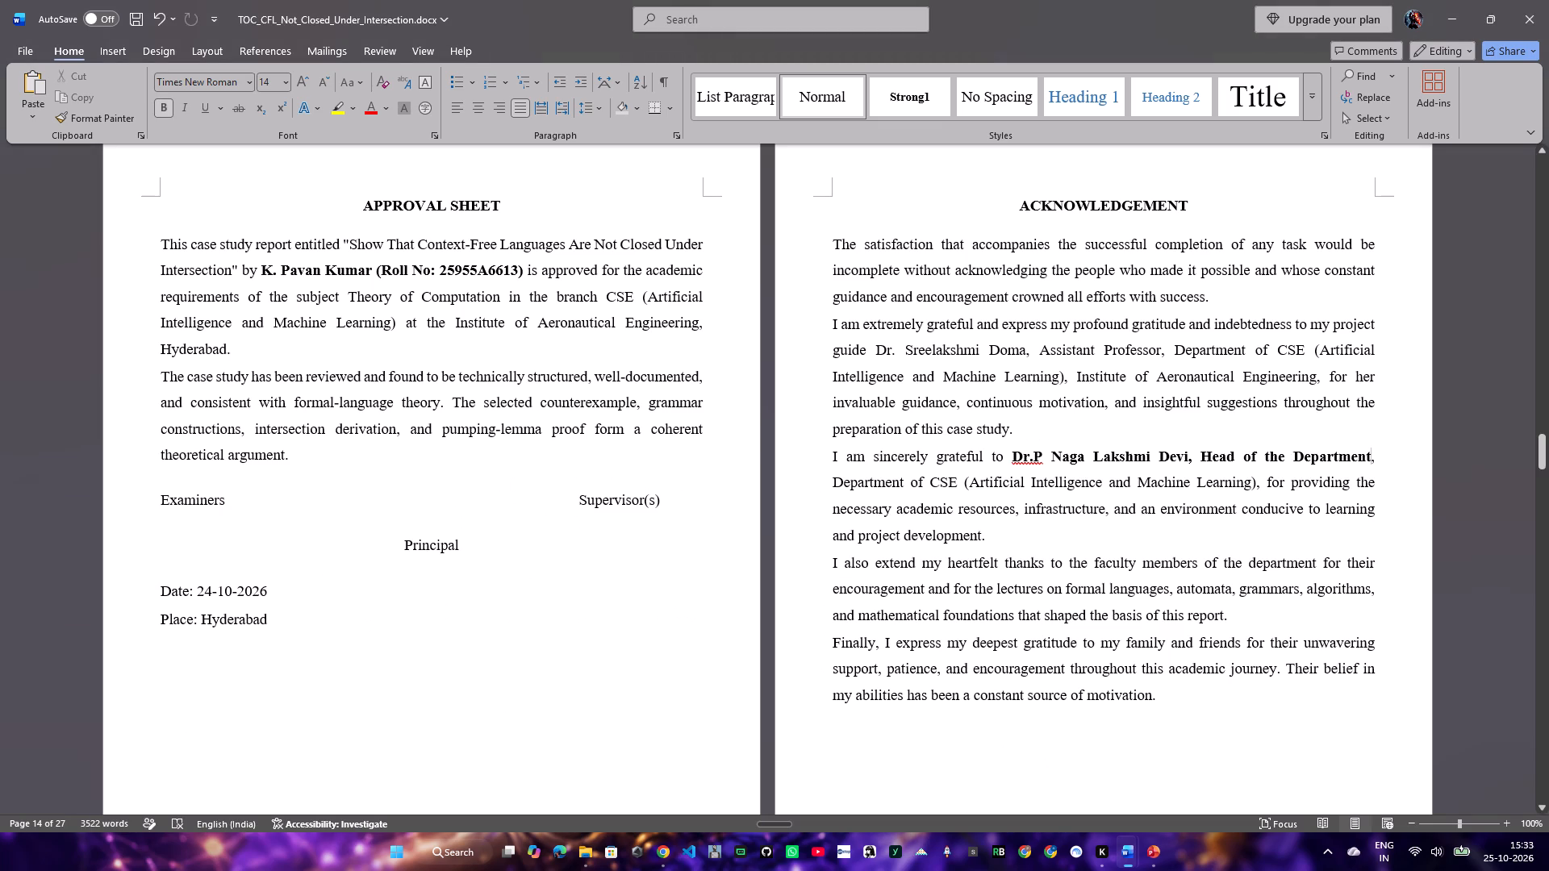
pyautogui.click(1029, 352)
pyautogui.moveTo(1164, 356); pyautogui.dragTo(876, 353)
pyautogui.hotkey('ctrl', 'v')
pyautogui.hotkey('alt', 'Tab')
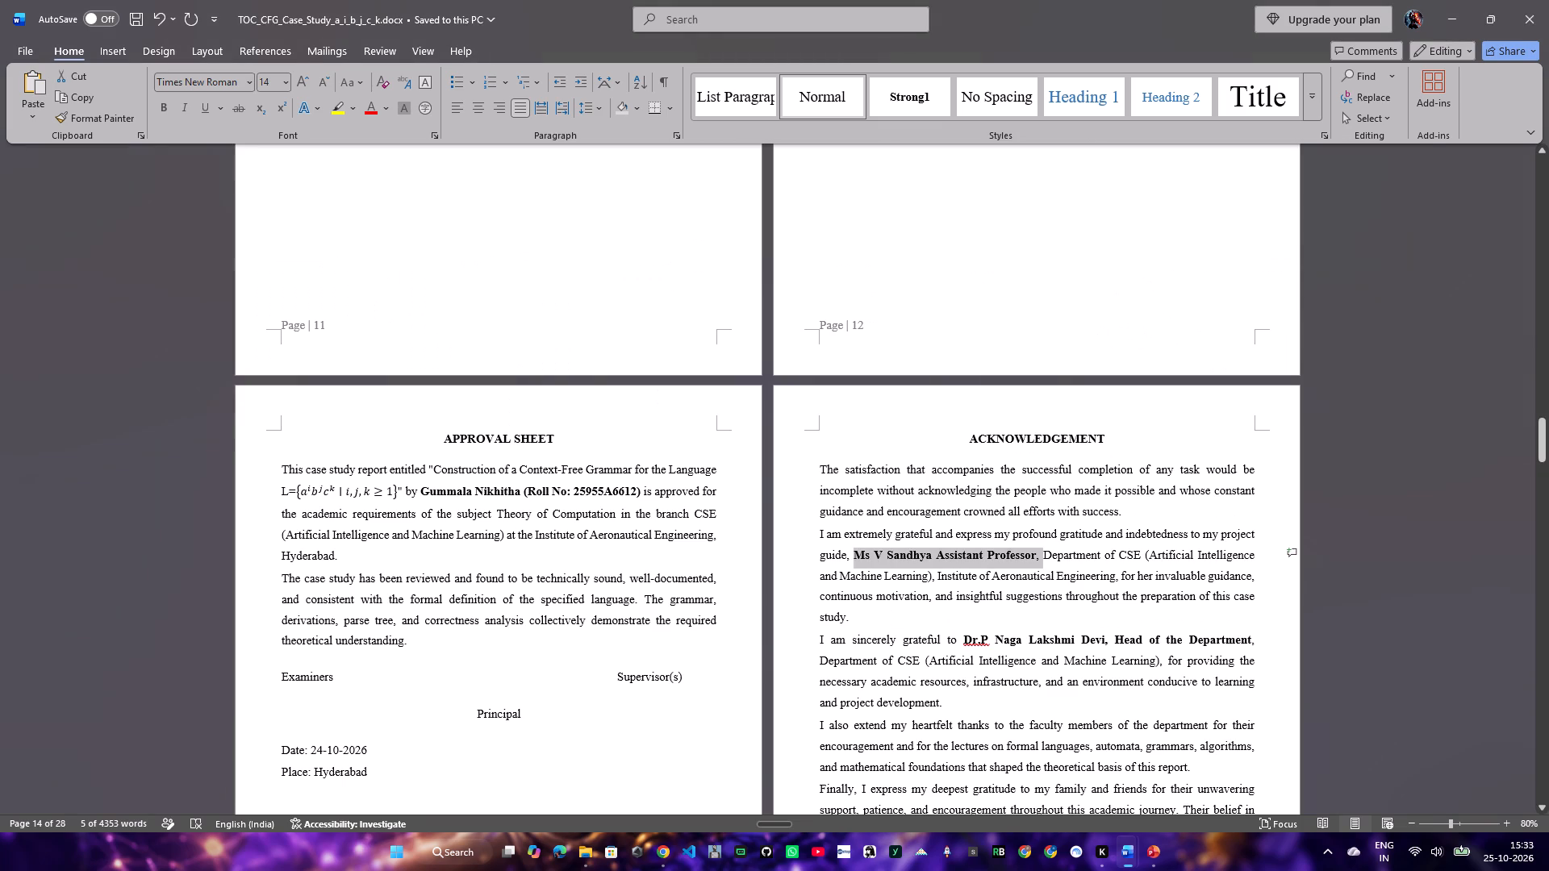
pyautogui.hotkey('alt', 'Tab')
pyautogui.hotkey('alt', 'Tab')
pyautogui.hotkey('alt', 'Tab')
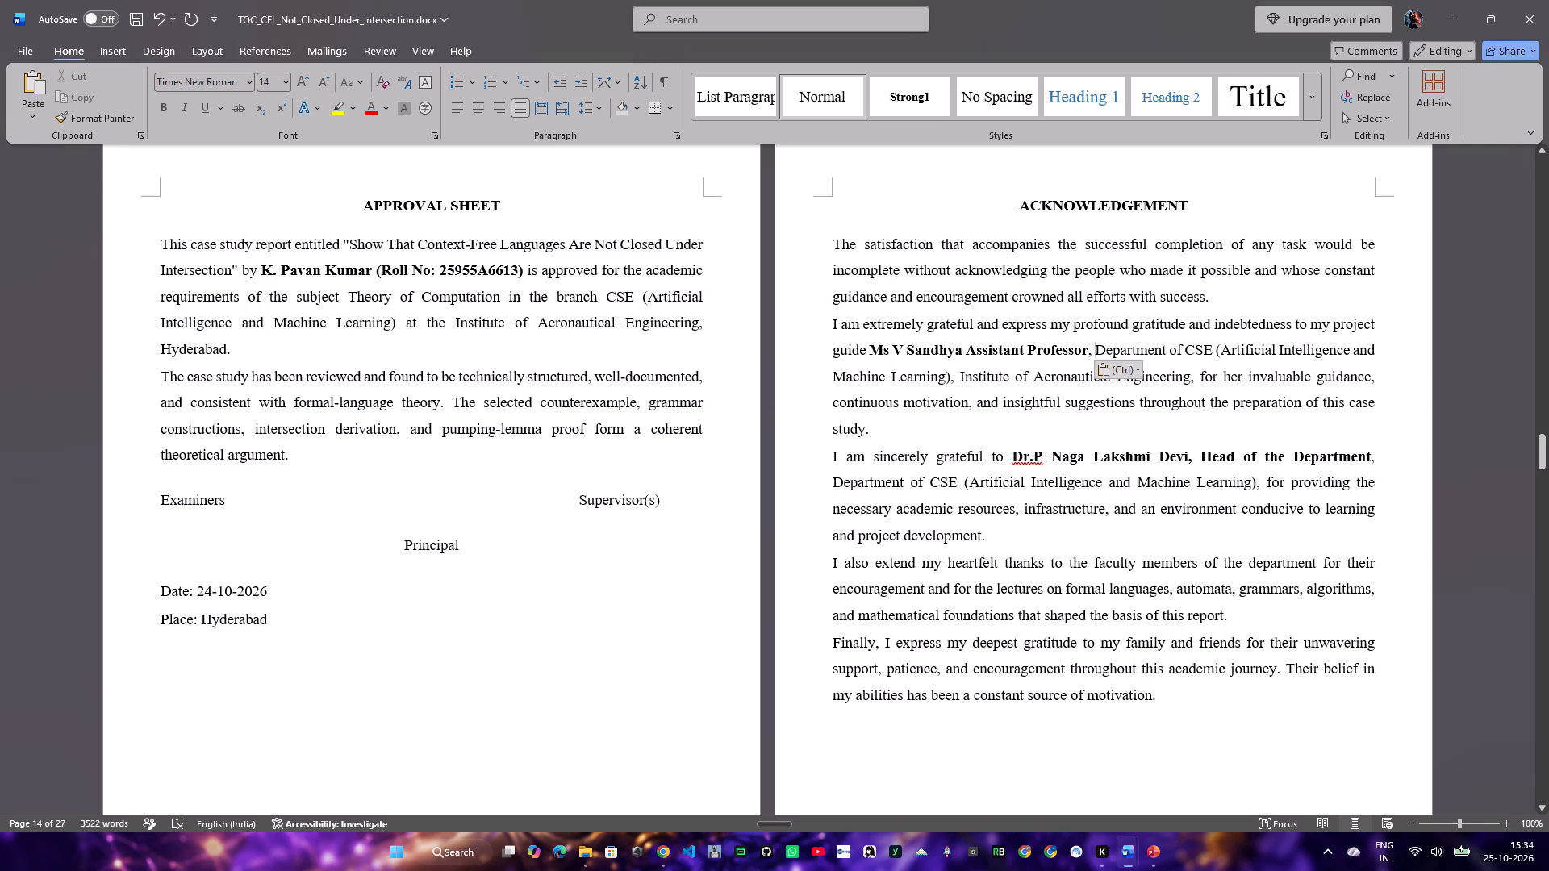
# Check the report's front pages from the Declaration and Certificate back to the Complex Problem-Solving Self-Assessment Form.
pyautogui.scroll(5, 489, 507)
pyautogui.hscroll(1, 489, 507)
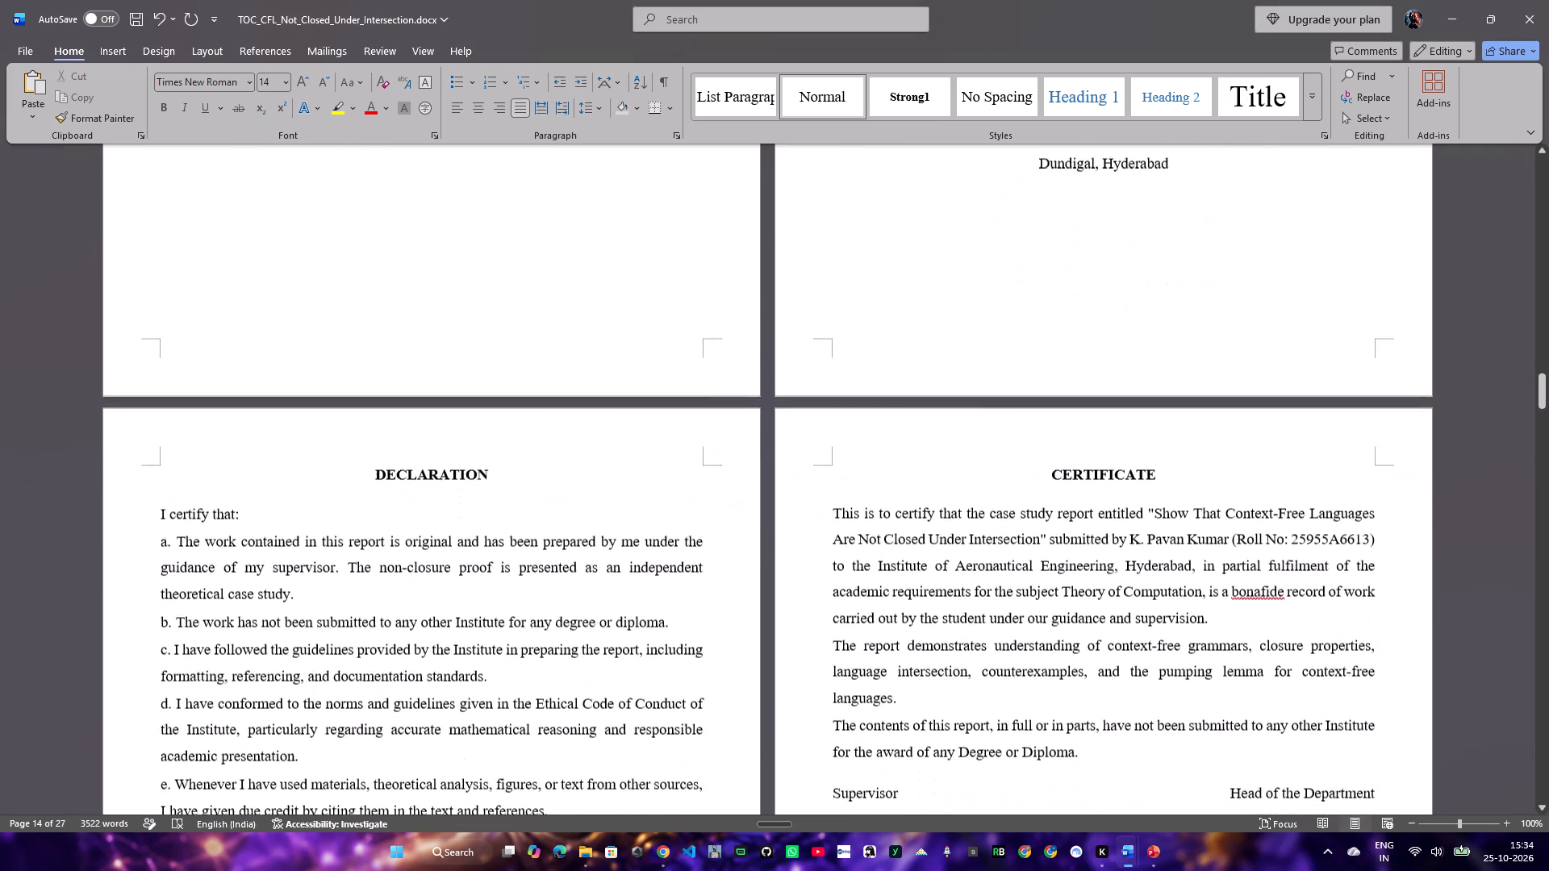
pyautogui.hscroll(1, 489, 507)
pyautogui.scroll(2, 489, 507)
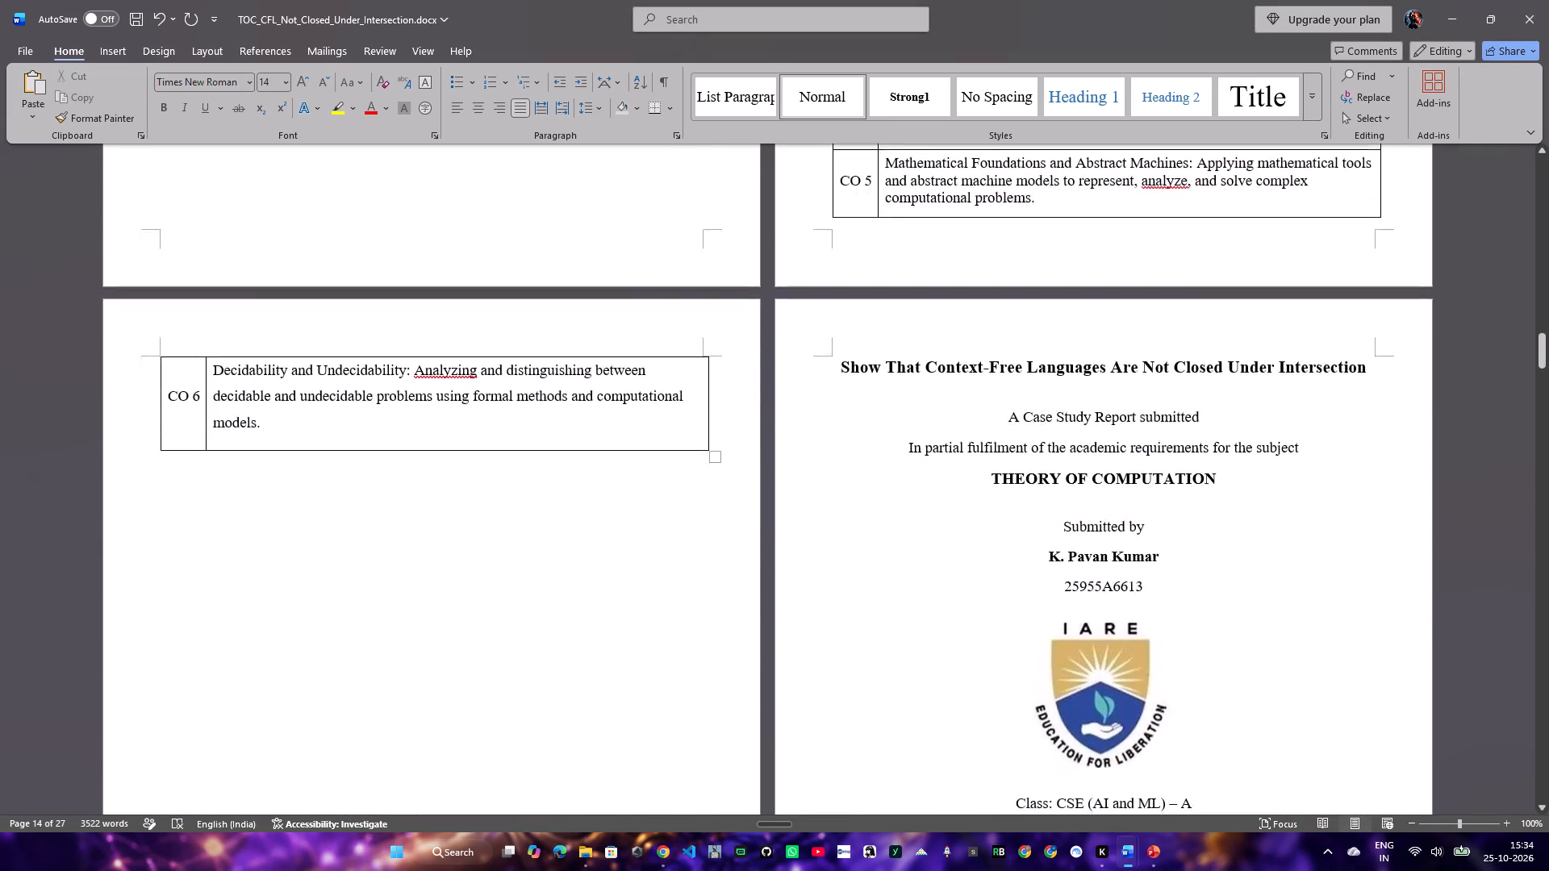
pyautogui.scroll(6, 489, 507)
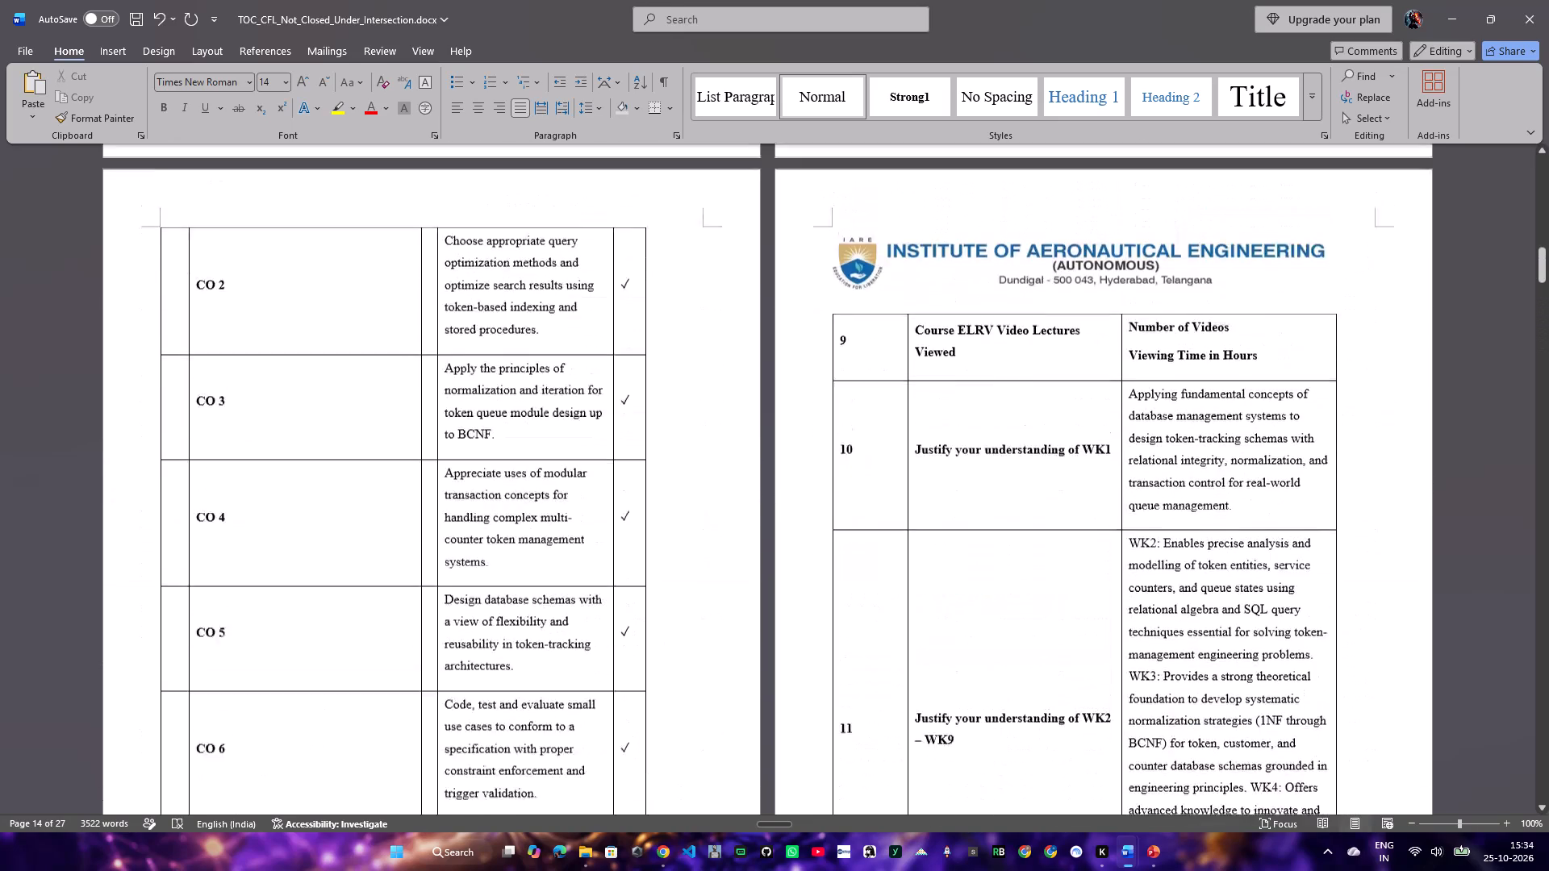
pyautogui.scroll(6, 489, 507)
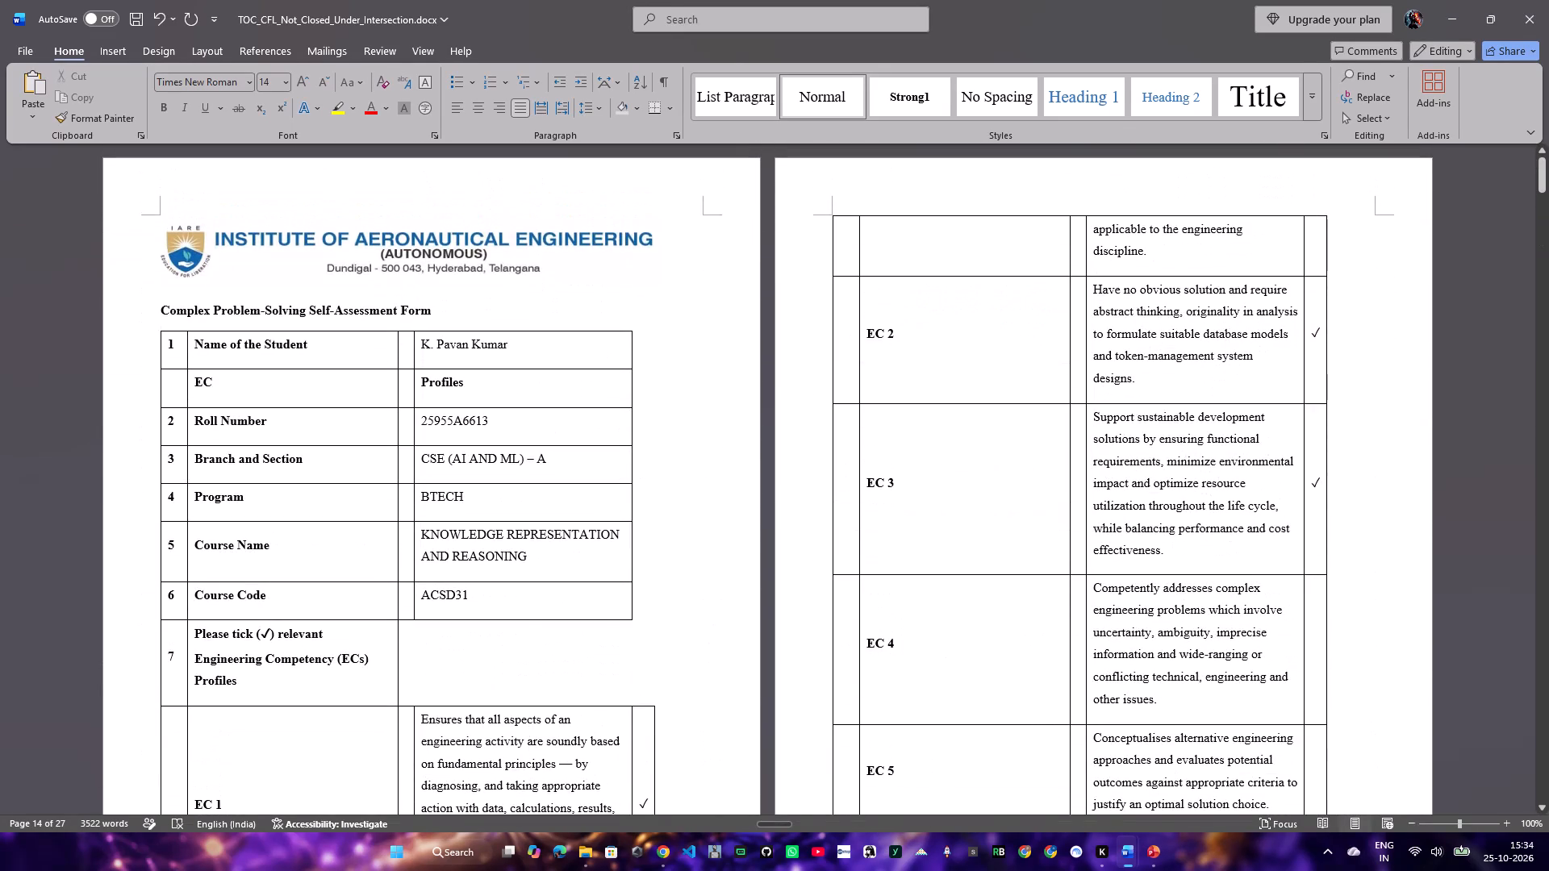
# Copy the course name THEORY OF COMPUTATAIONS from the Self-Assessment Form in the TOC CFG case study.
pyautogui.hotkey('alt', 'Tab')
pyautogui.hotkey('alt', 'Tab')
pyautogui.moveTo(541, 560); pyautogui.dragTo(412, 537)
pyautogui.hotkey('alt', 'Tab')
pyautogui.scroll(1, 517, 486)
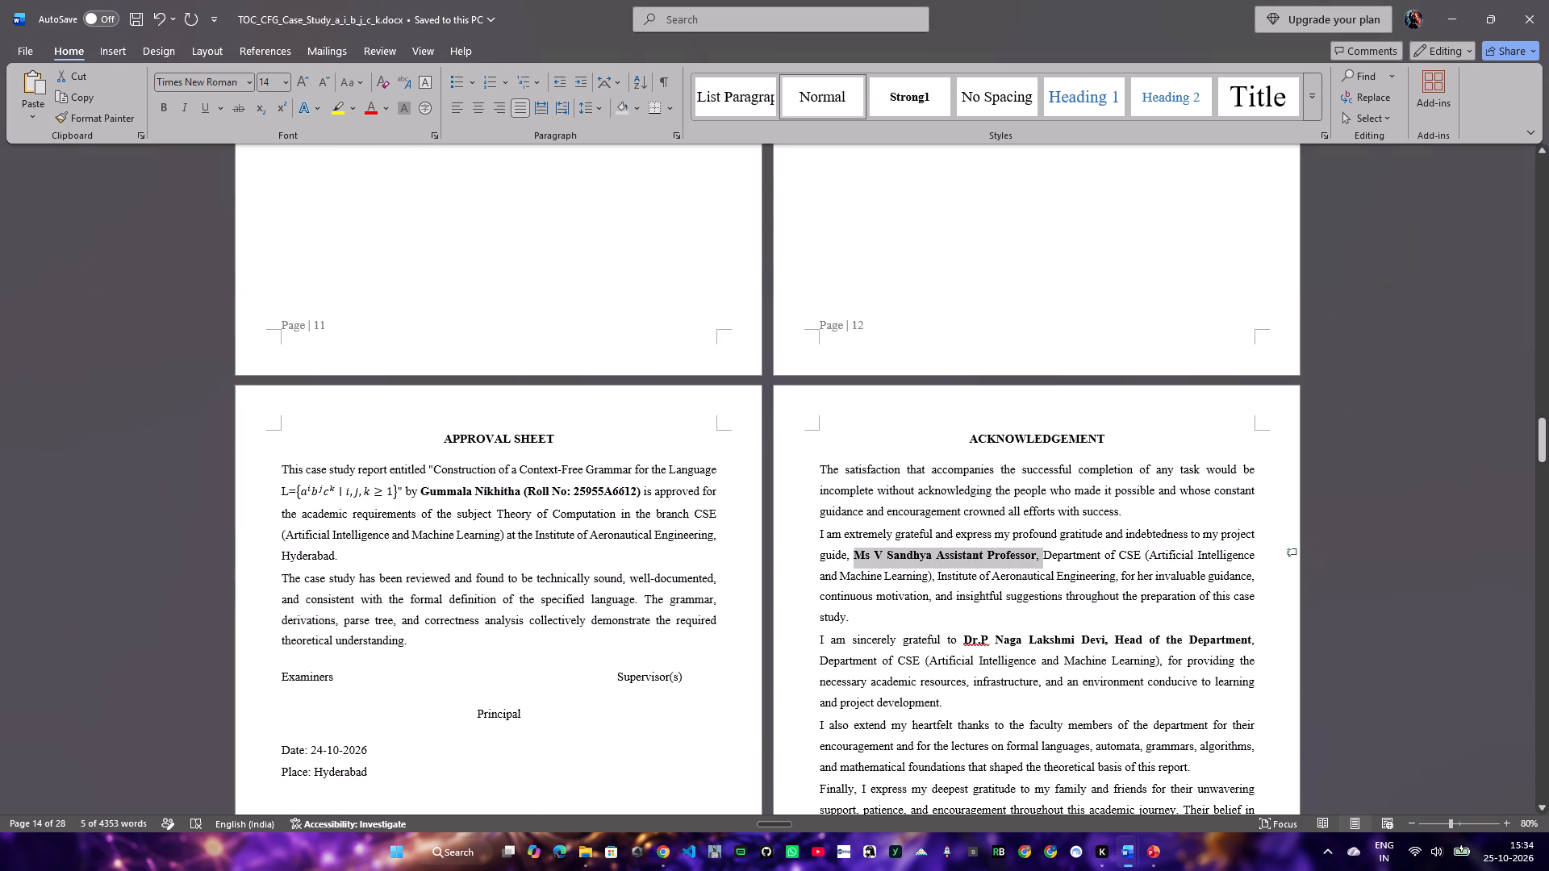
pyautogui.scroll(15, 517, 486)
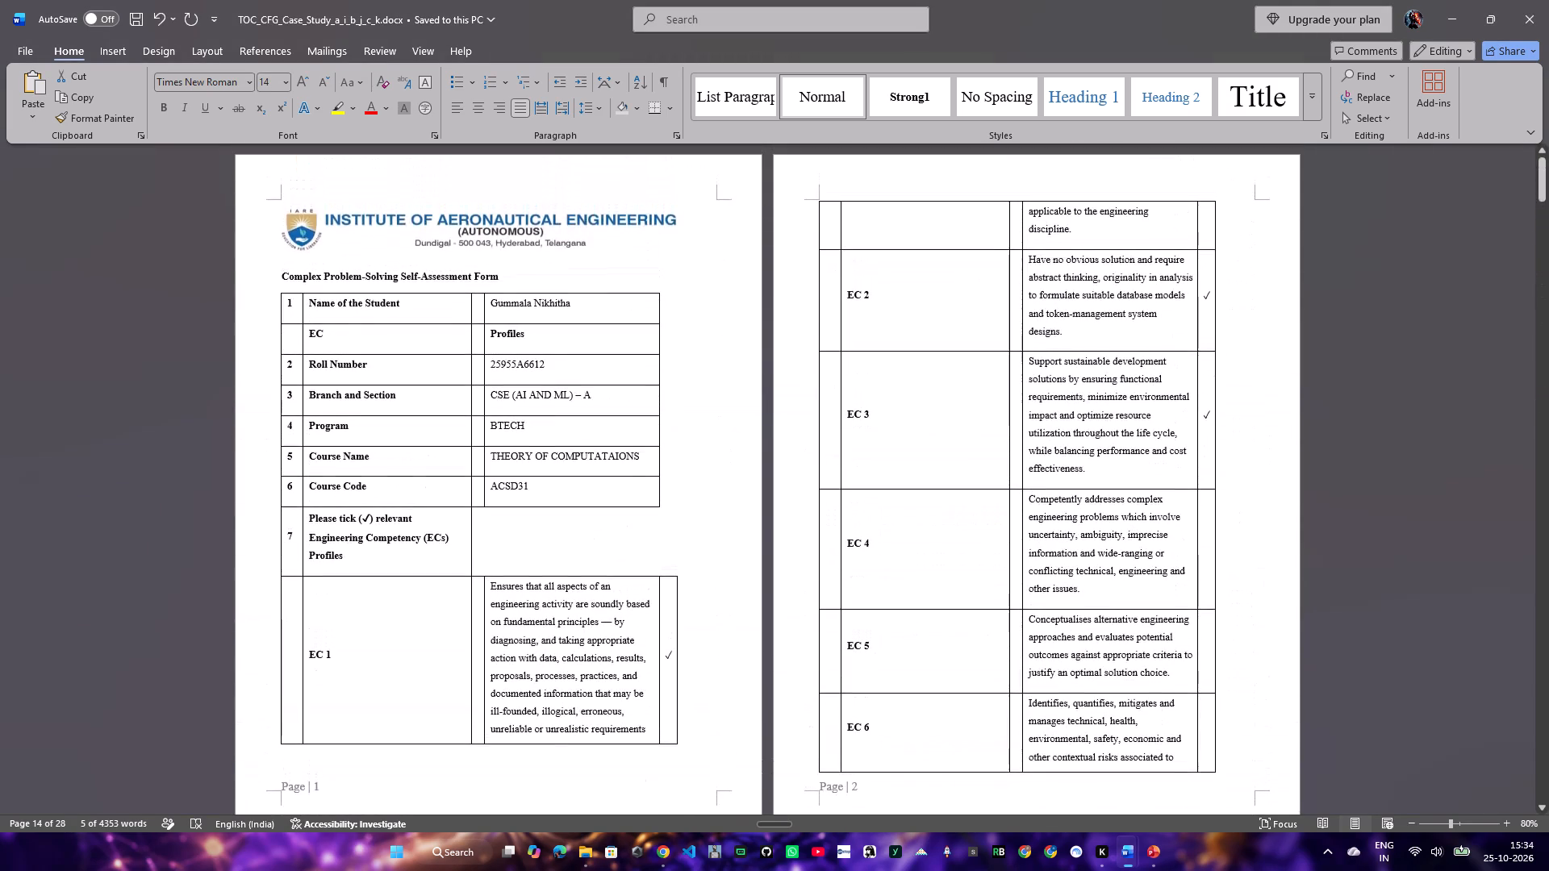
pyautogui.moveTo(645, 452); pyautogui.dragTo(549, 454)
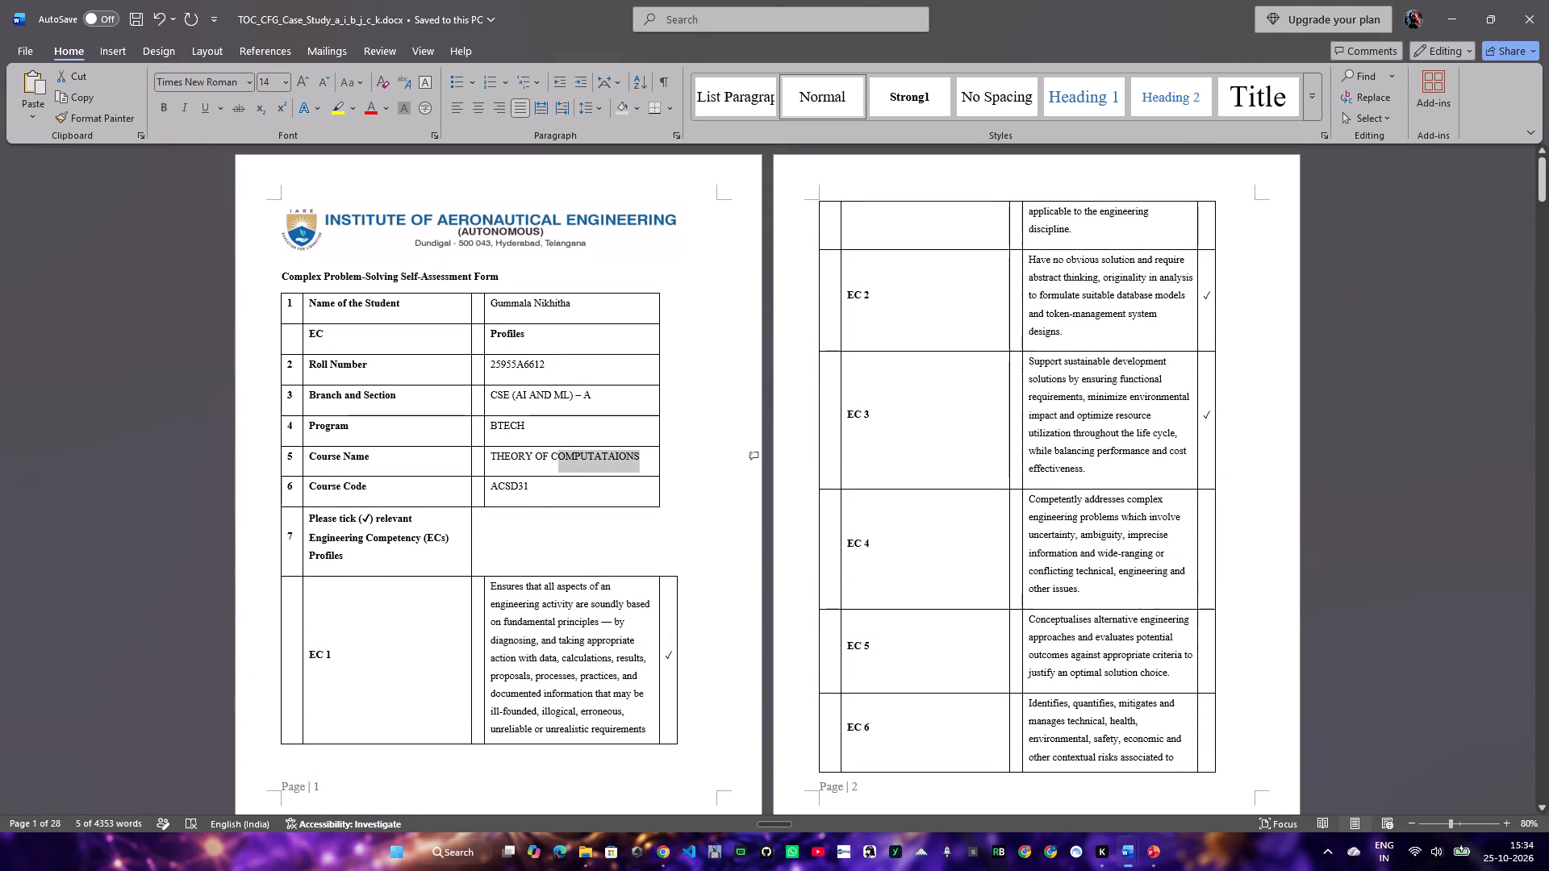
pyautogui.moveTo(549, 454); pyautogui.dragTo(497, 457)
pyautogui.hotkey('ctrl', 'c')
# Replace the Course Name in the CFL report's Self-Assessment Form with the copied THEORY OF COMPUTATAIONS and save the report.
pyautogui.hotkey('alt', 'Tab')
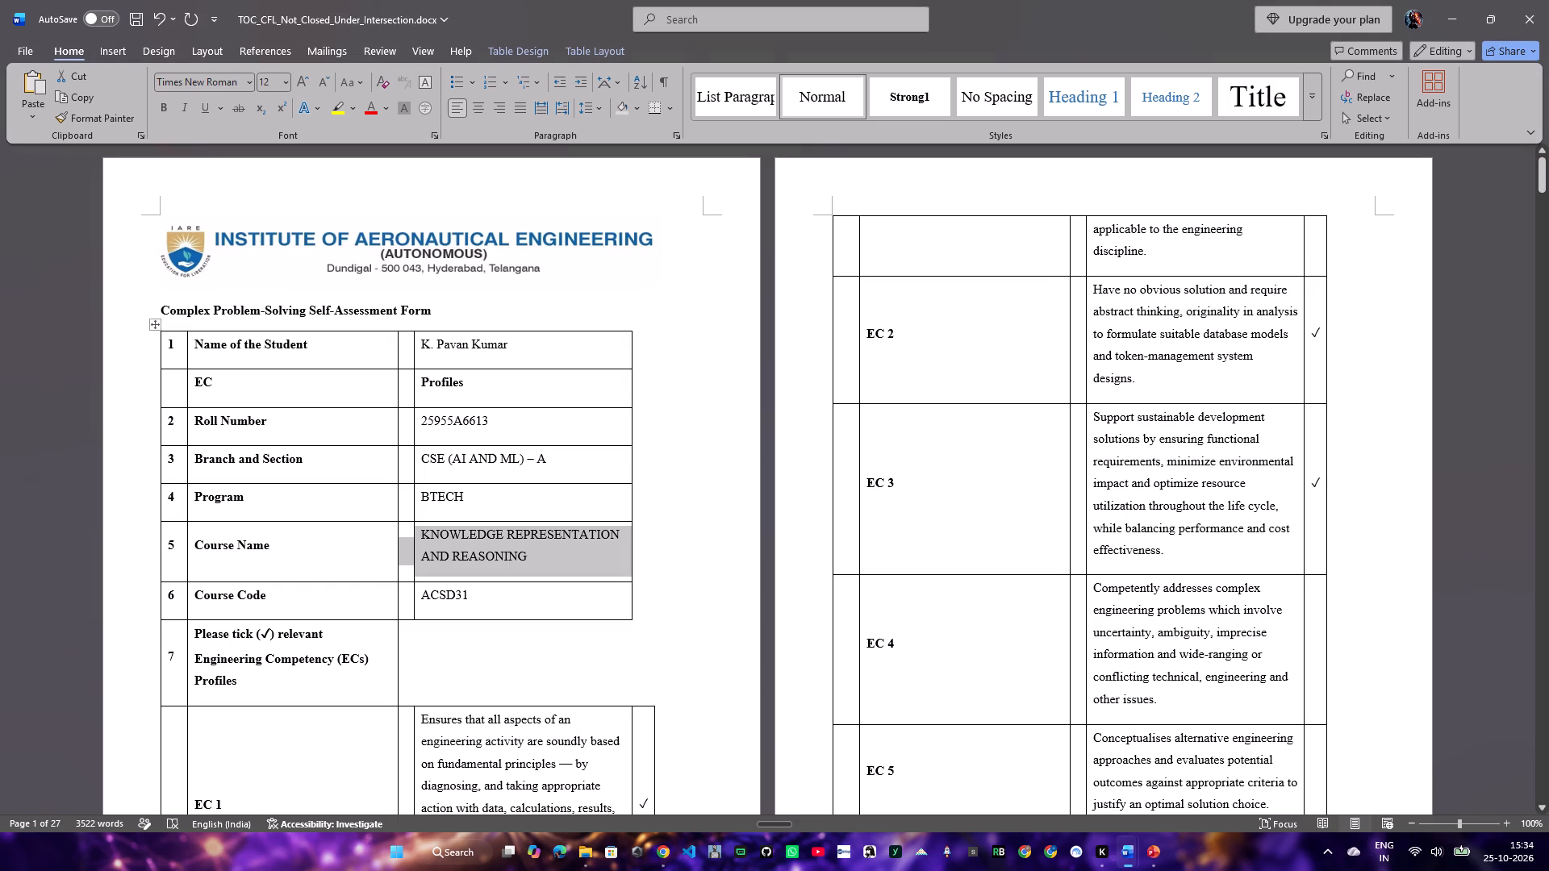
pyautogui.click(535, 550)
pyautogui.moveTo(530, 569); pyautogui.dragTo(445, 555)
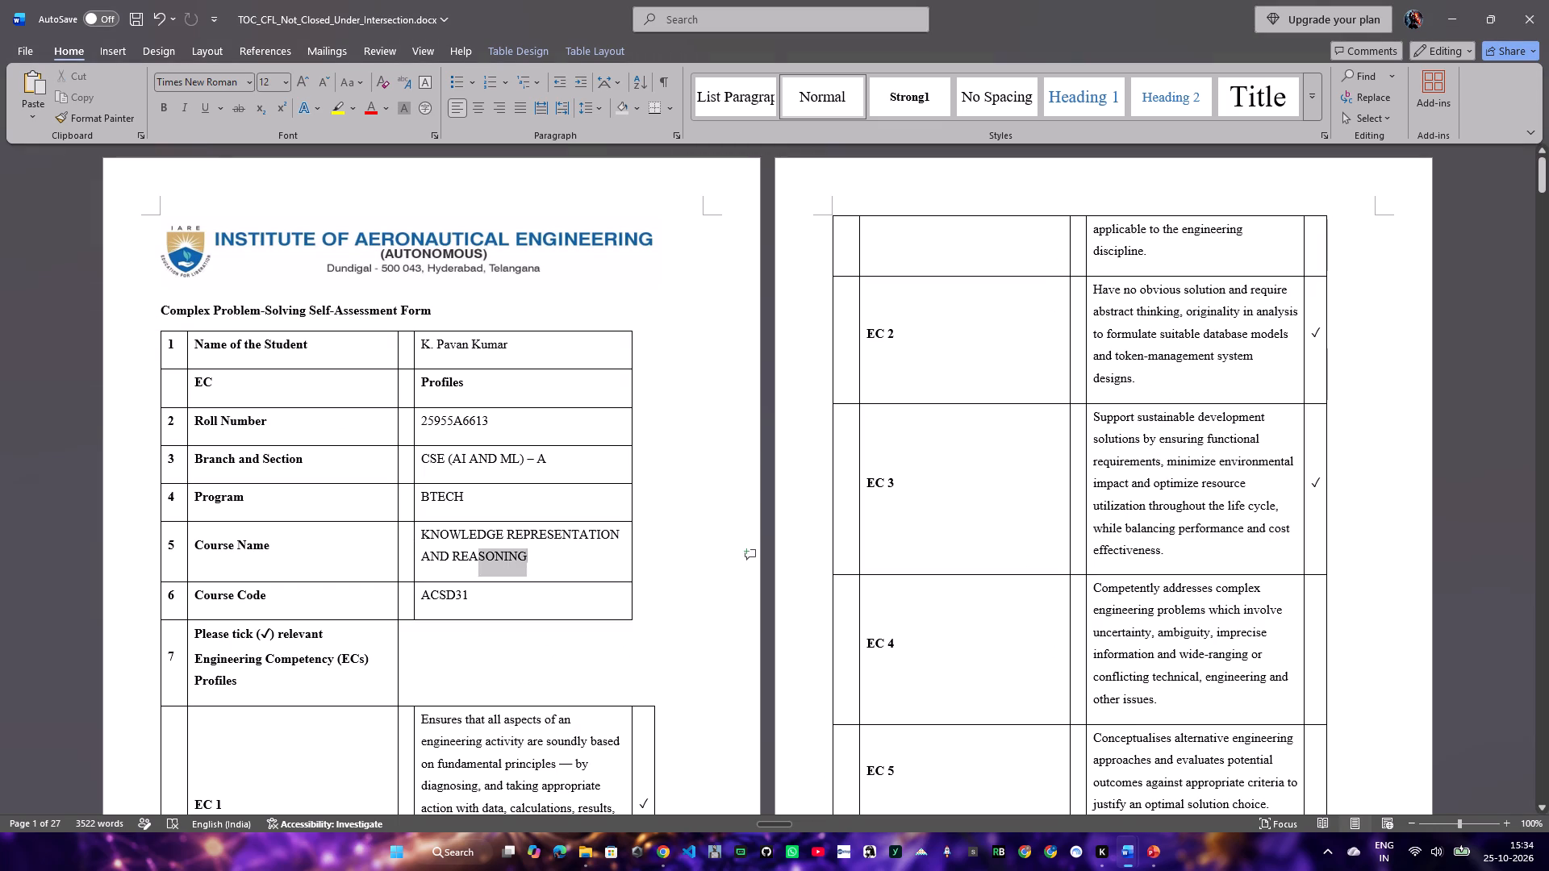
pyautogui.moveTo(445, 555); pyautogui.dragTo(426, 544)
pyautogui.hotkey('ctrl', 'v')
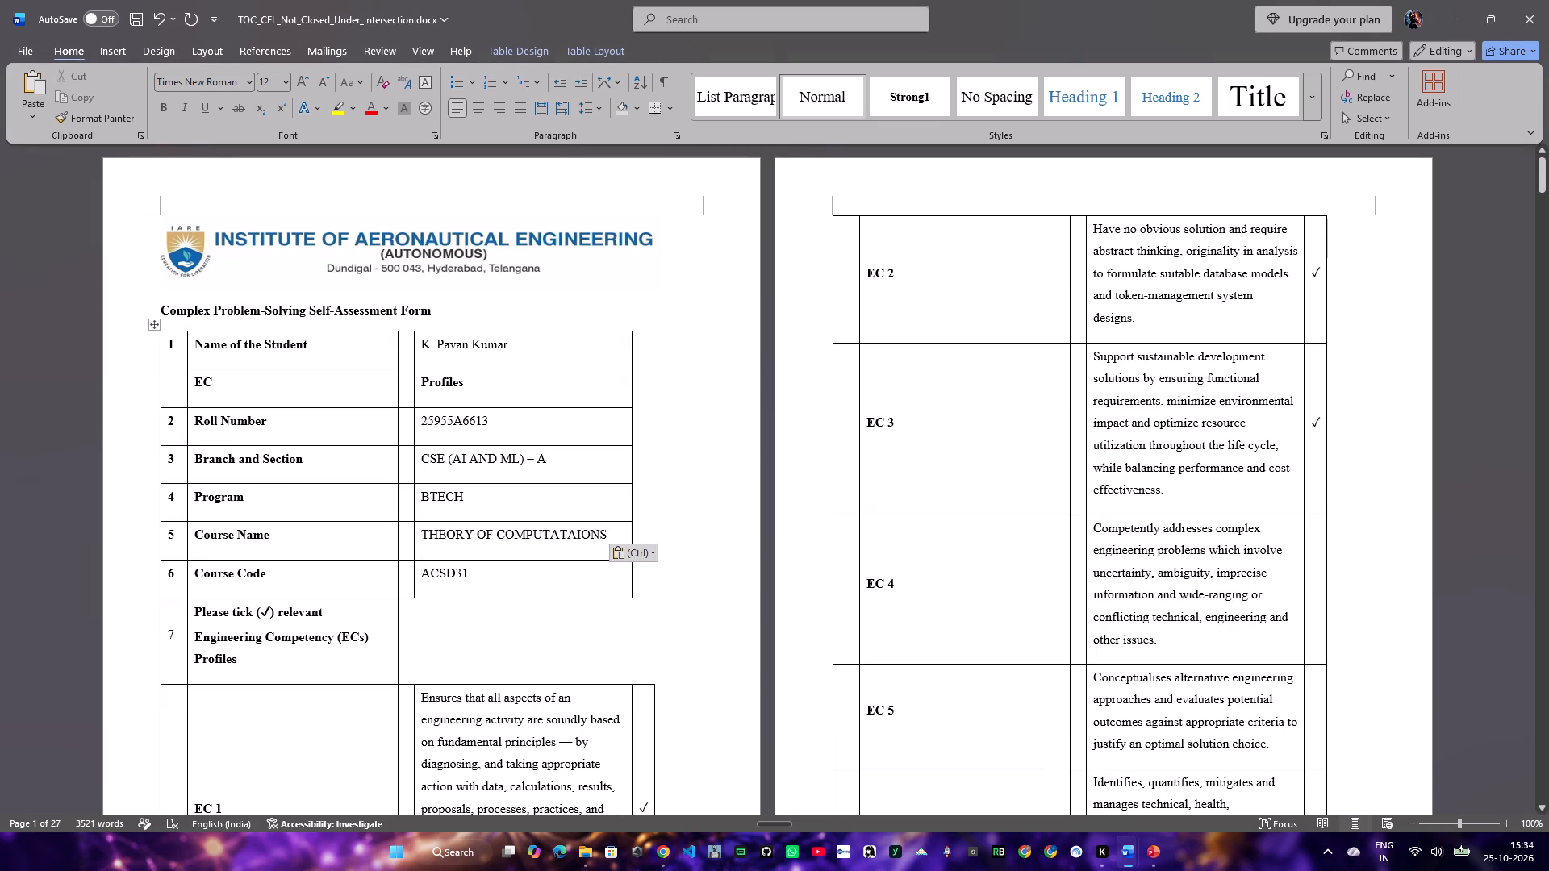
pyautogui.hotkey('ctrl', 's')
pyautogui.hotkey('ctrl', 's')
pyautogui.hotkey('ctrl', 's')
# In the Abstract's second paragraph, start a new line after "using two context-free languages:" so the L₁ definition begins it.
pyautogui.scroll(-3, 485, 553)
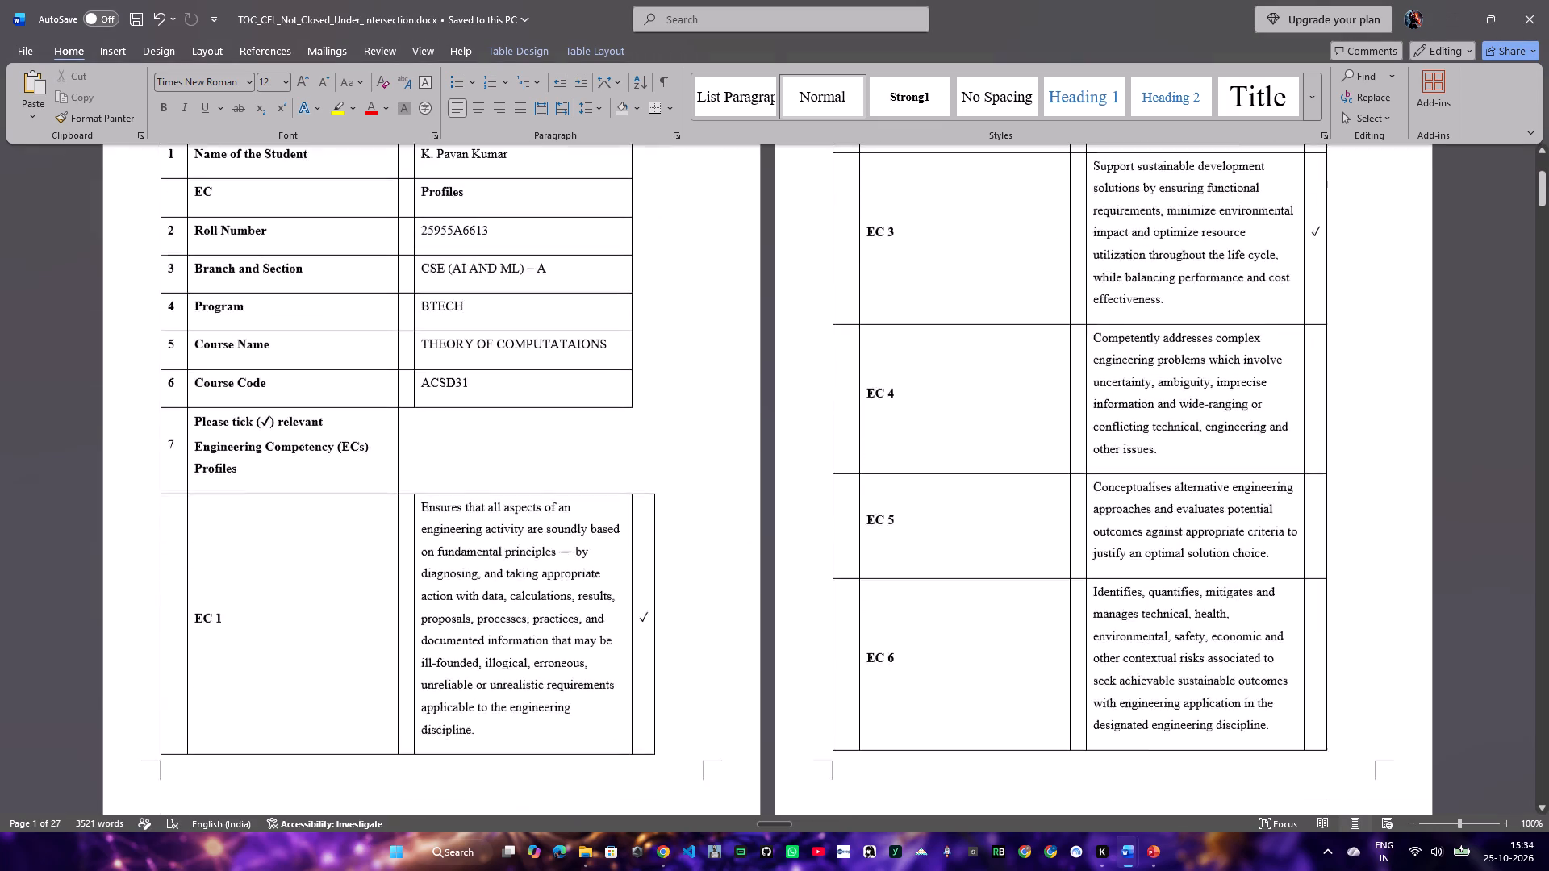
pyautogui.scroll(-11, 478, 557)
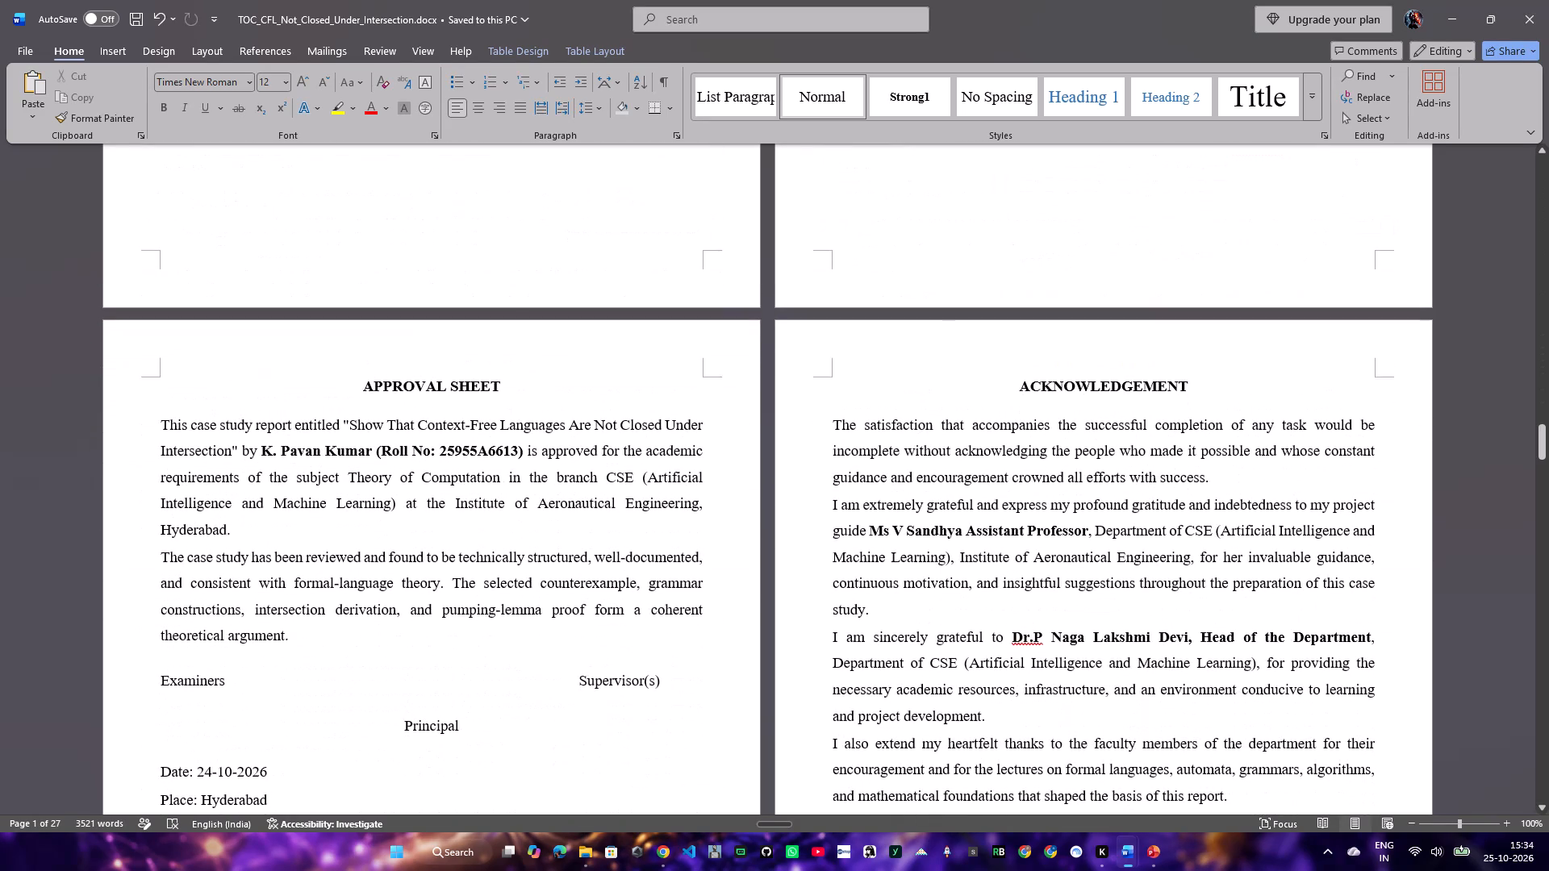
pyautogui.scroll(-2, 478, 557)
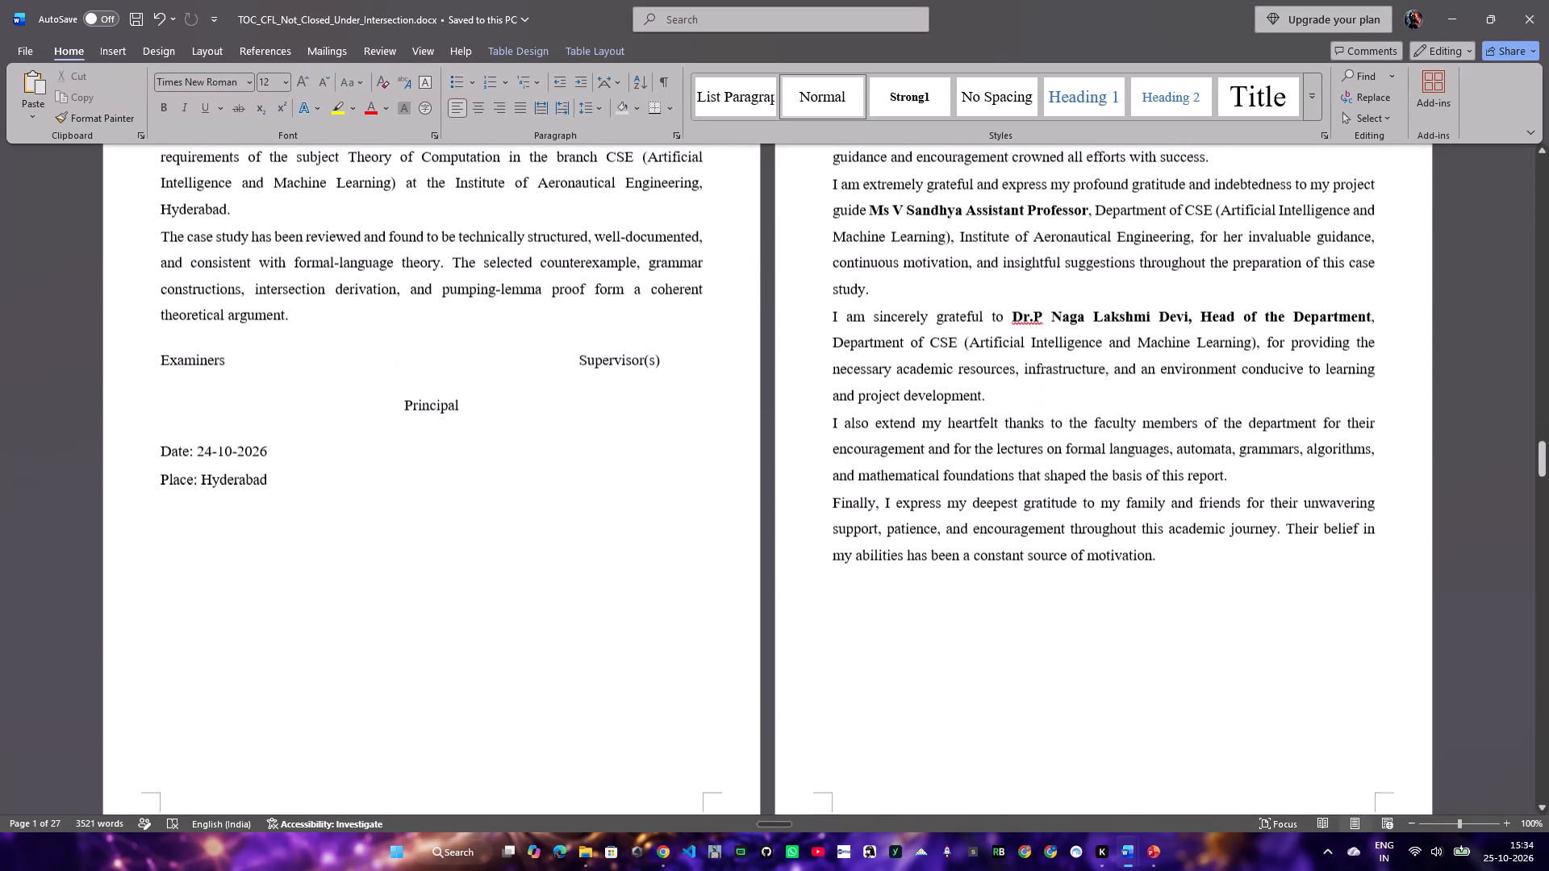
pyautogui.scroll(-4, 478, 557)
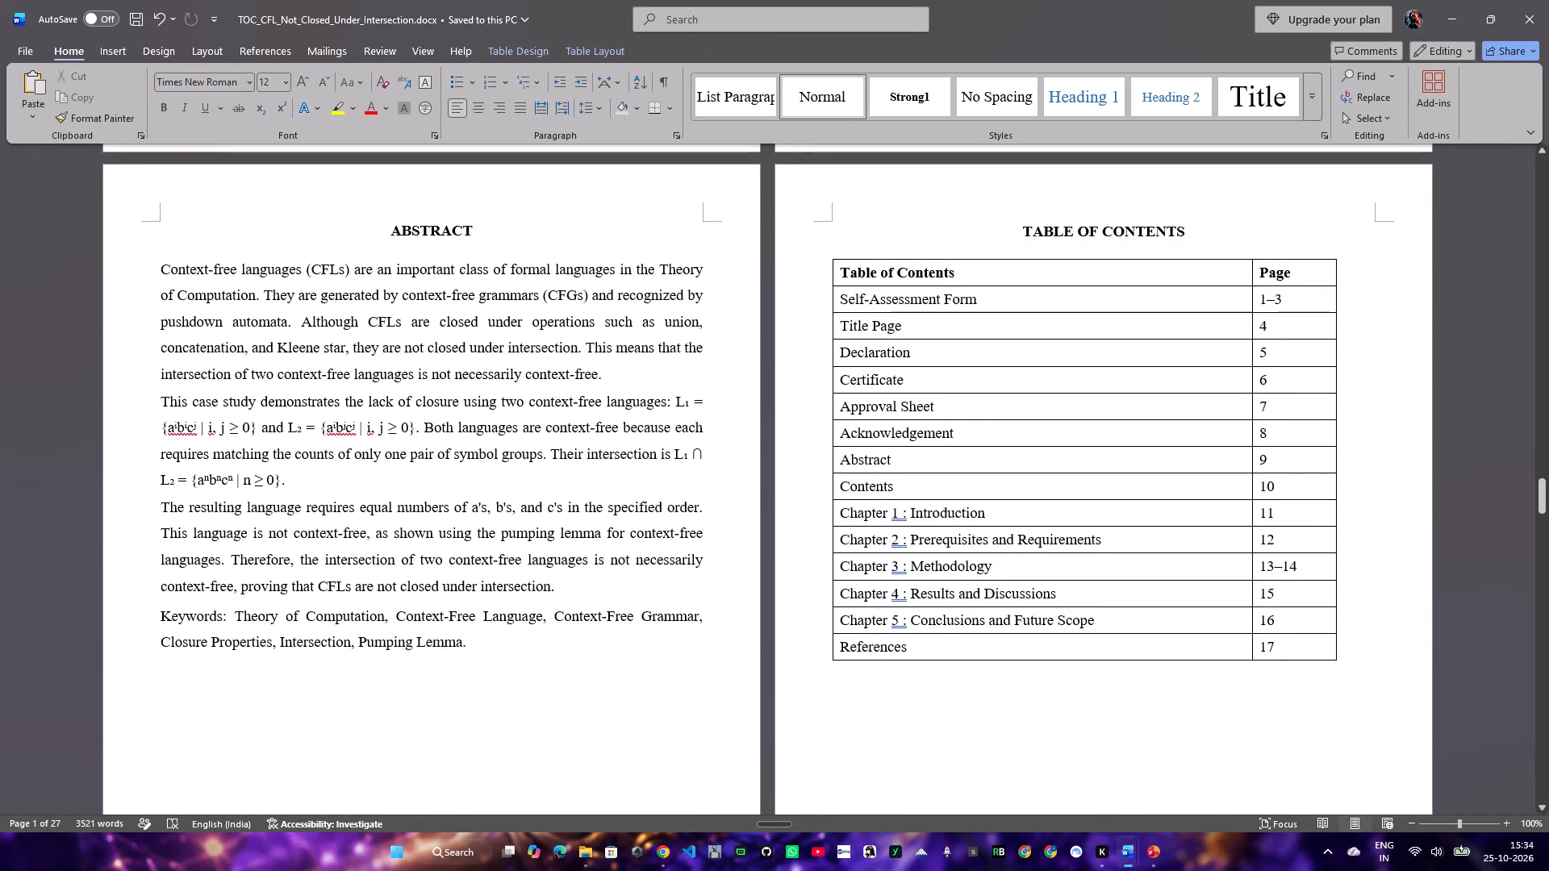
pyautogui.click(672, 404)
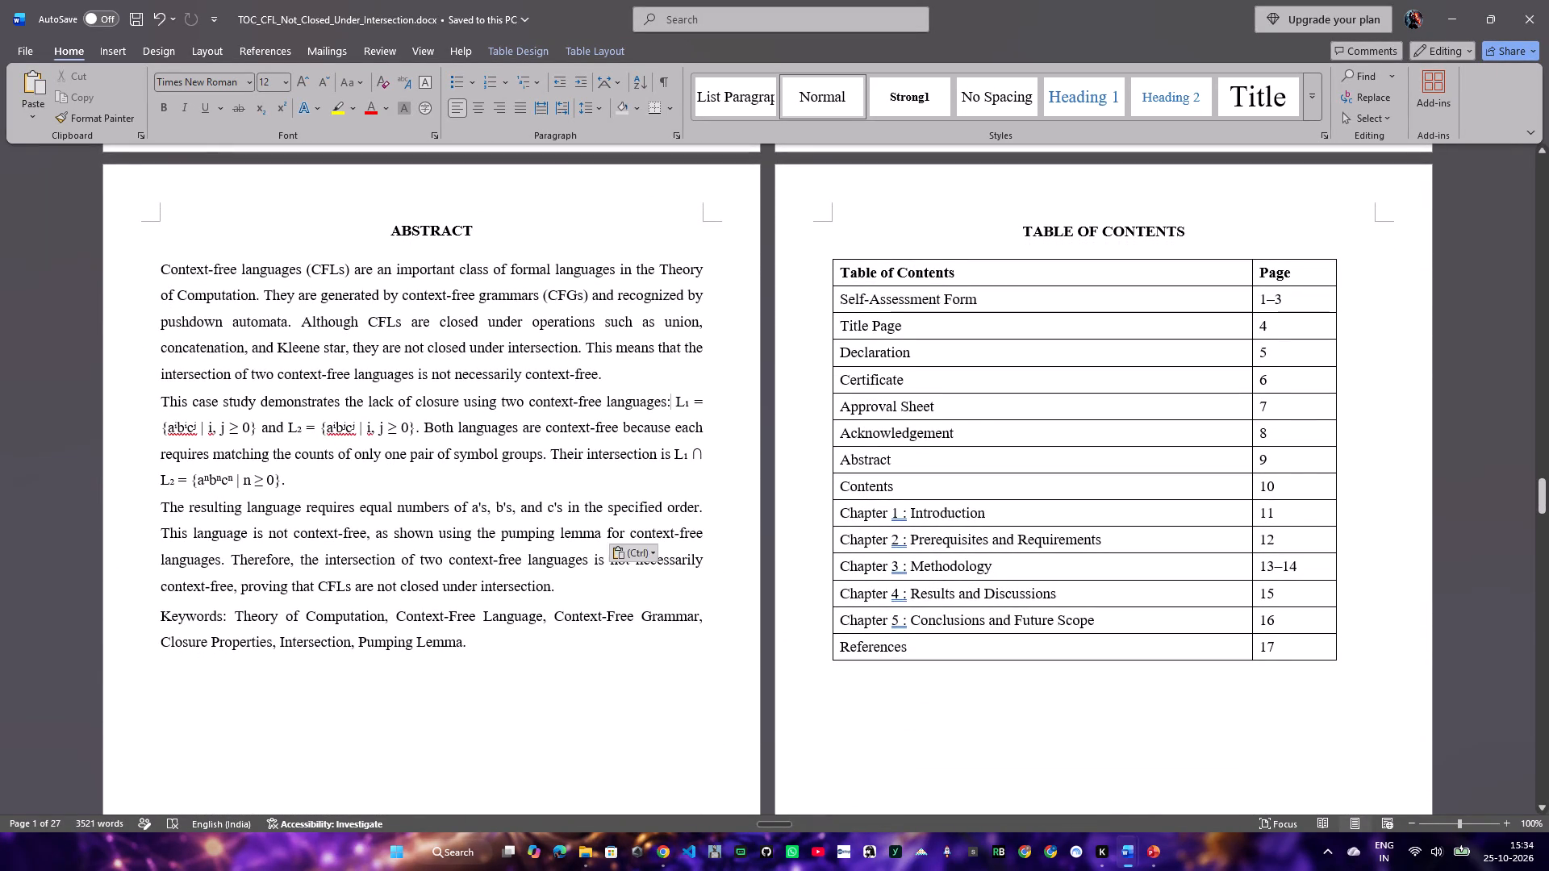
pyautogui.press('Return')
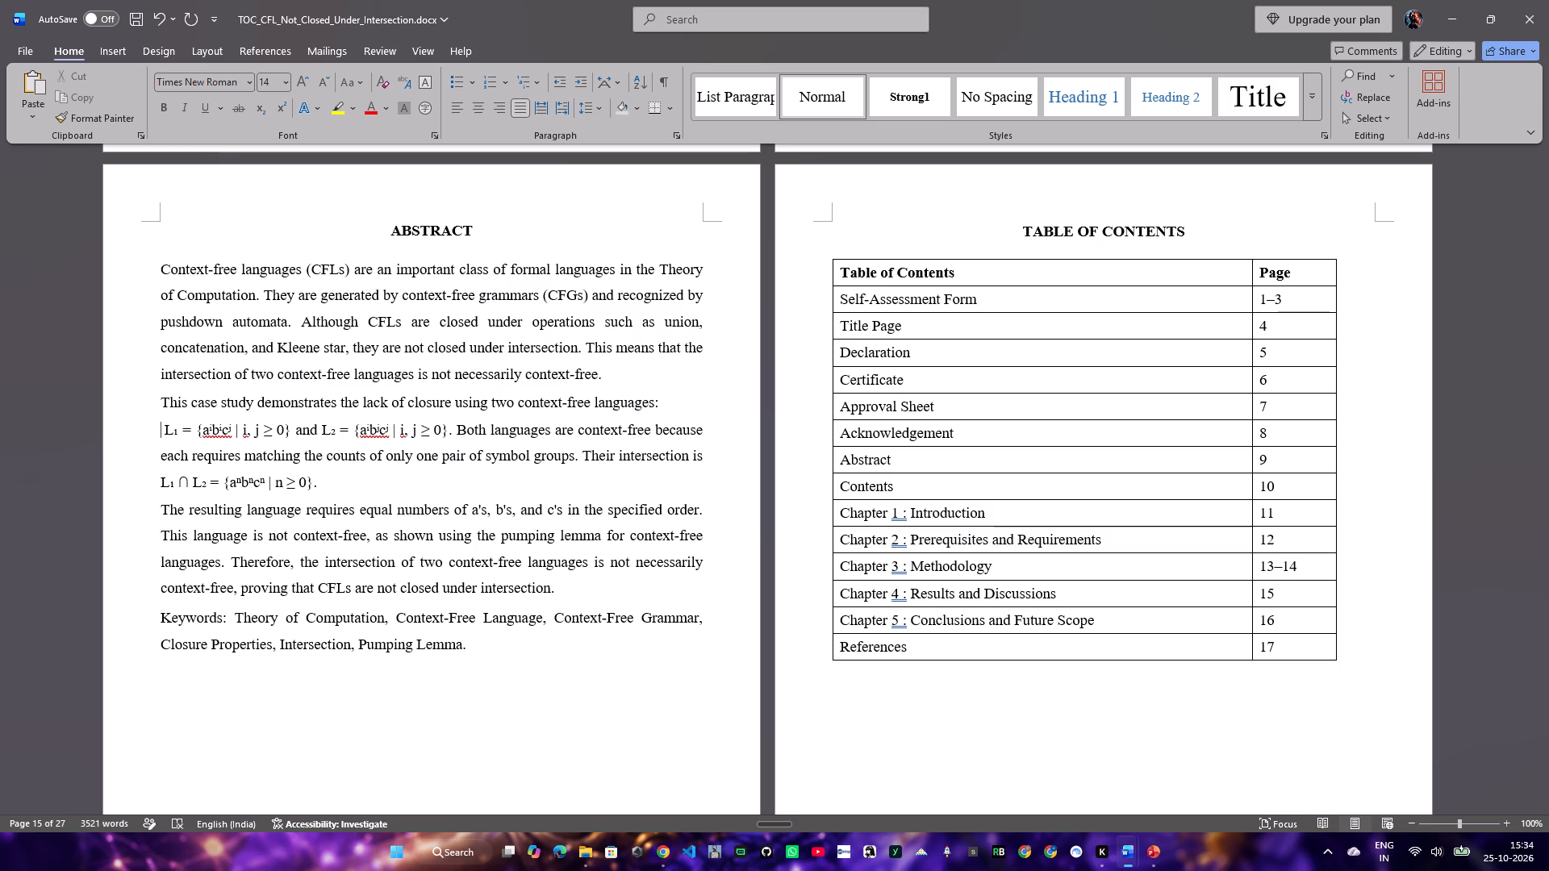
# Format the six objectives under 1.3 Objectives in Chapter 1 as a bulleted list.
pyautogui.scroll(3, 562, 484)
pyautogui.scroll(-1, 562, 484)
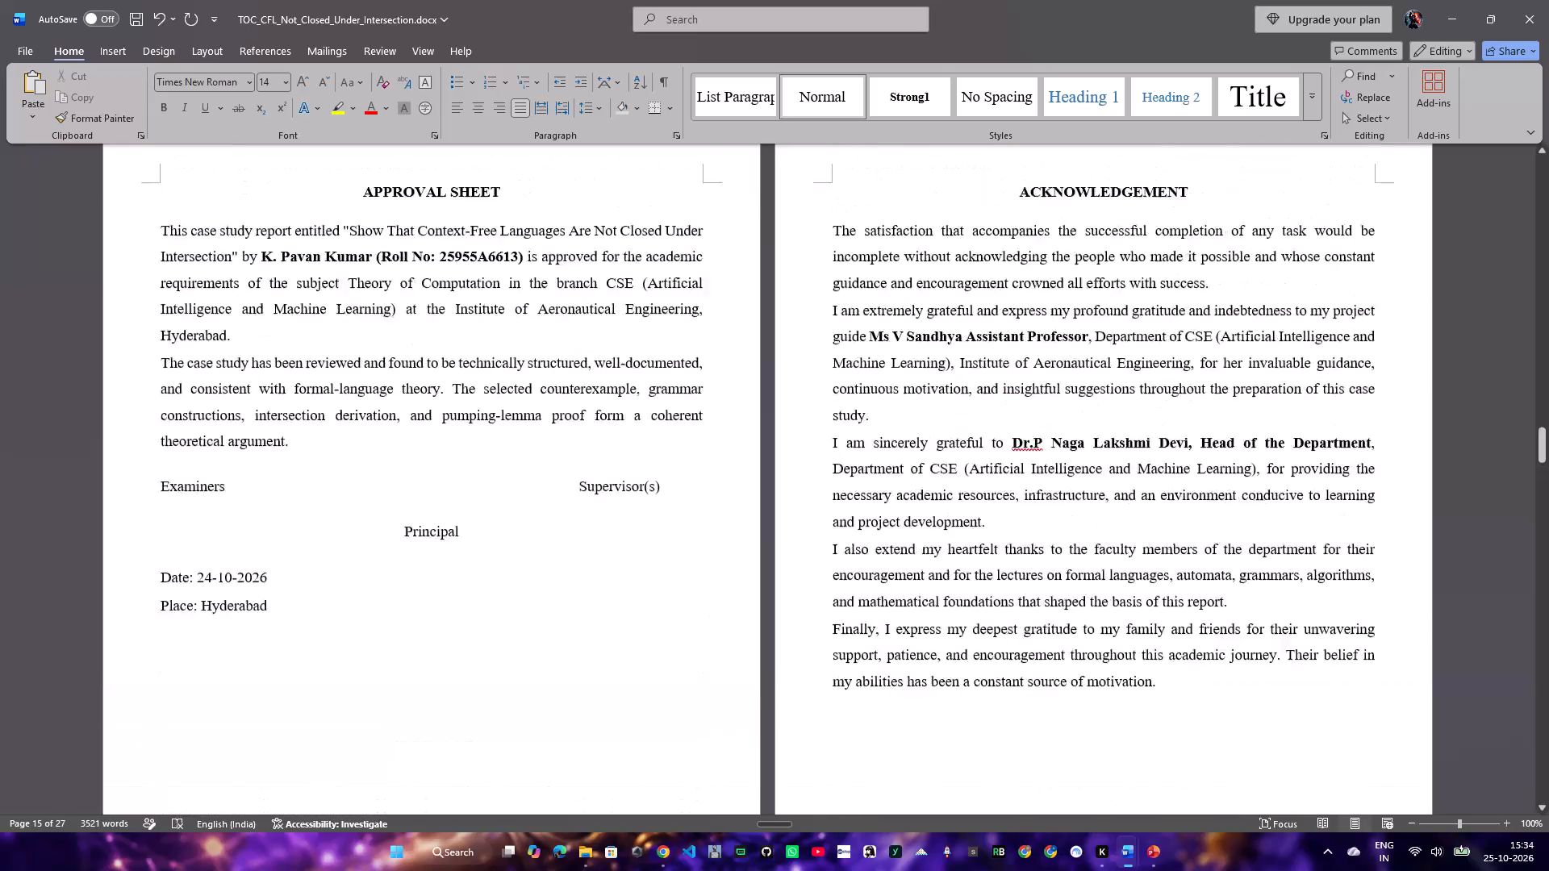
pyautogui.scroll(-2, 562, 484)
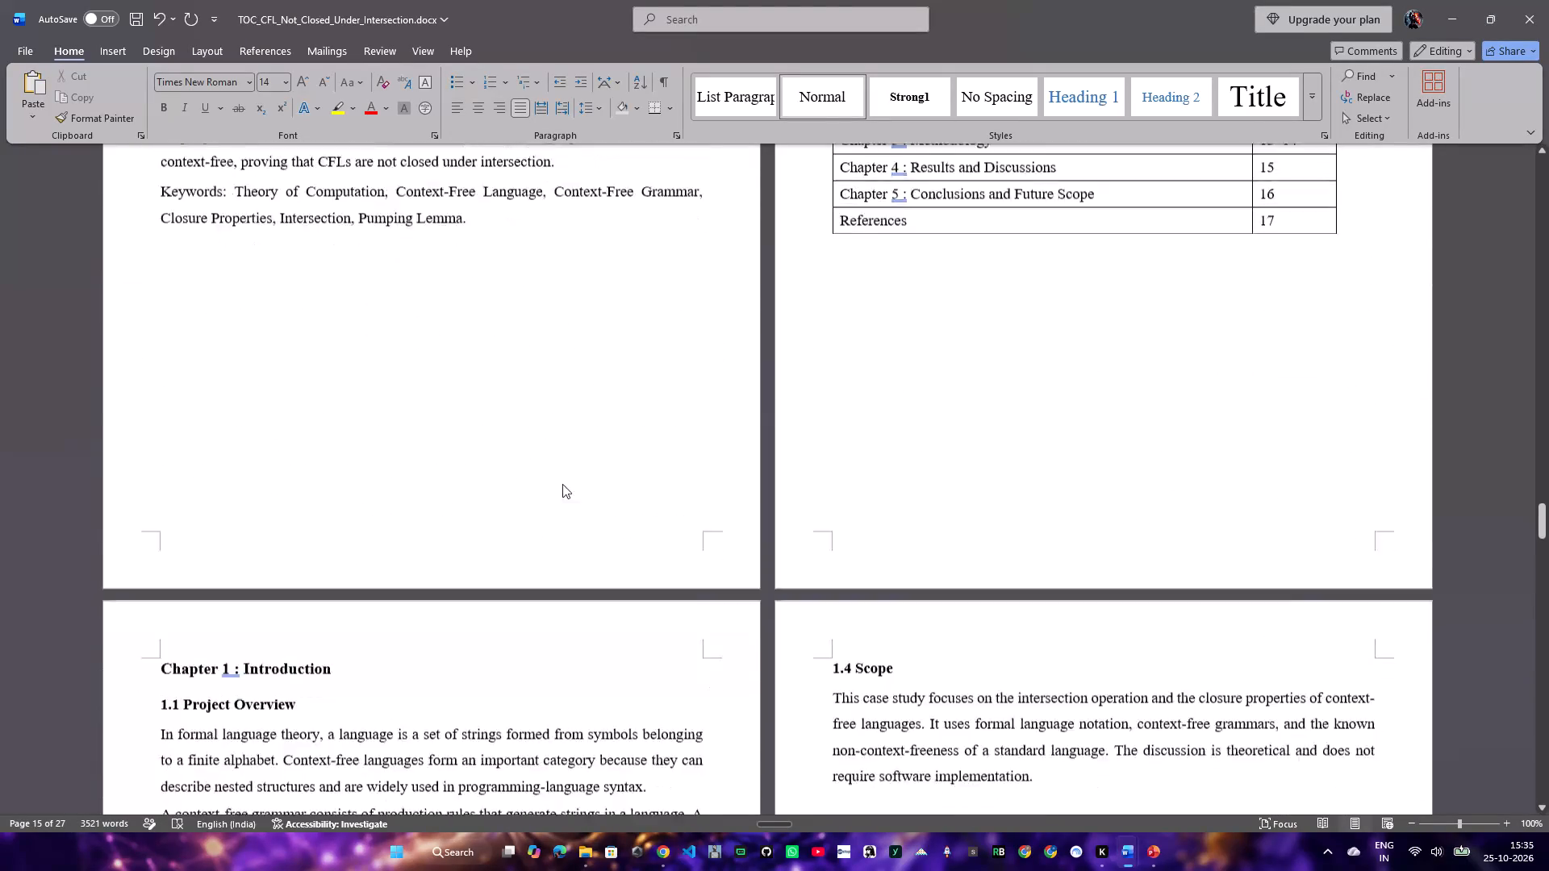
pyautogui.scroll(-6, 562, 484)
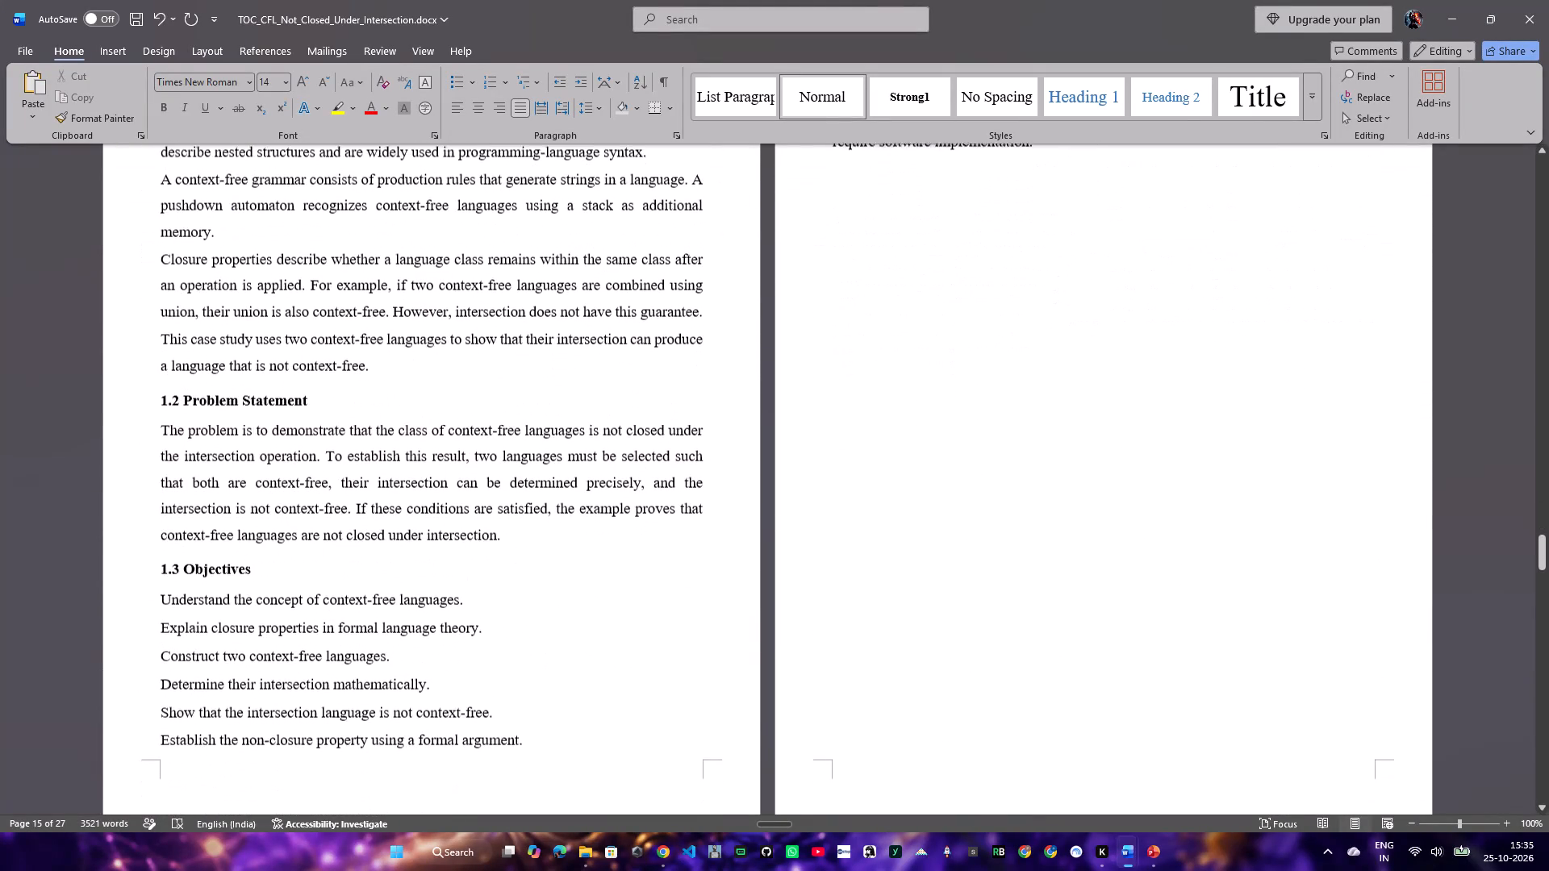
pyautogui.scroll(-1, 562, 484)
pyautogui.scroll(1, 562, 484)
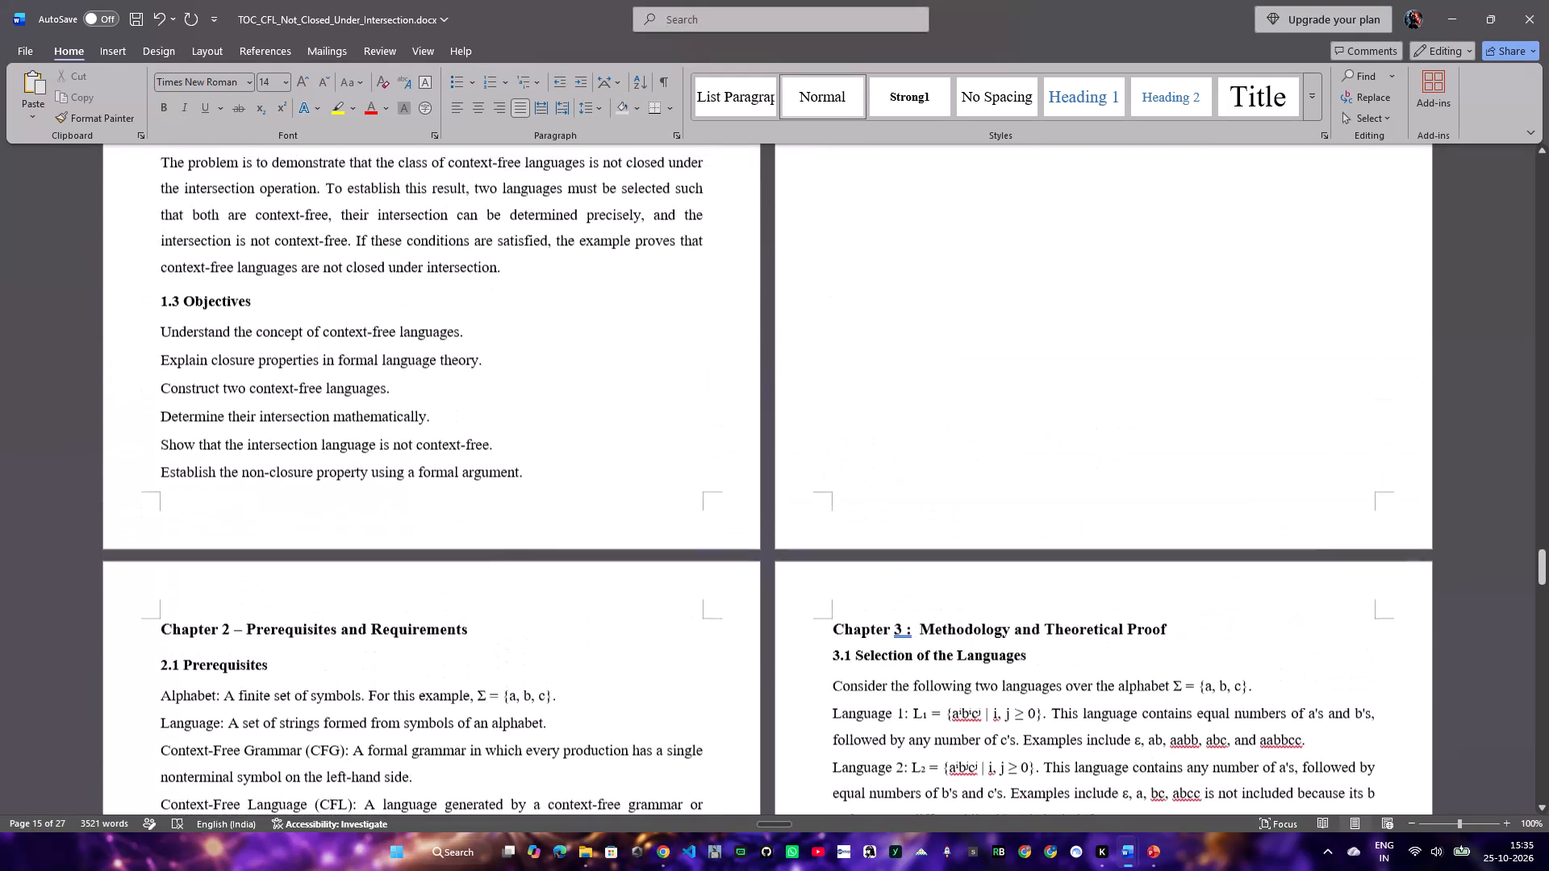
pyautogui.moveTo(542, 476); pyautogui.dragTo(168, 335)
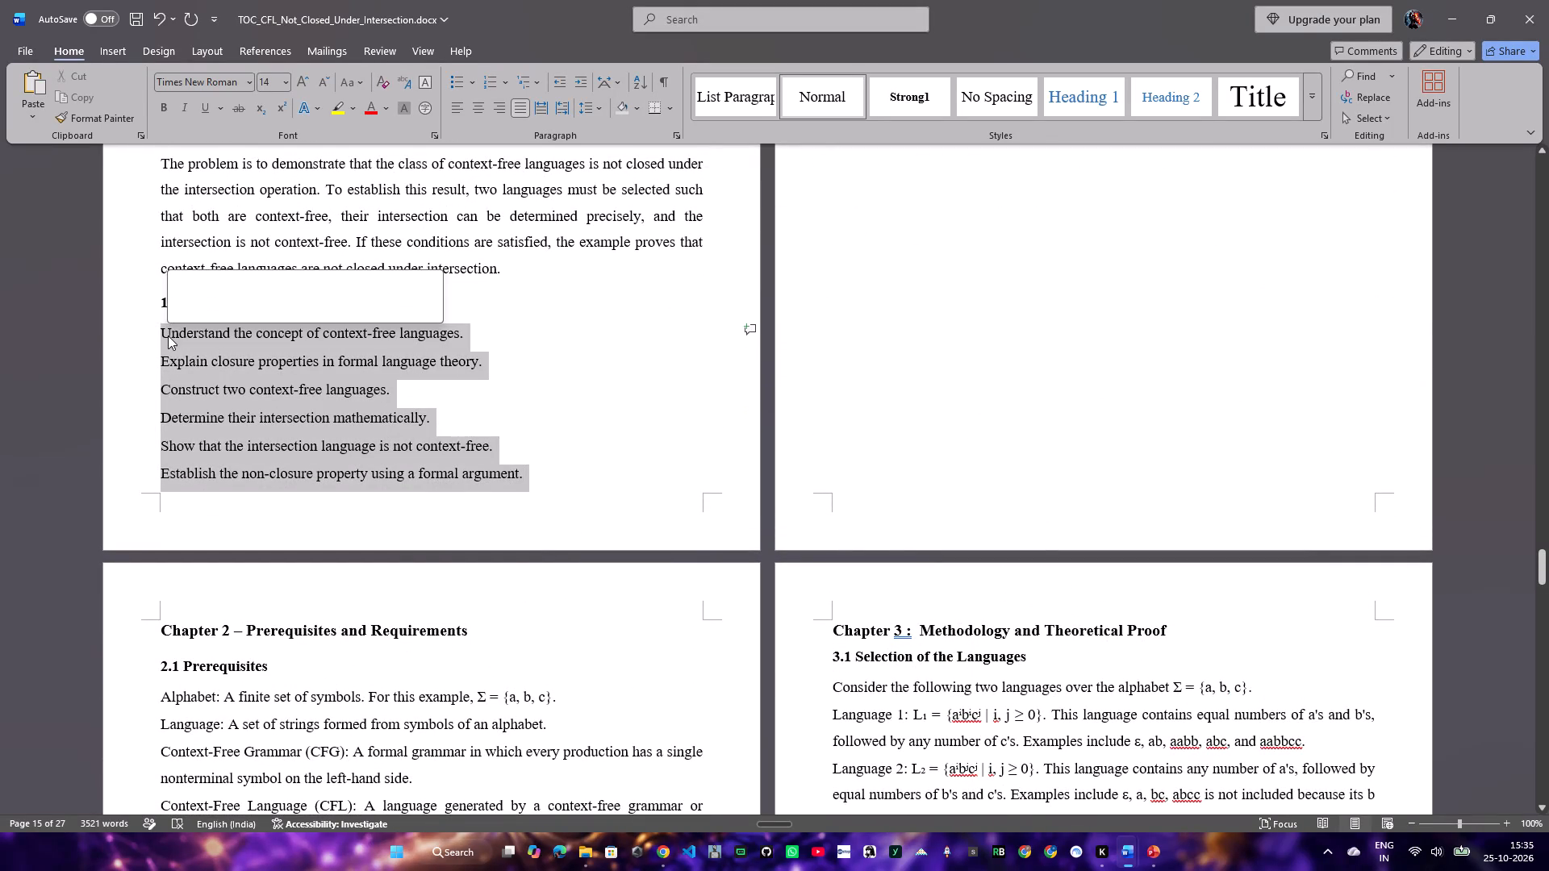
pyautogui.click(459, 76)
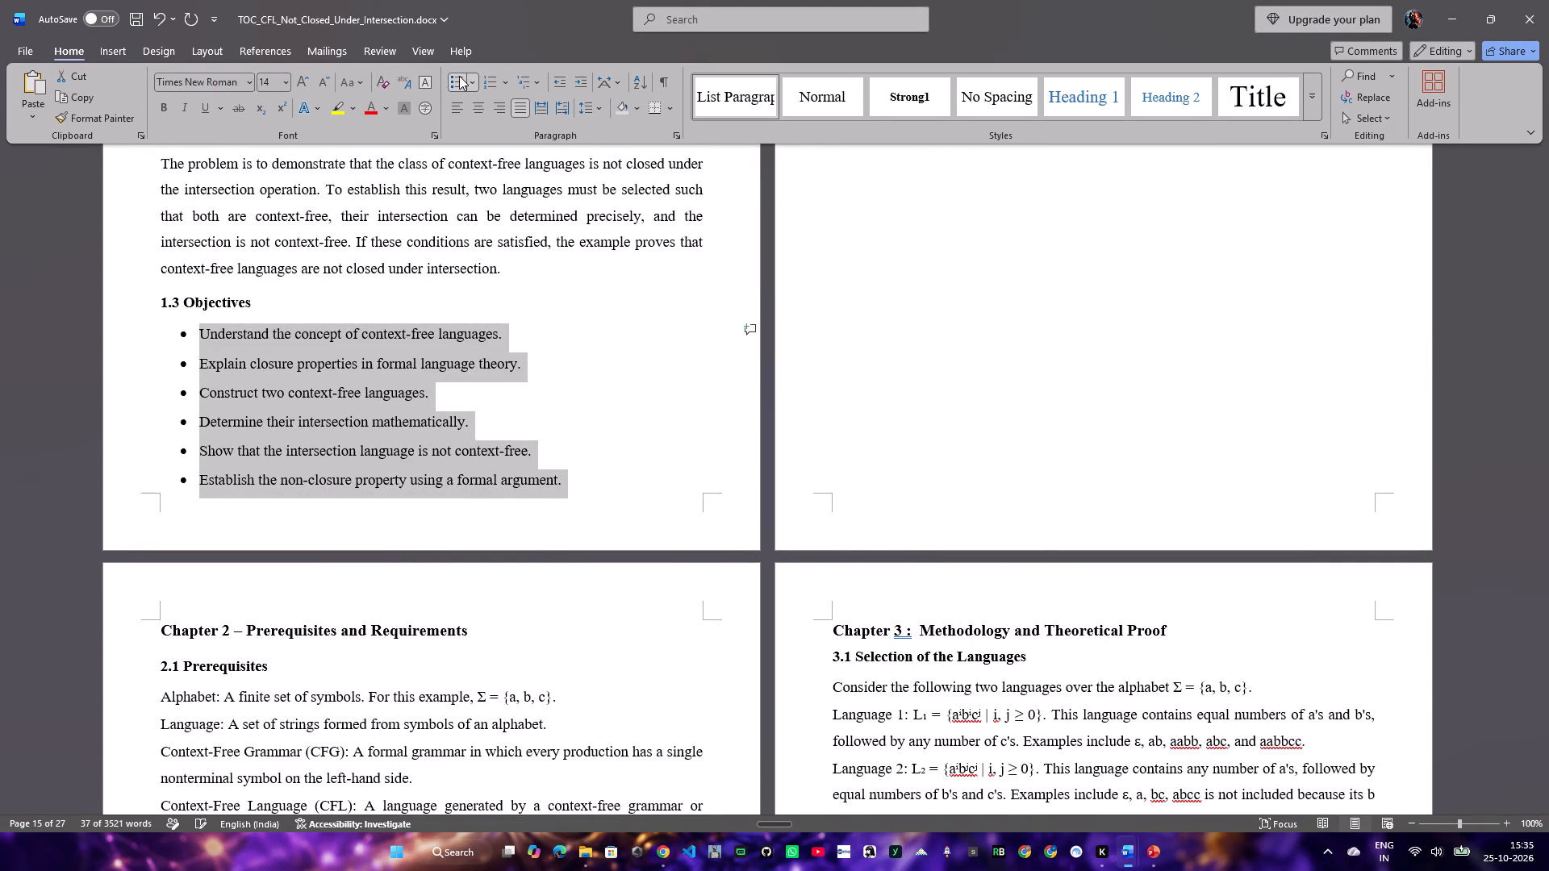
pyautogui.click(529, 359)
# Insert two blank lines before the heading 3.5 Showing That the Intersection Is Not Context-Free to move it onto the next page.
pyautogui.scroll(-5, 529, 359)
pyautogui.scroll(3, 894, 414)
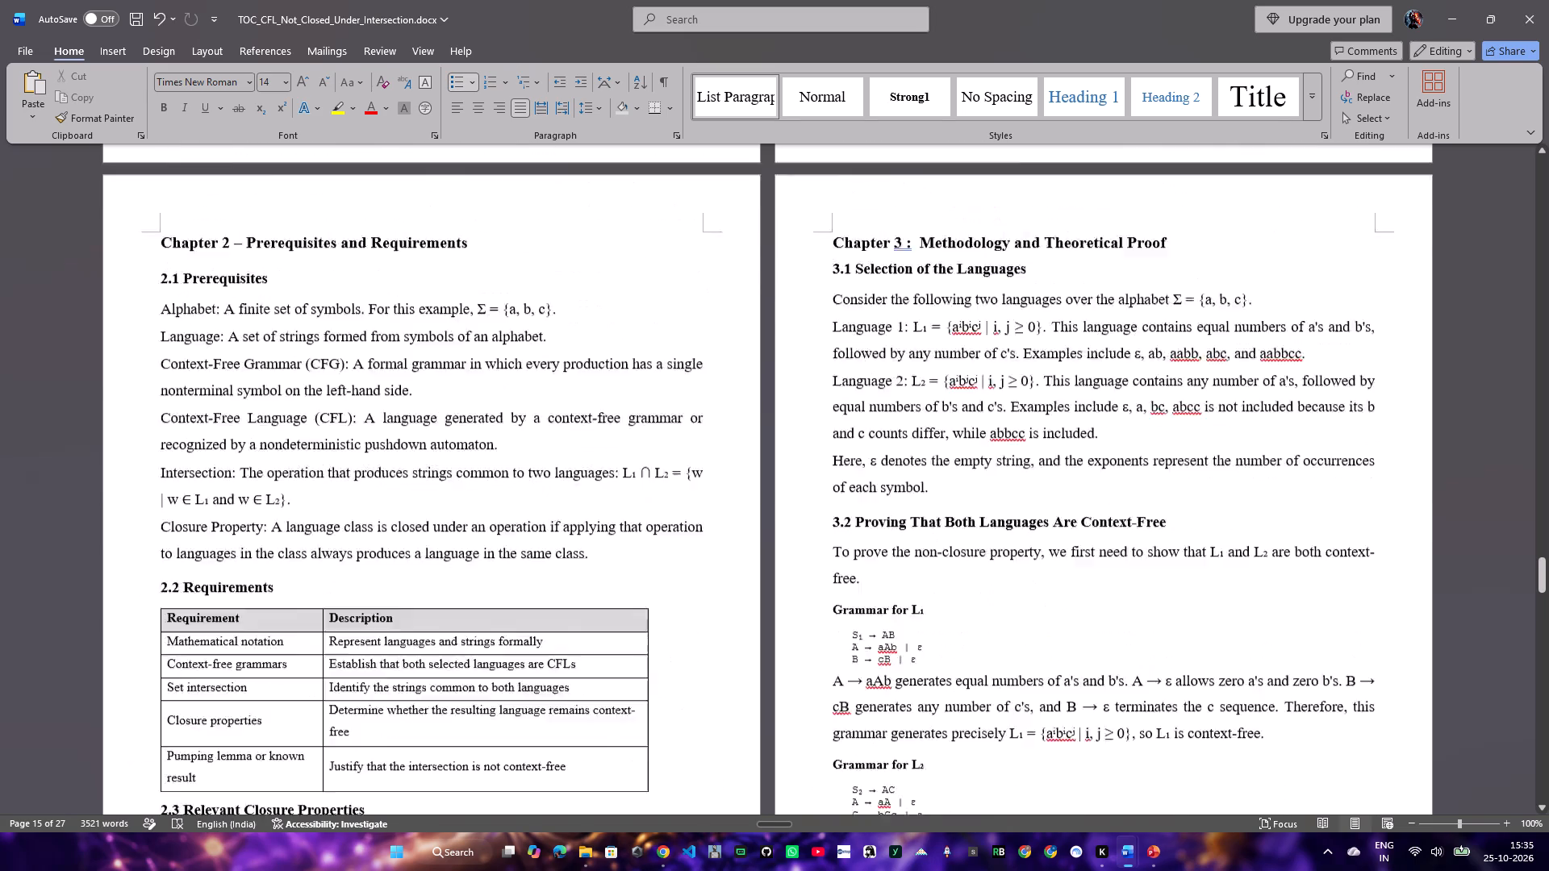
pyautogui.scroll(1, 894, 414)
pyautogui.scroll(-5, 894, 414)
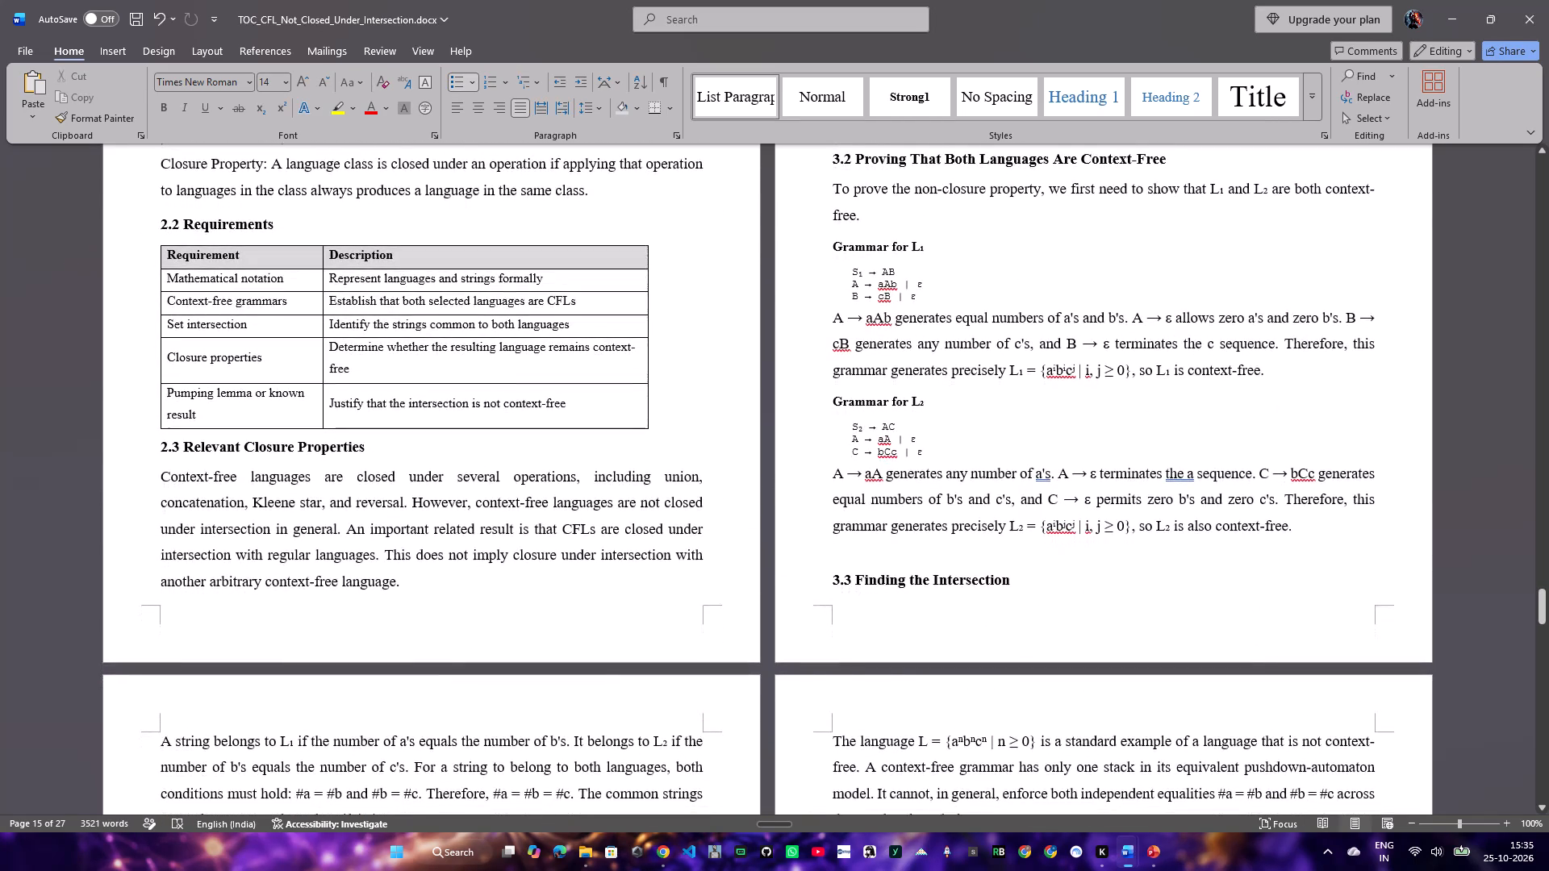
pyautogui.scroll(-3, 894, 414)
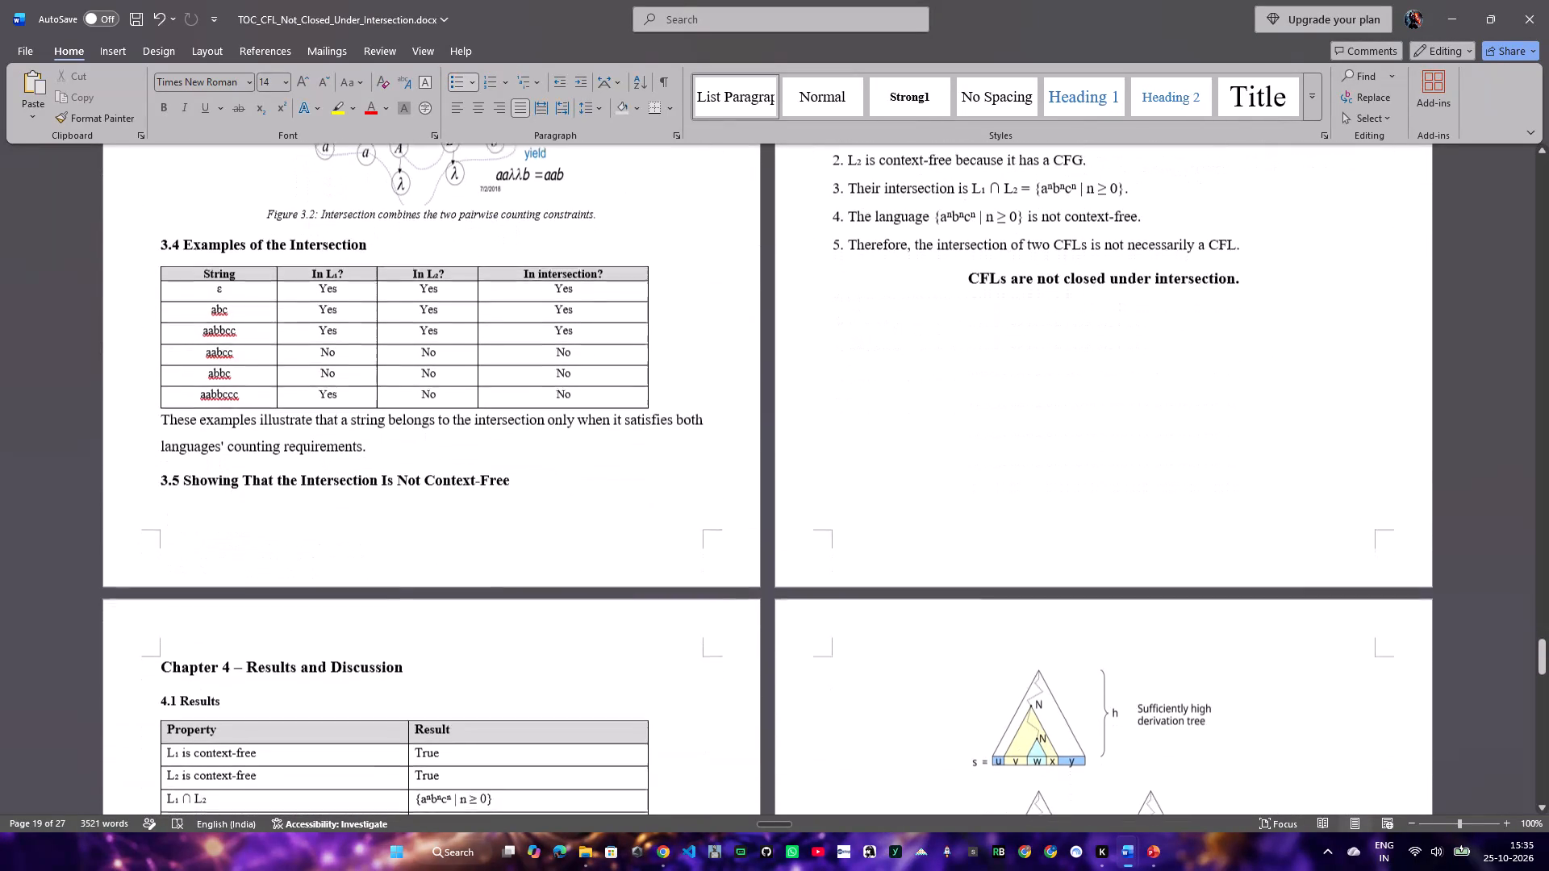
pyautogui.scroll(-1, 894, 414)
pyautogui.click(162, 475)
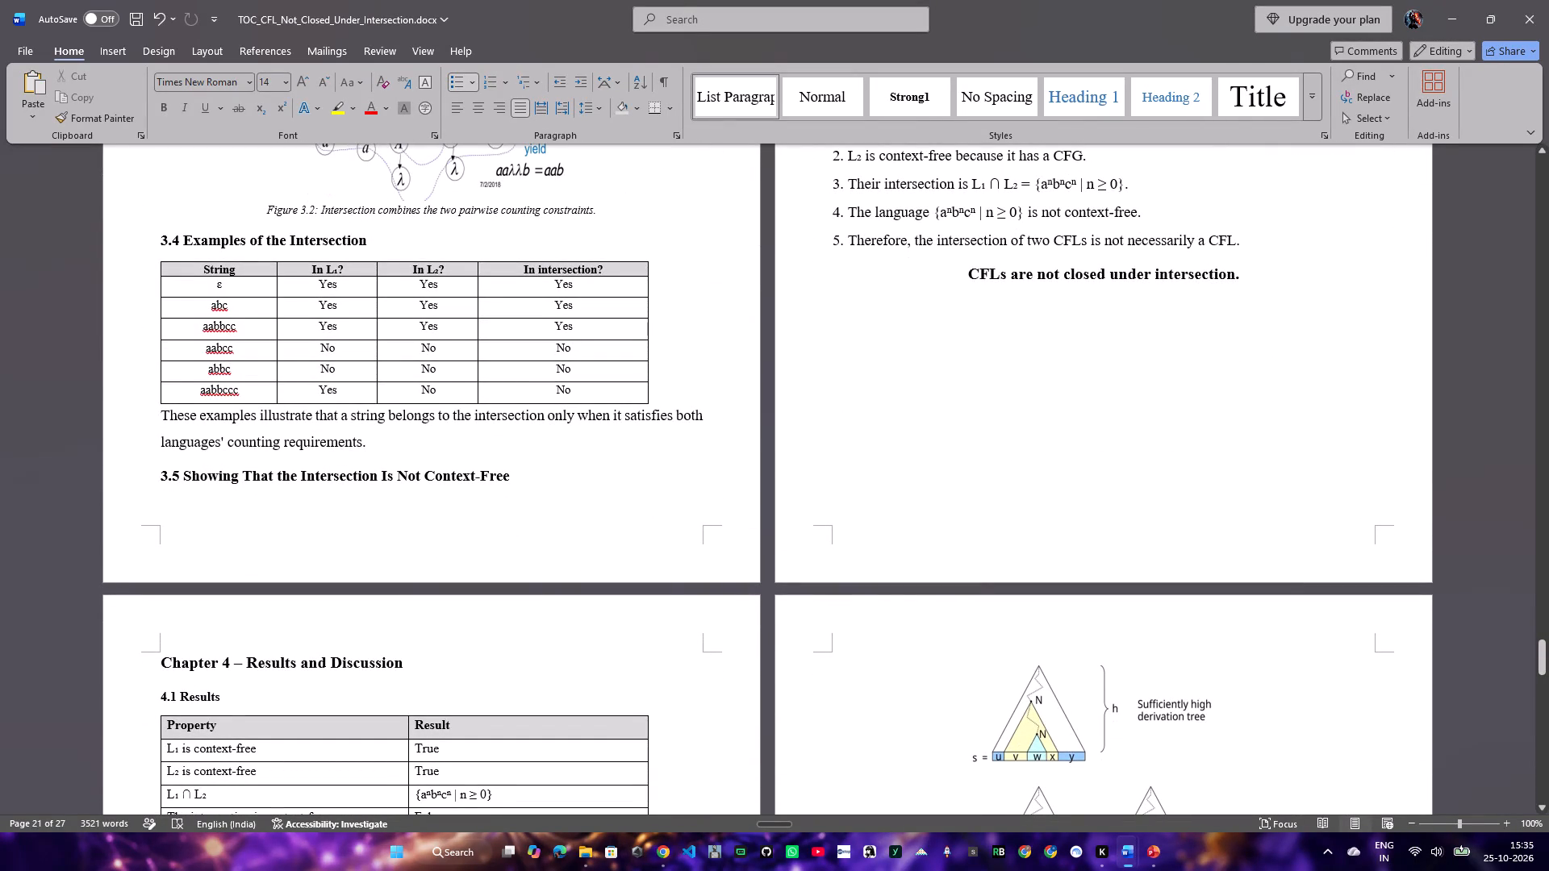
pyautogui.press('Return')
pyautogui.press('Return')
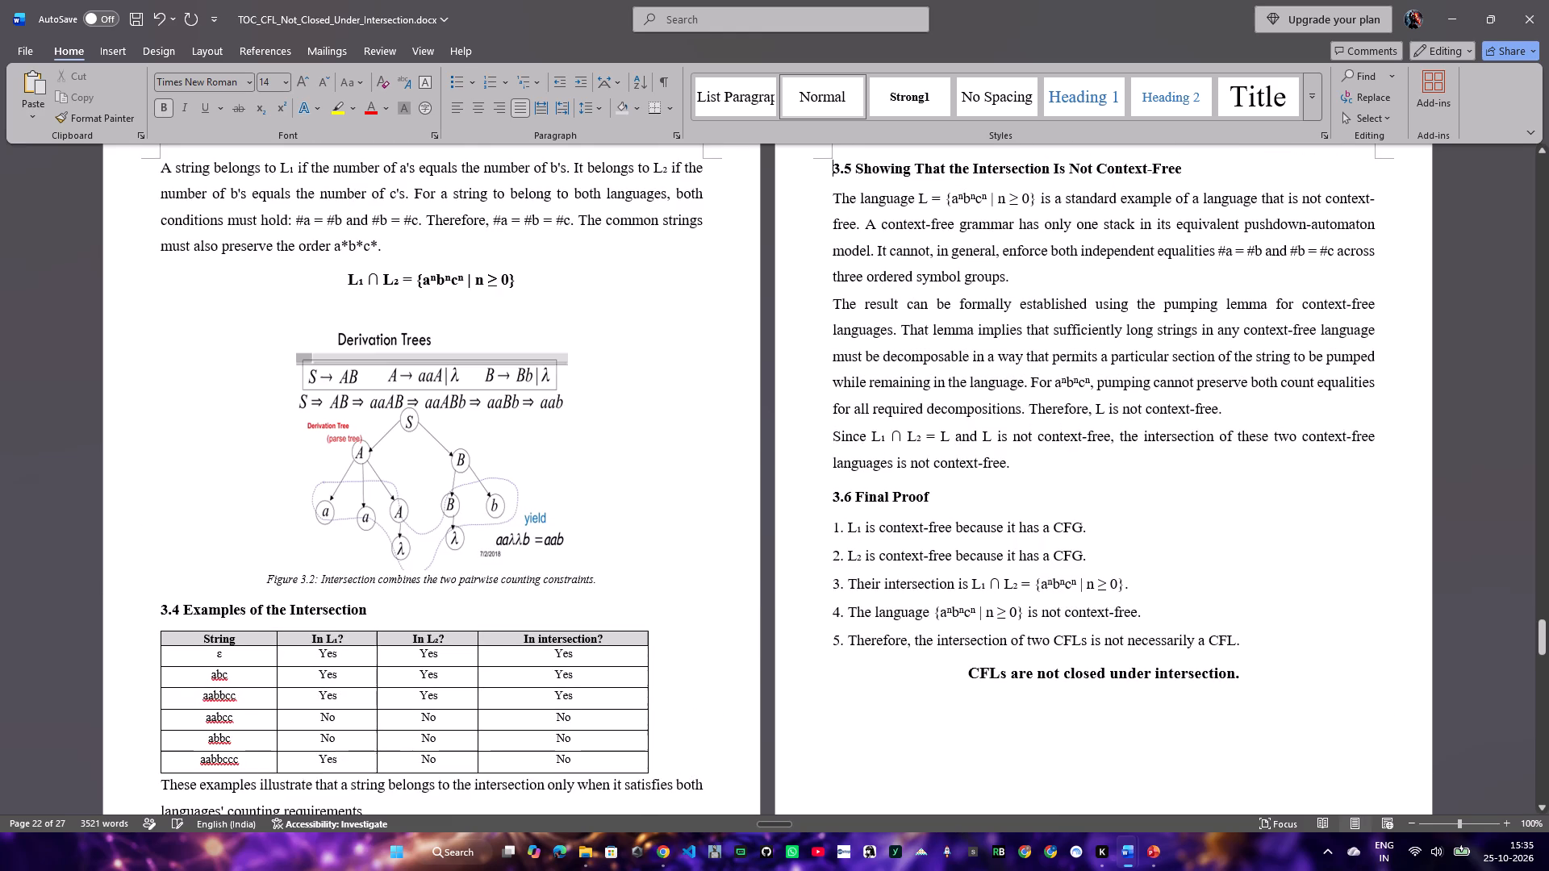
pyautogui.scroll(-5, 641, 487)
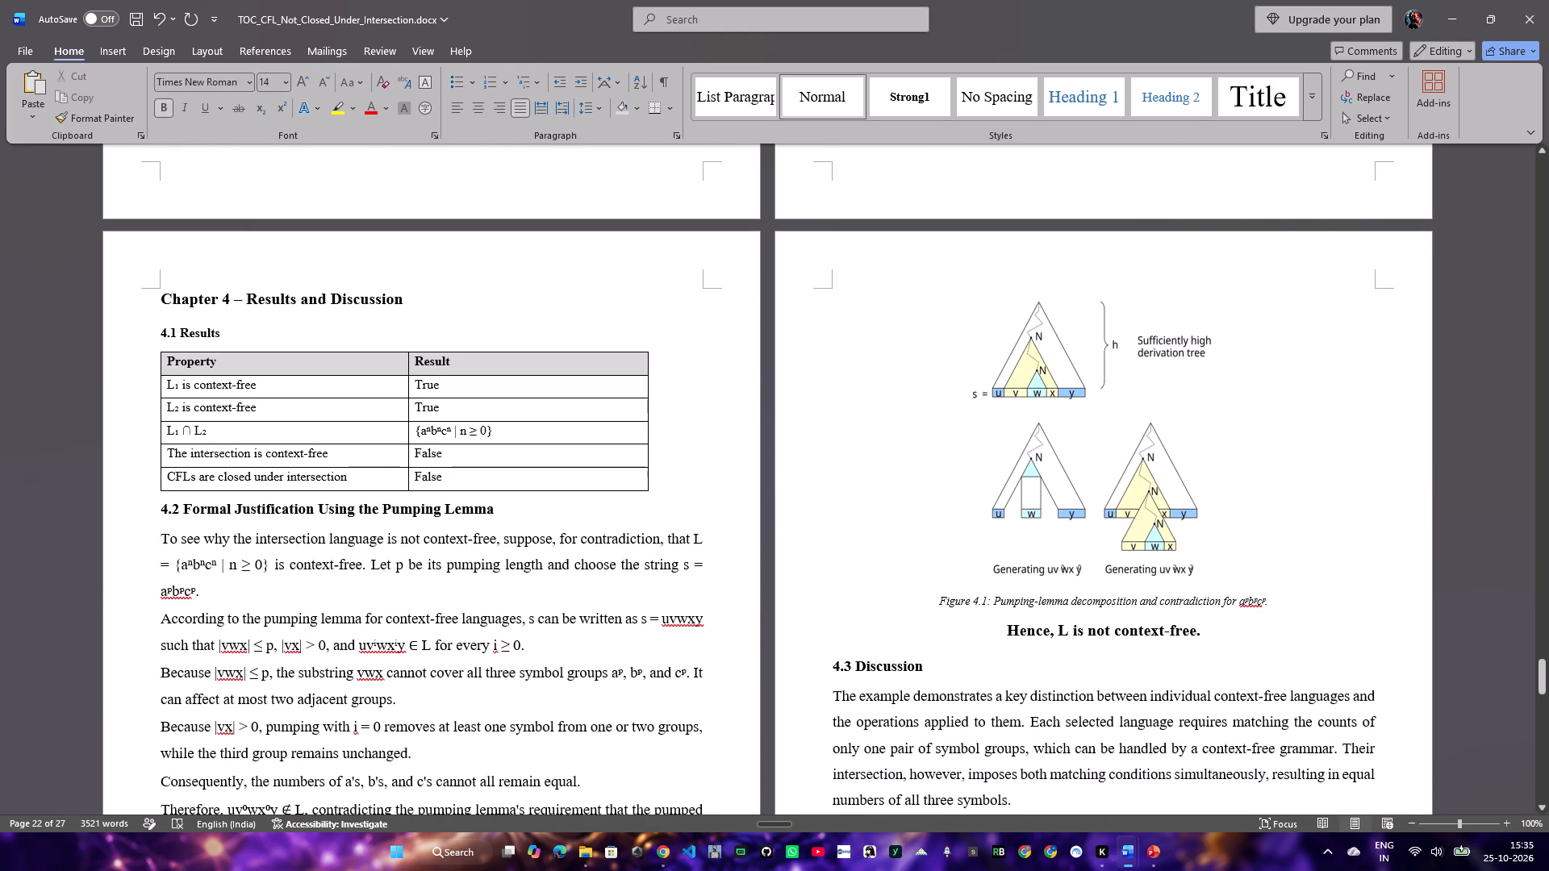
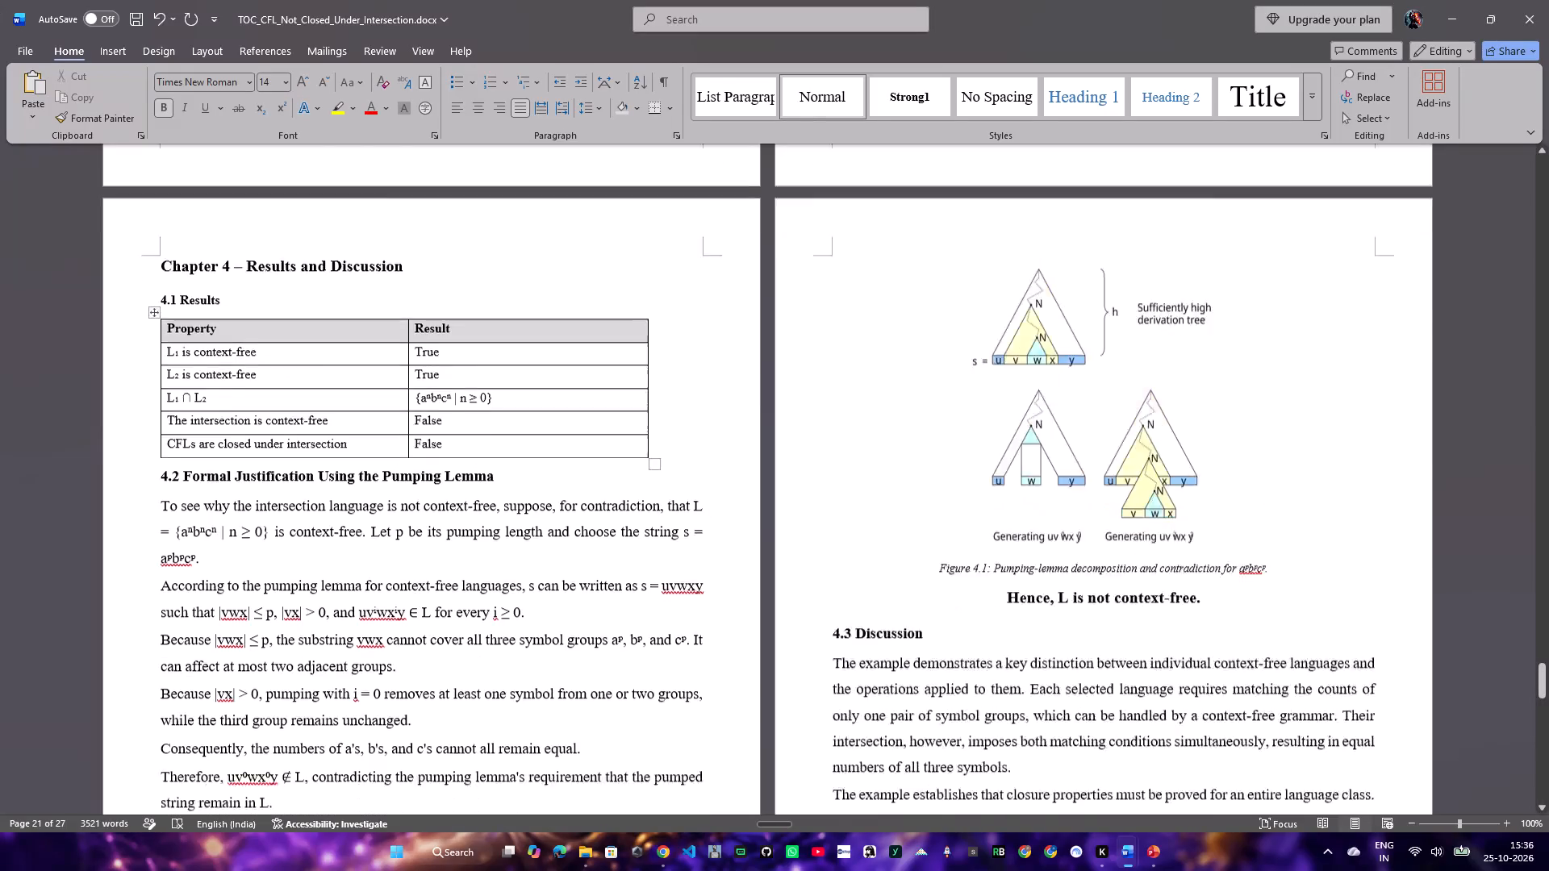
# Review the report's layout from Chapter 4 through Chapter 5, and back through the earlier chapters and front pages to the Self-Assessment Form.
pyautogui.scroll(-3, 344, 464)
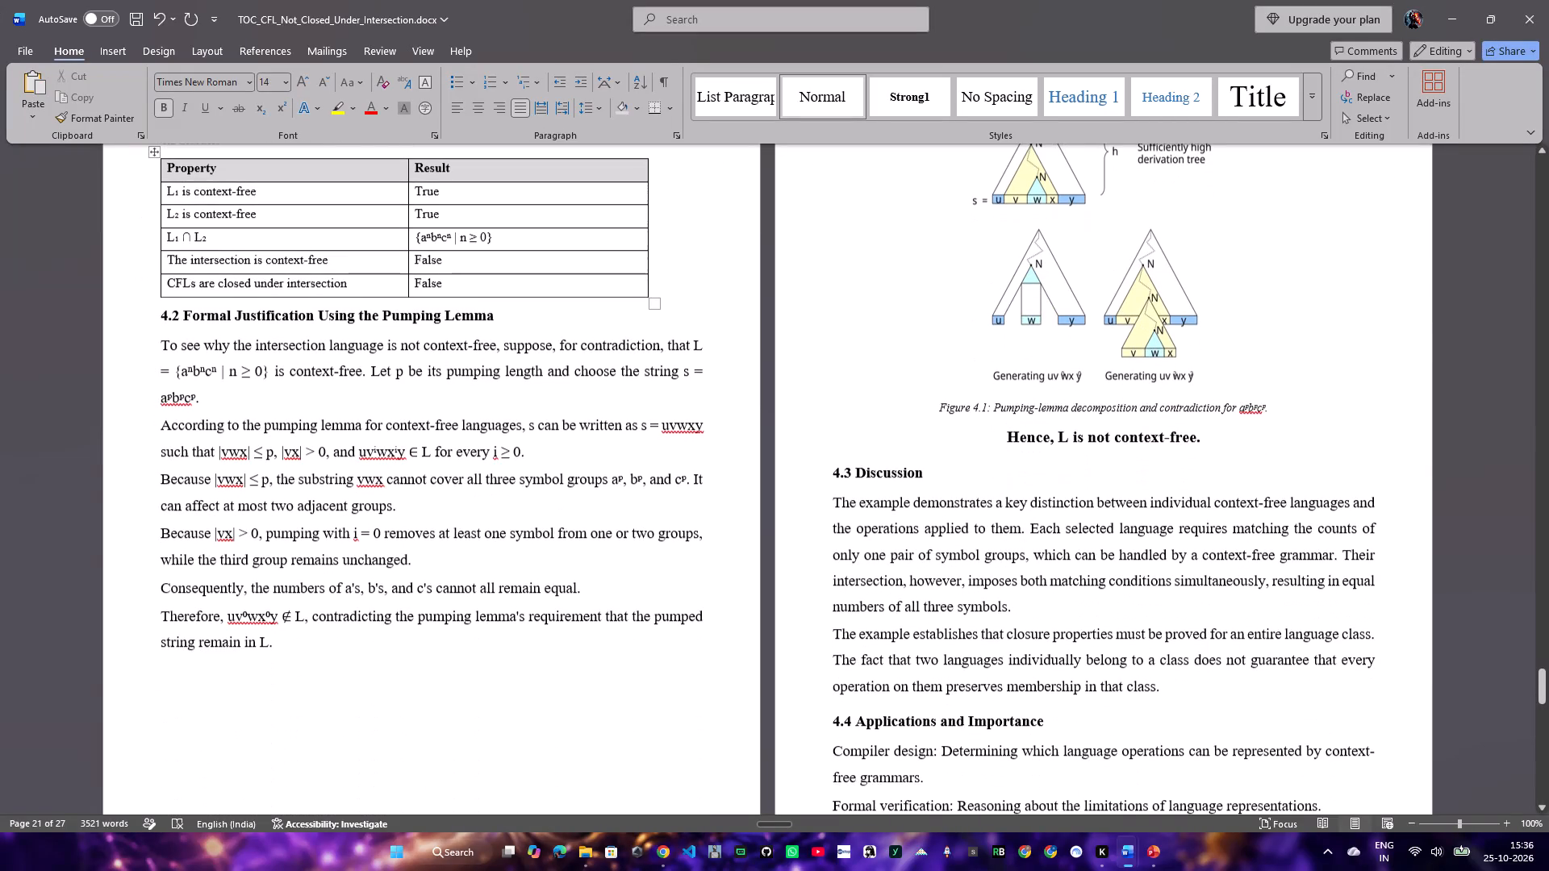
pyautogui.scroll(-17, 407, 765)
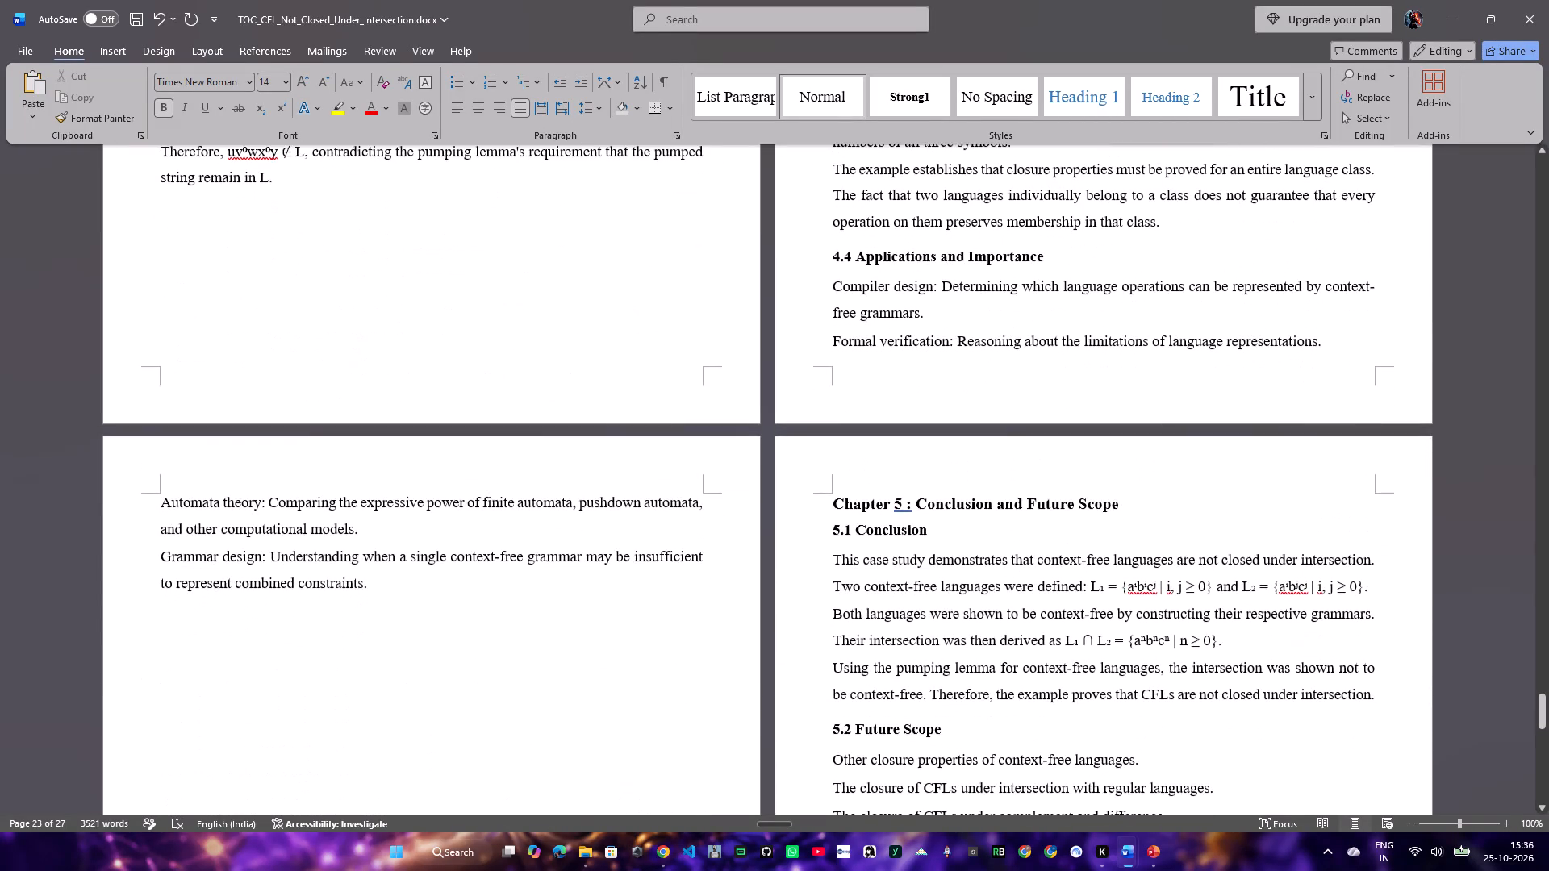
pyautogui.scroll(-20, 861, 575)
pyautogui.scroll(-7, 861, 575)
pyautogui.scroll(1, 716, 613)
pyautogui.scroll(-6, 715, 614)
pyautogui.scroll(4, 715, 617)
pyautogui.scroll(20, 715, 617)
pyautogui.scroll(4, 715, 617)
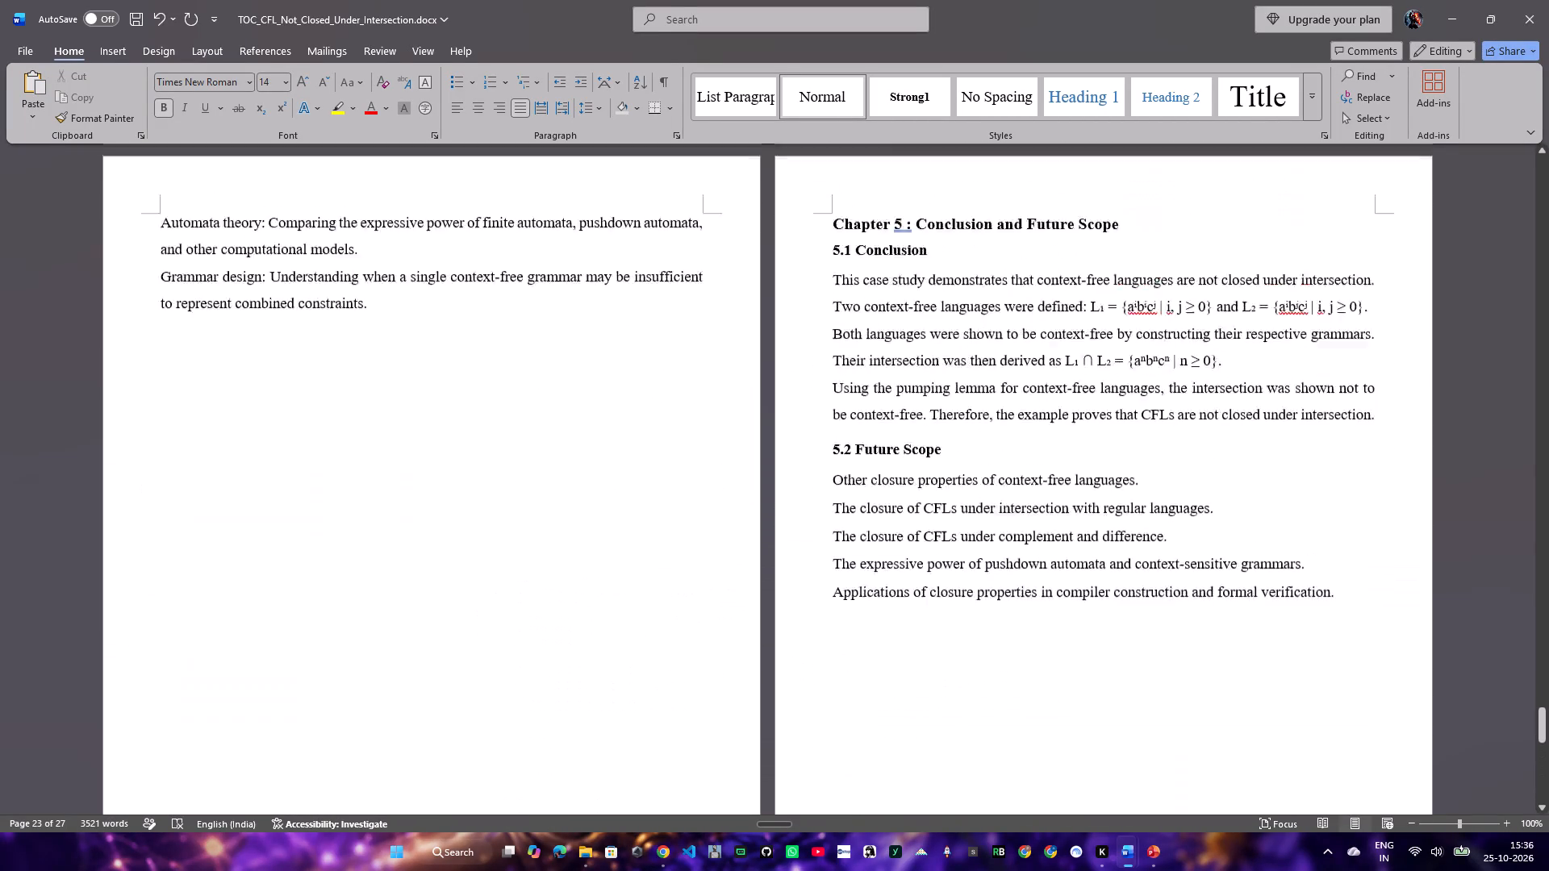
pyautogui.scroll(20, 765, 592)
pyautogui.scroll(11, 765, 592)
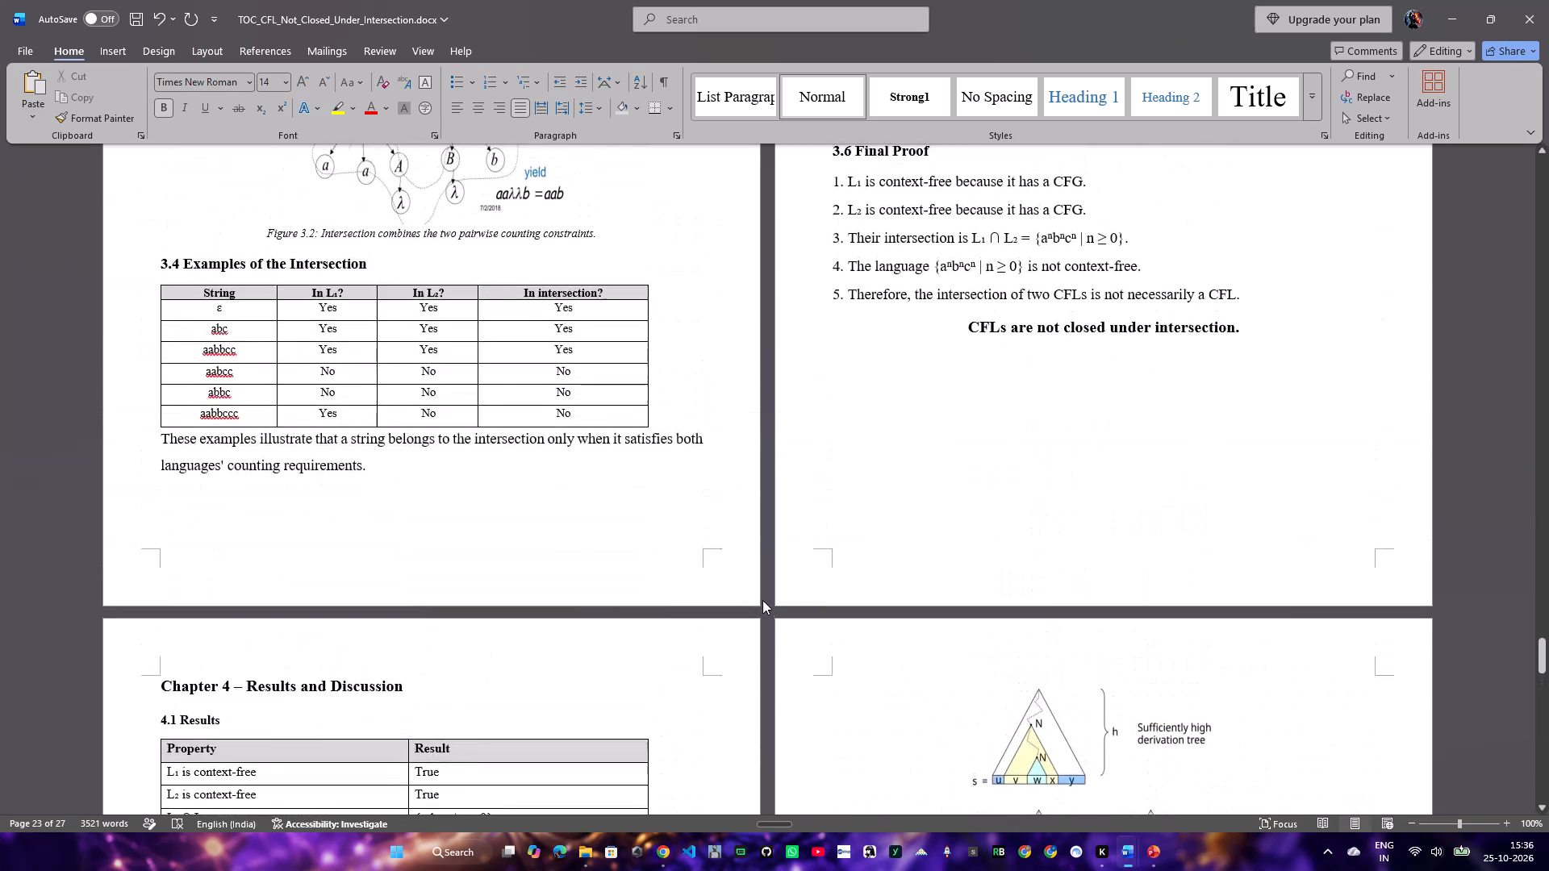
pyautogui.scroll(20, 762, 600)
pyautogui.scroll(20, 762, 600)
pyautogui.scroll(4, 762, 600)
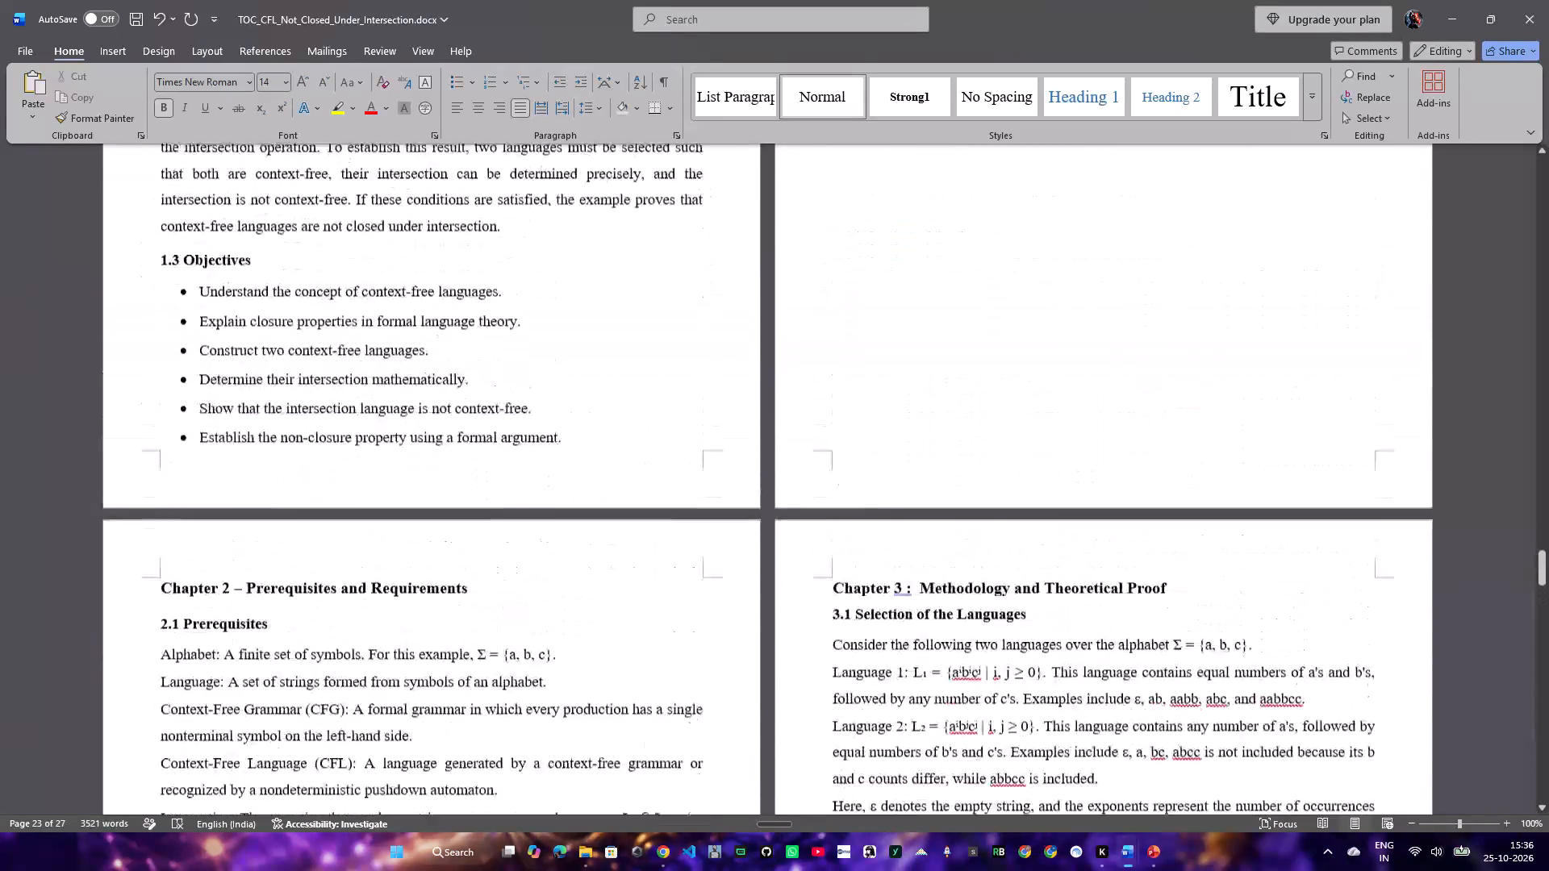
pyautogui.scroll(20, 751, 620)
pyautogui.scroll(20, 751, 620)
pyautogui.scroll(4, 751, 620)
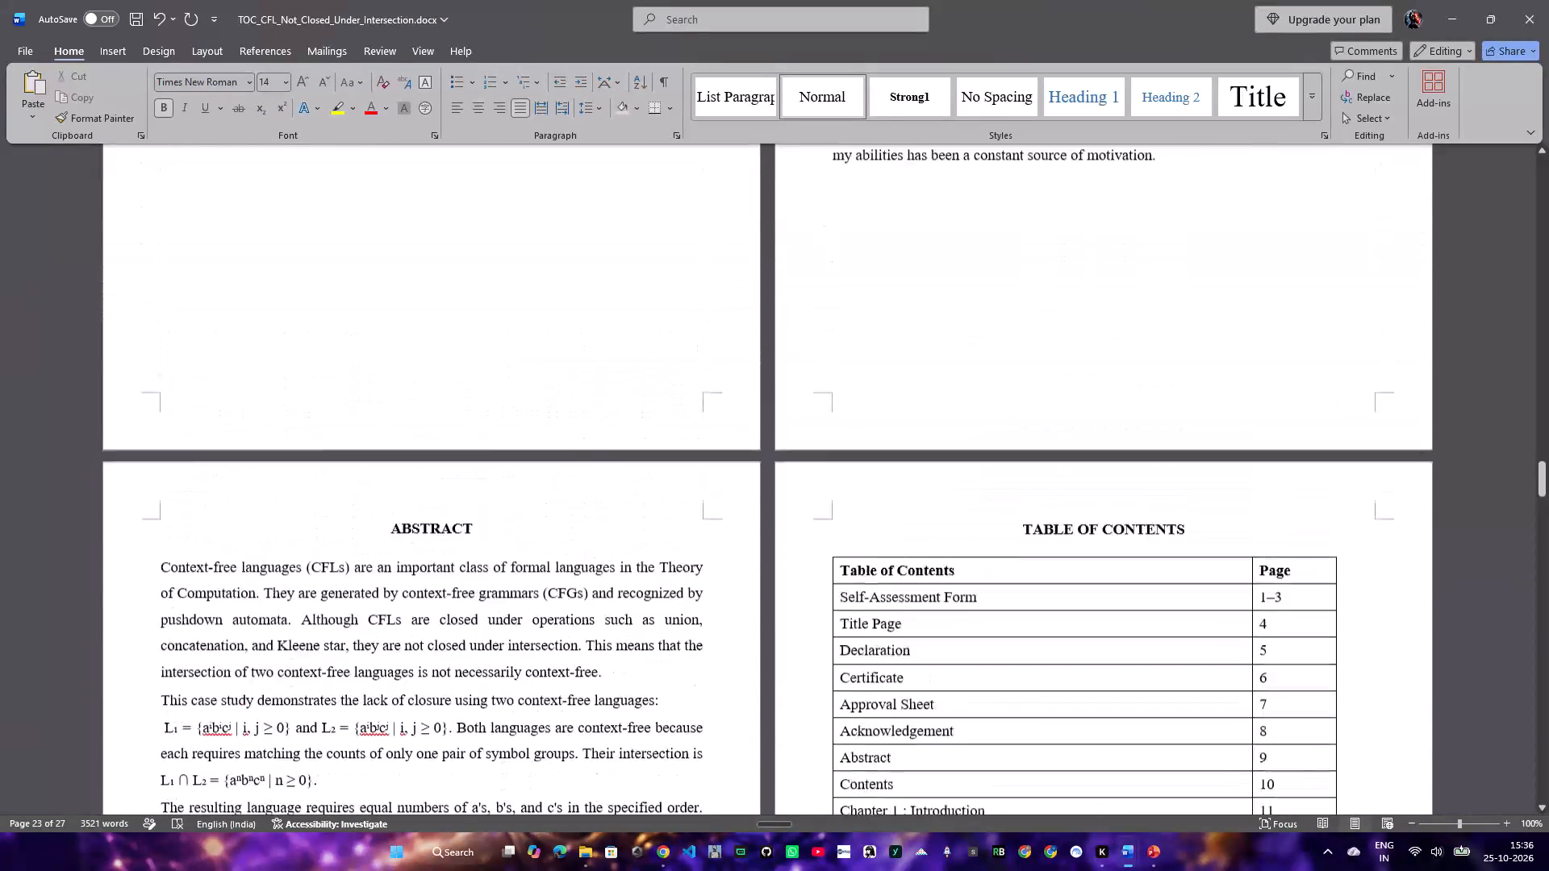
pyautogui.scroll(20, 739, 644)
pyautogui.scroll(20, 739, 644)
pyautogui.scroll(4, 739, 644)
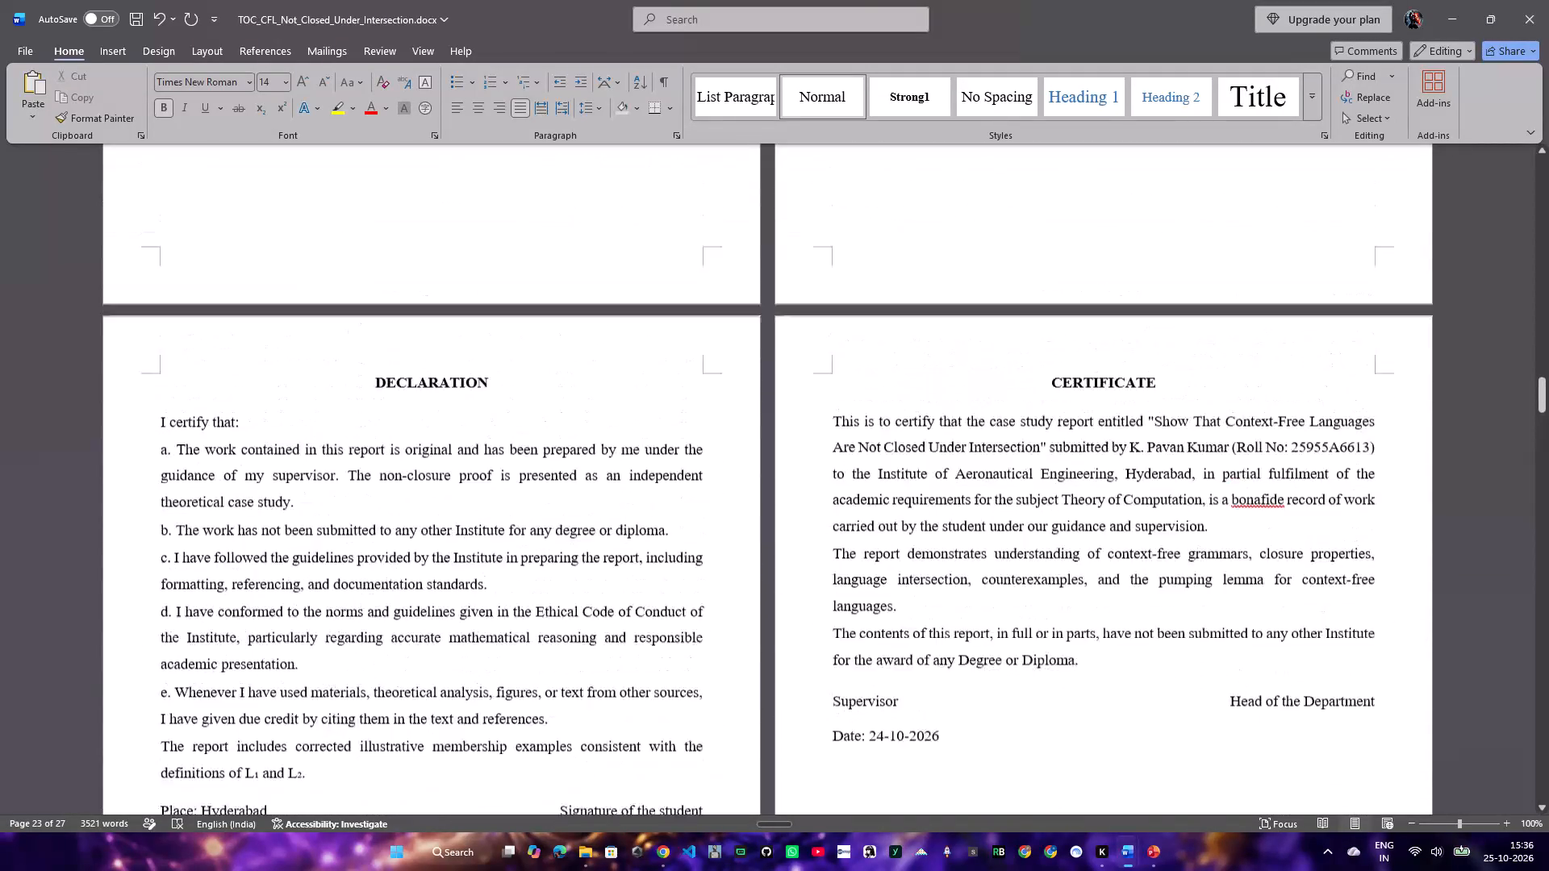
pyautogui.scroll(20, 737, 643)
pyautogui.scroll(20, 737, 643)
pyautogui.scroll(3, 737, 643)
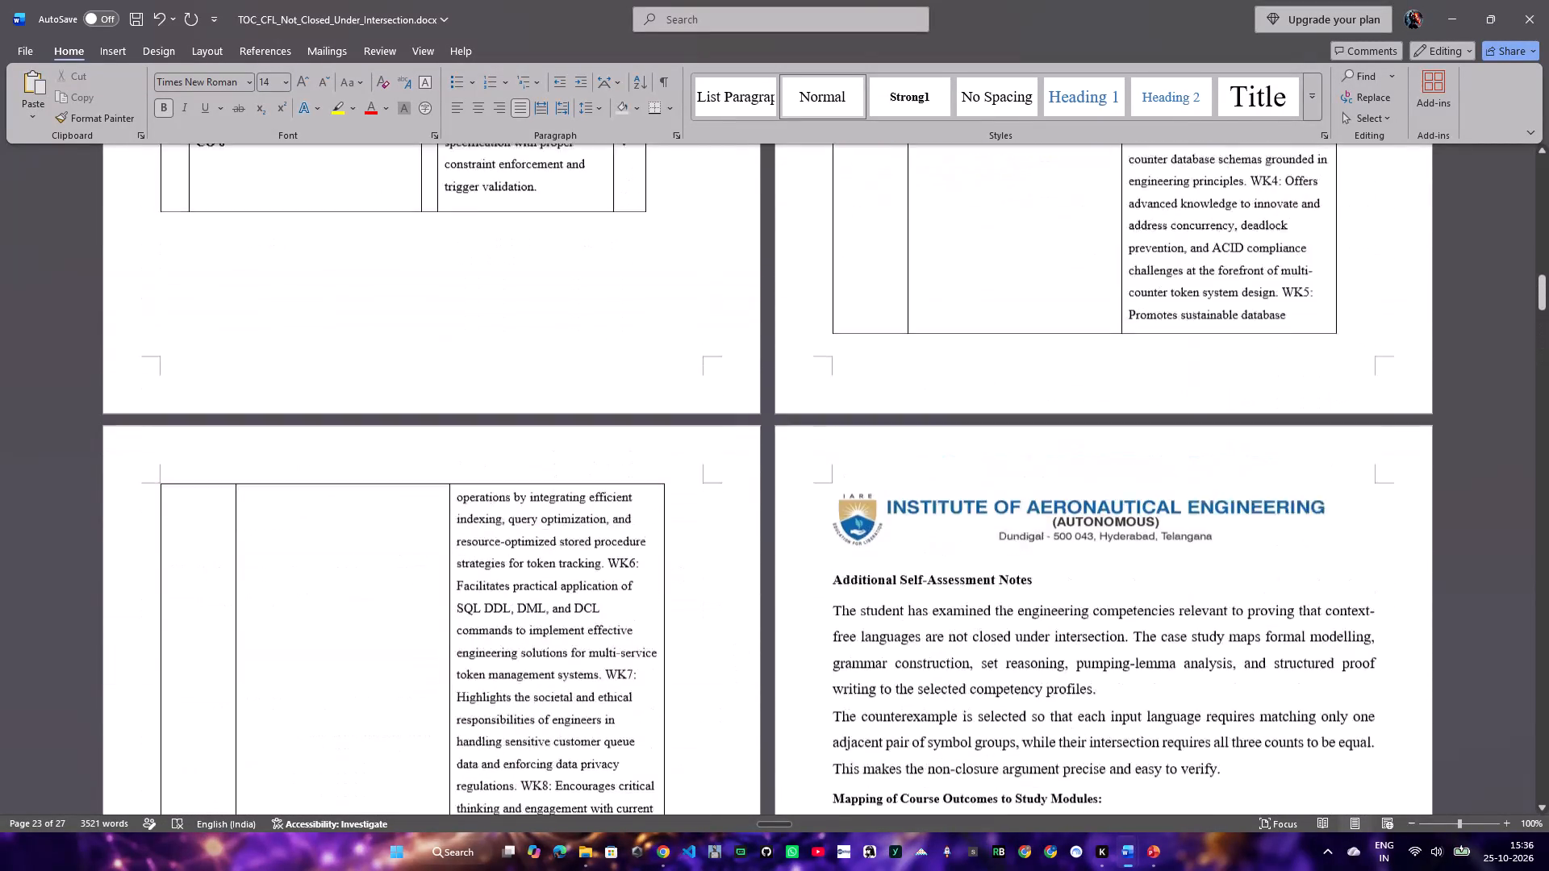
pyautogui.scroll(20, 735, 643)
pyautogui.scroll(20, 735, 643)
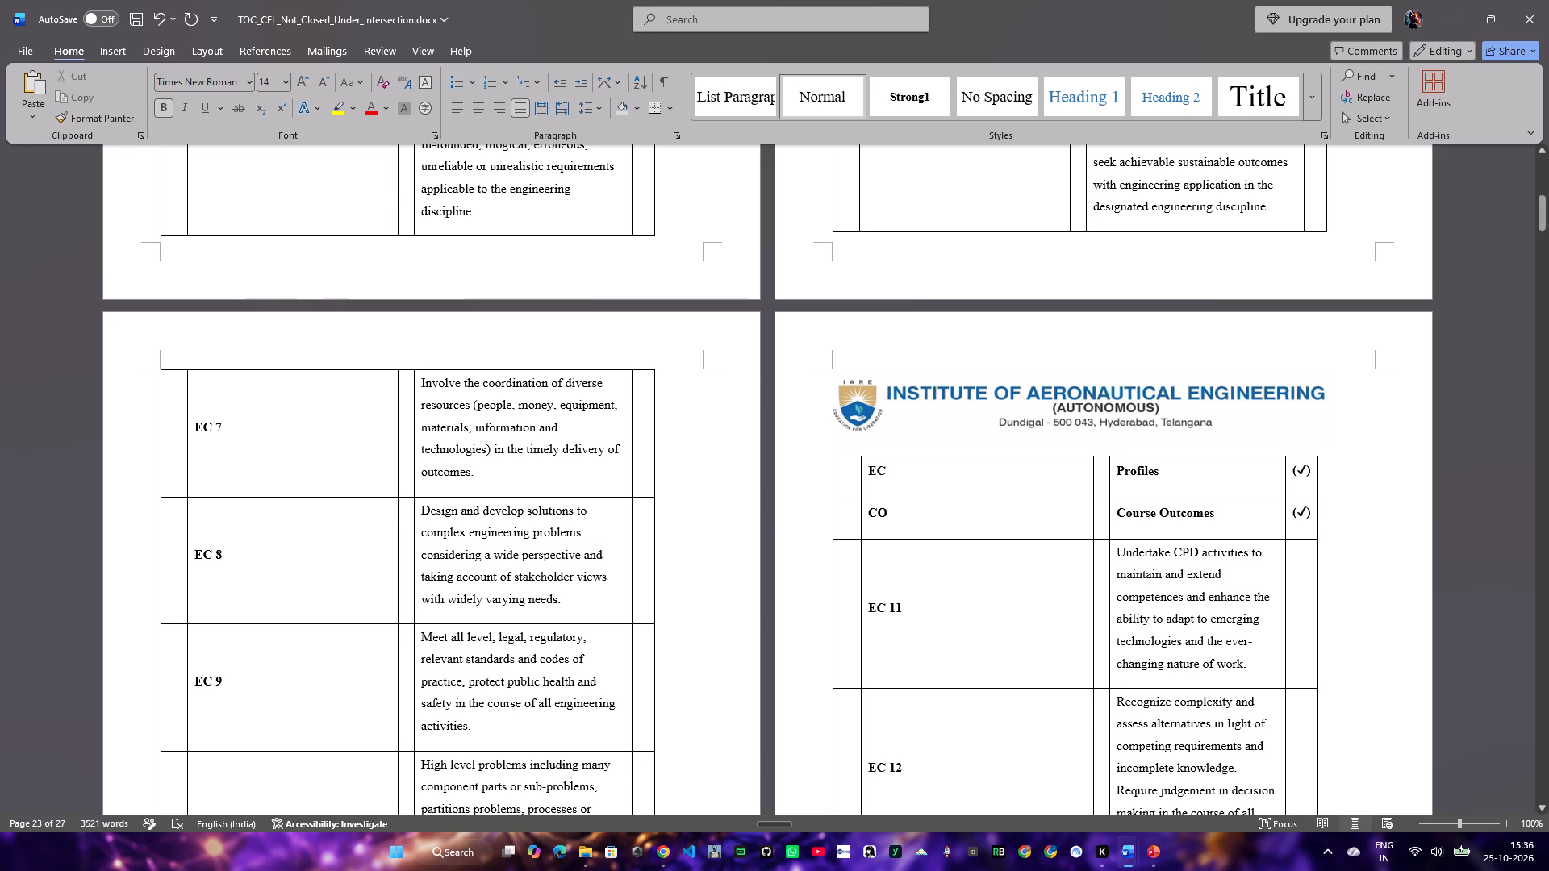
pyautogui.scroll(-7, 721, 675)
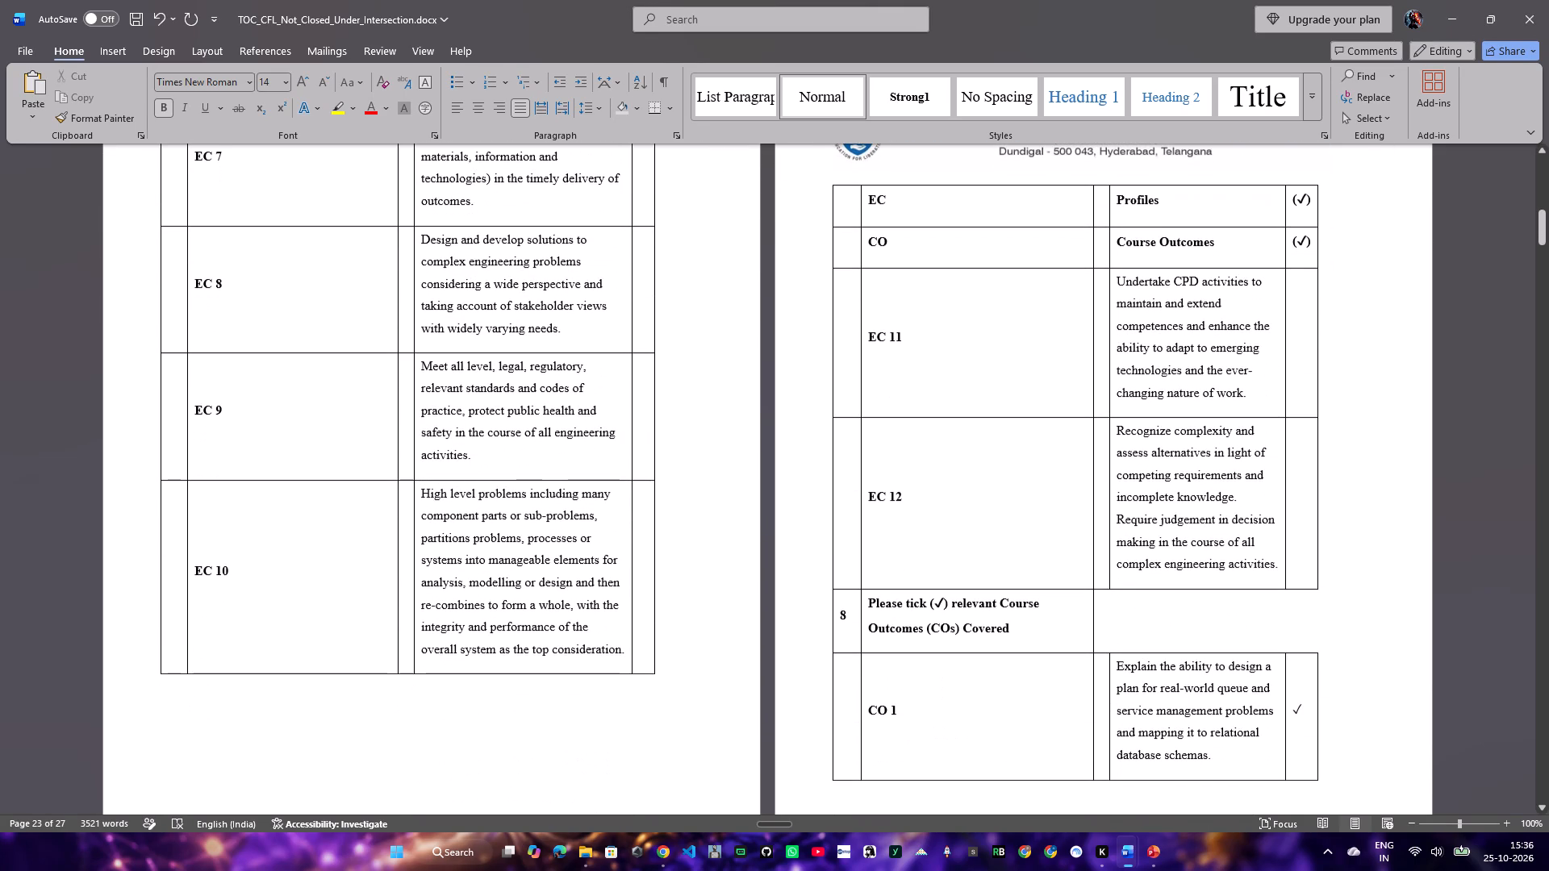
pyautogui.scroll(-4, 720, 679)
pyautogui.scroll(20, 691, 668)
pyautogui.scroll(1, 691, 668)
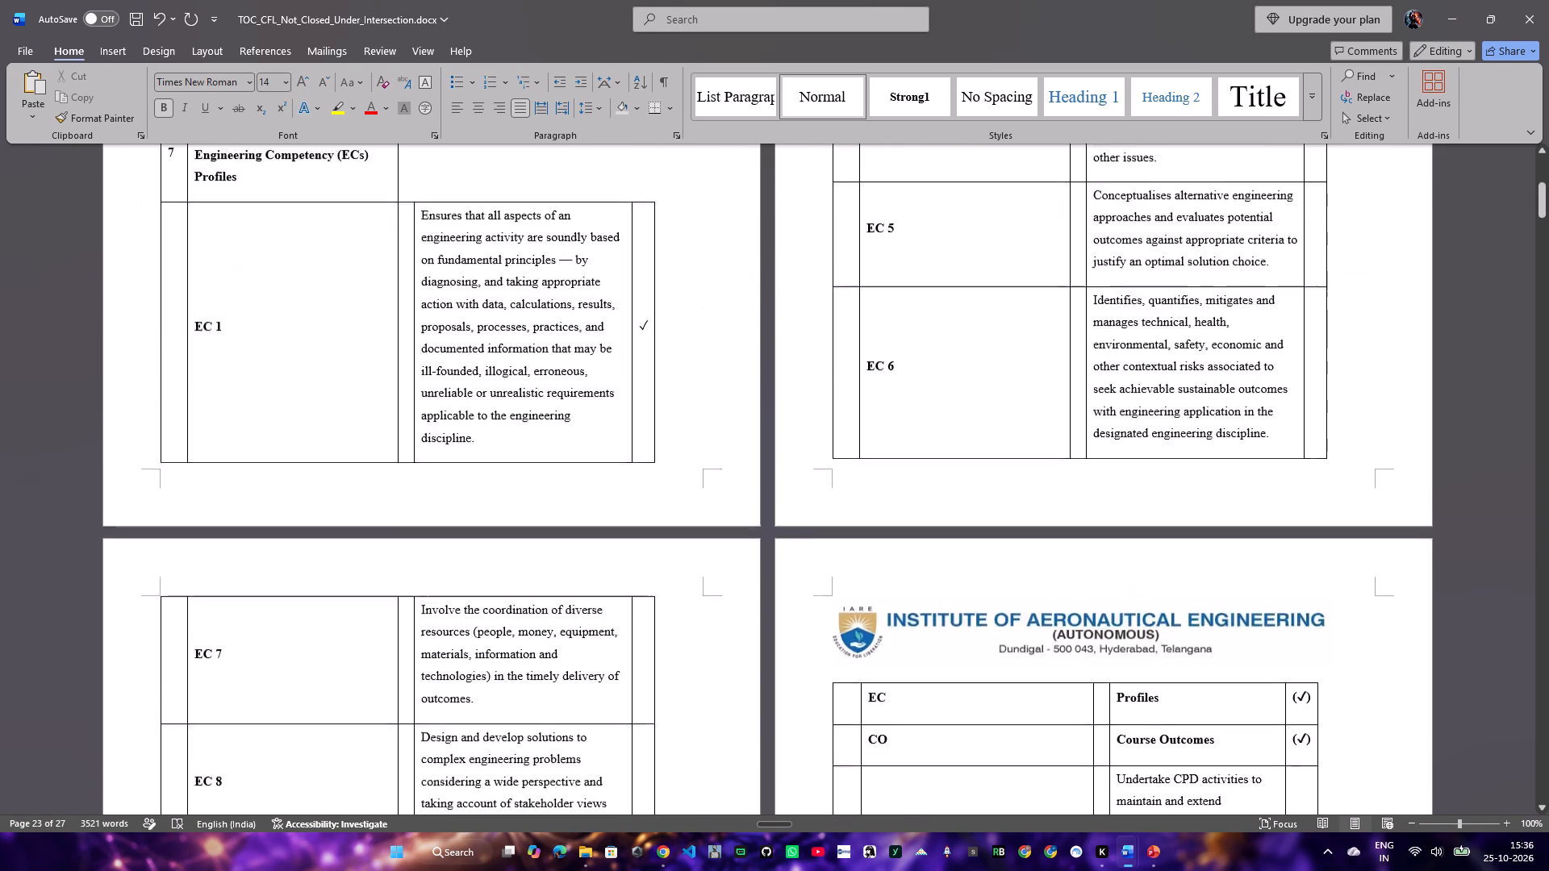
pyautogui.scroll(16, 693, 643)
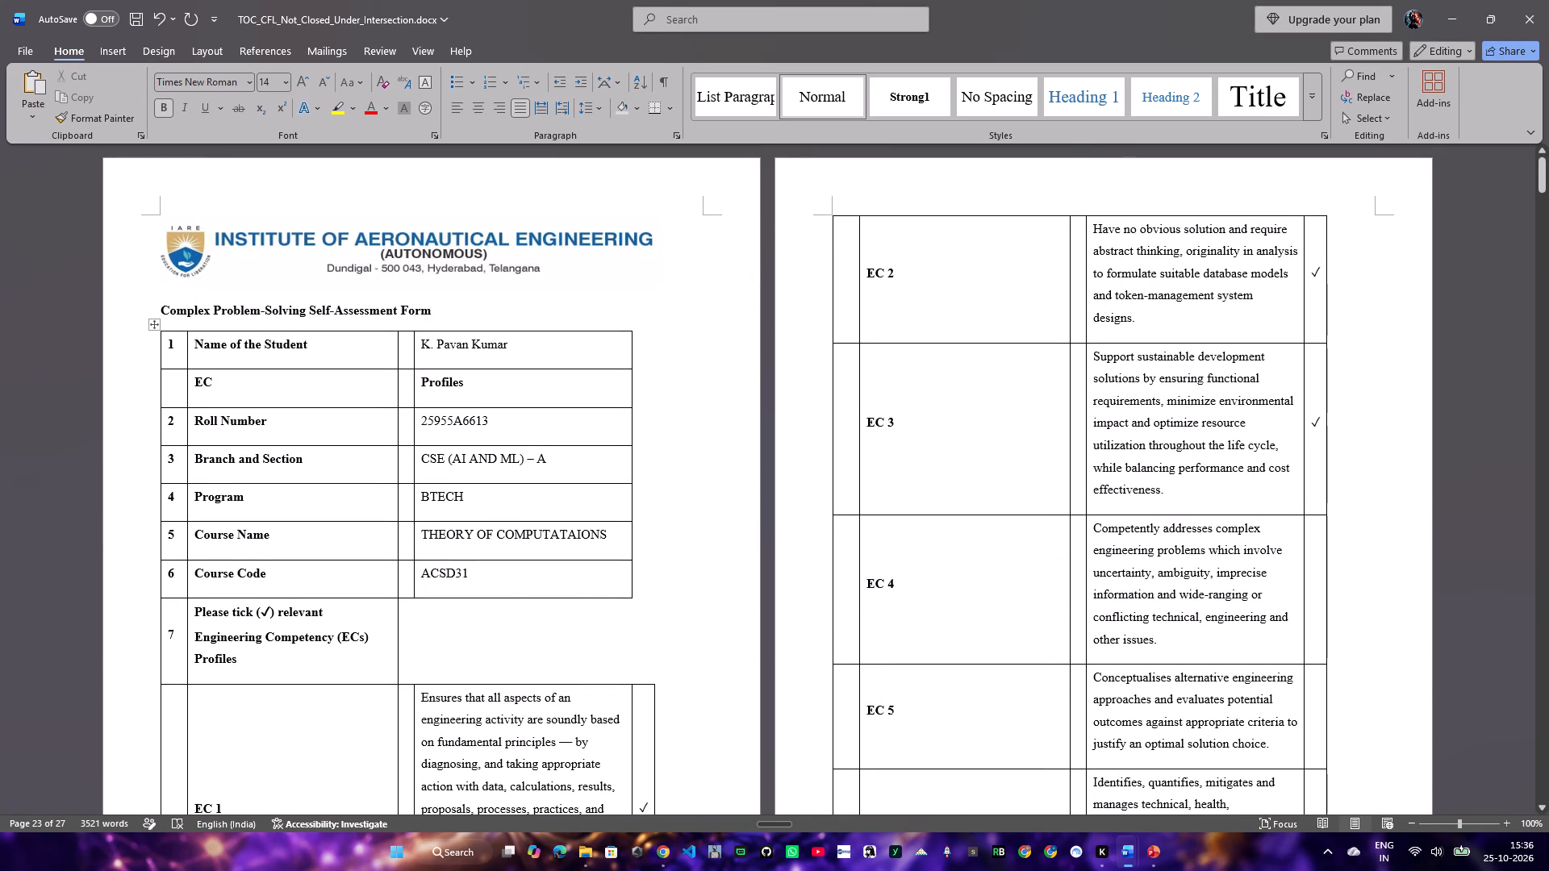
# In the Self-Assessment Form's Branch and Section row, replace the long dash before the section letter A with a hyphen.
pyautogui.click(532, 458)
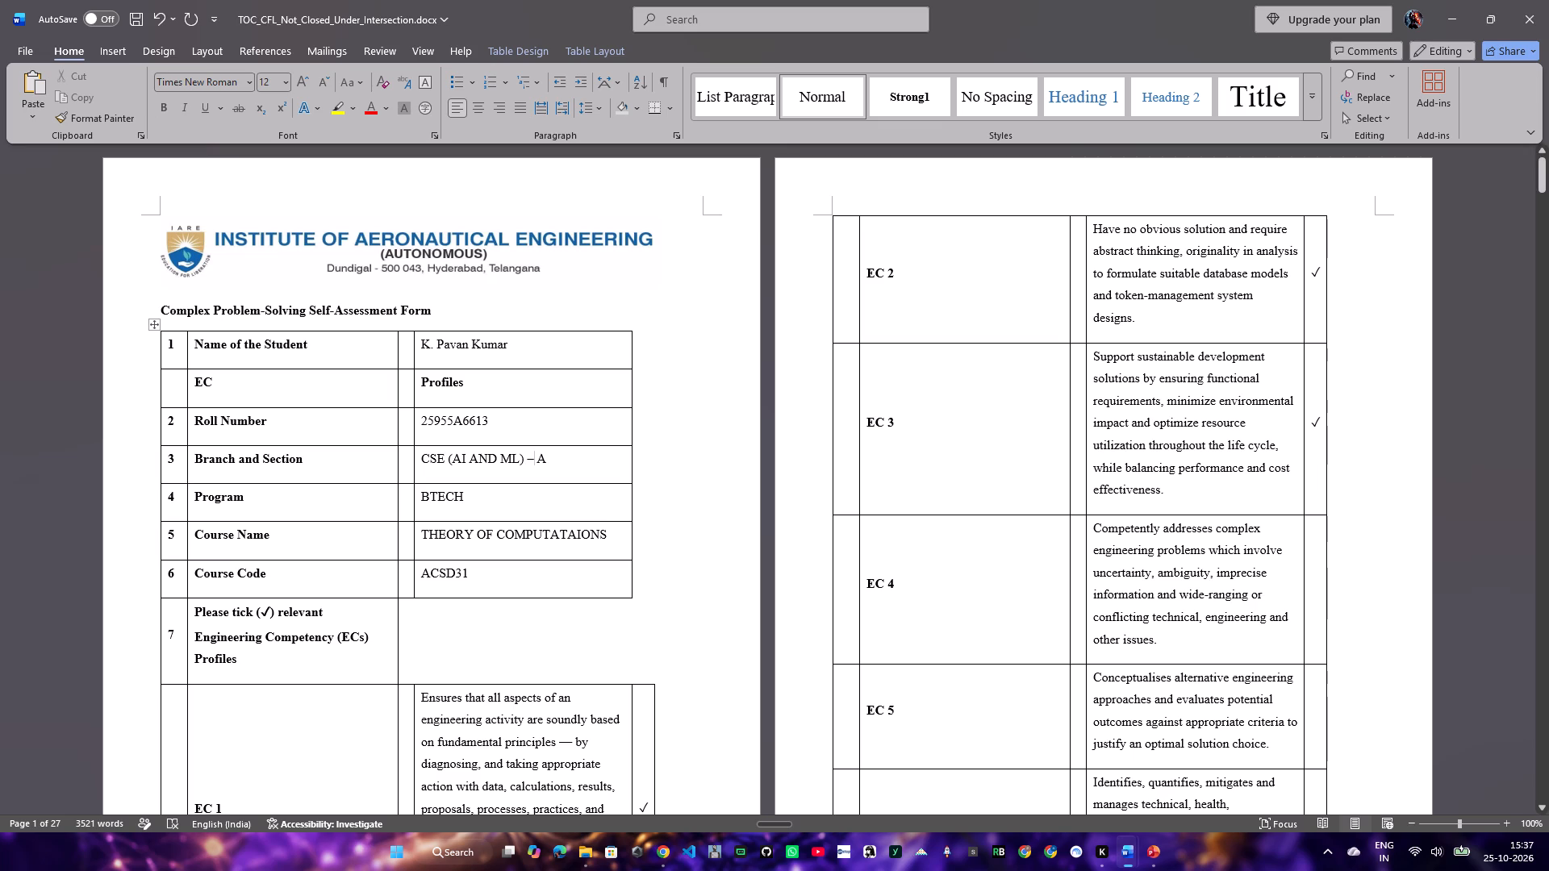
pyautogui.press('BackSpace')
pyautogui.press('-')
# Check the layout of the pages from the Self-Assessment Form through the front pages to Chapter 3.
pyautogui.scroll(-19, 647, 630)
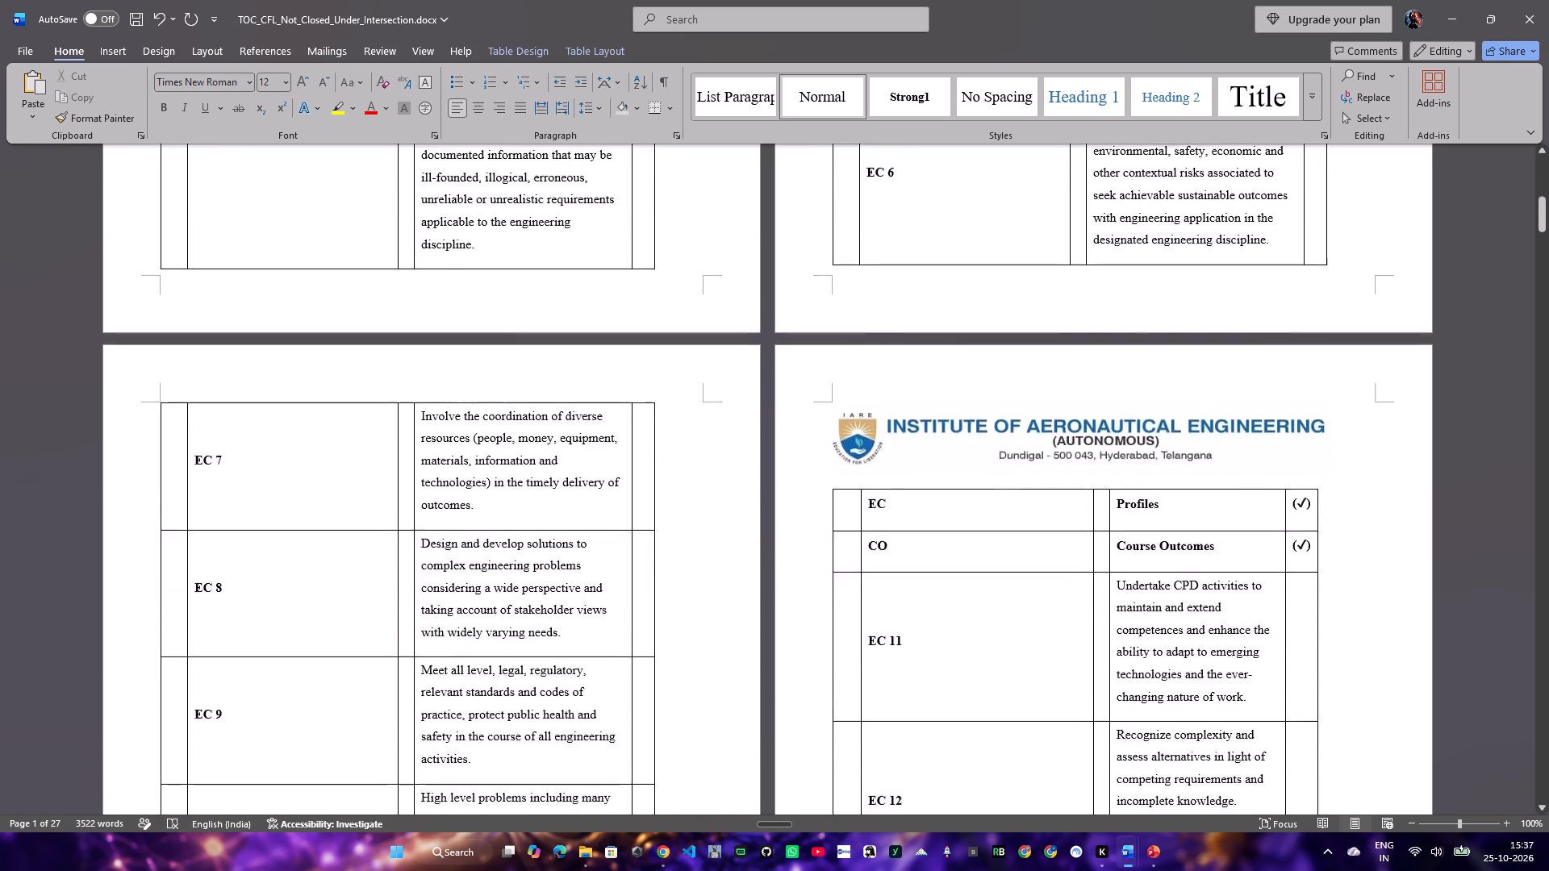
pyautogui.scroll(-20, 677, 587)
pyautogui.scroll(-20, 677, 587)
pyautogui.scroll(-12, 677, 587)
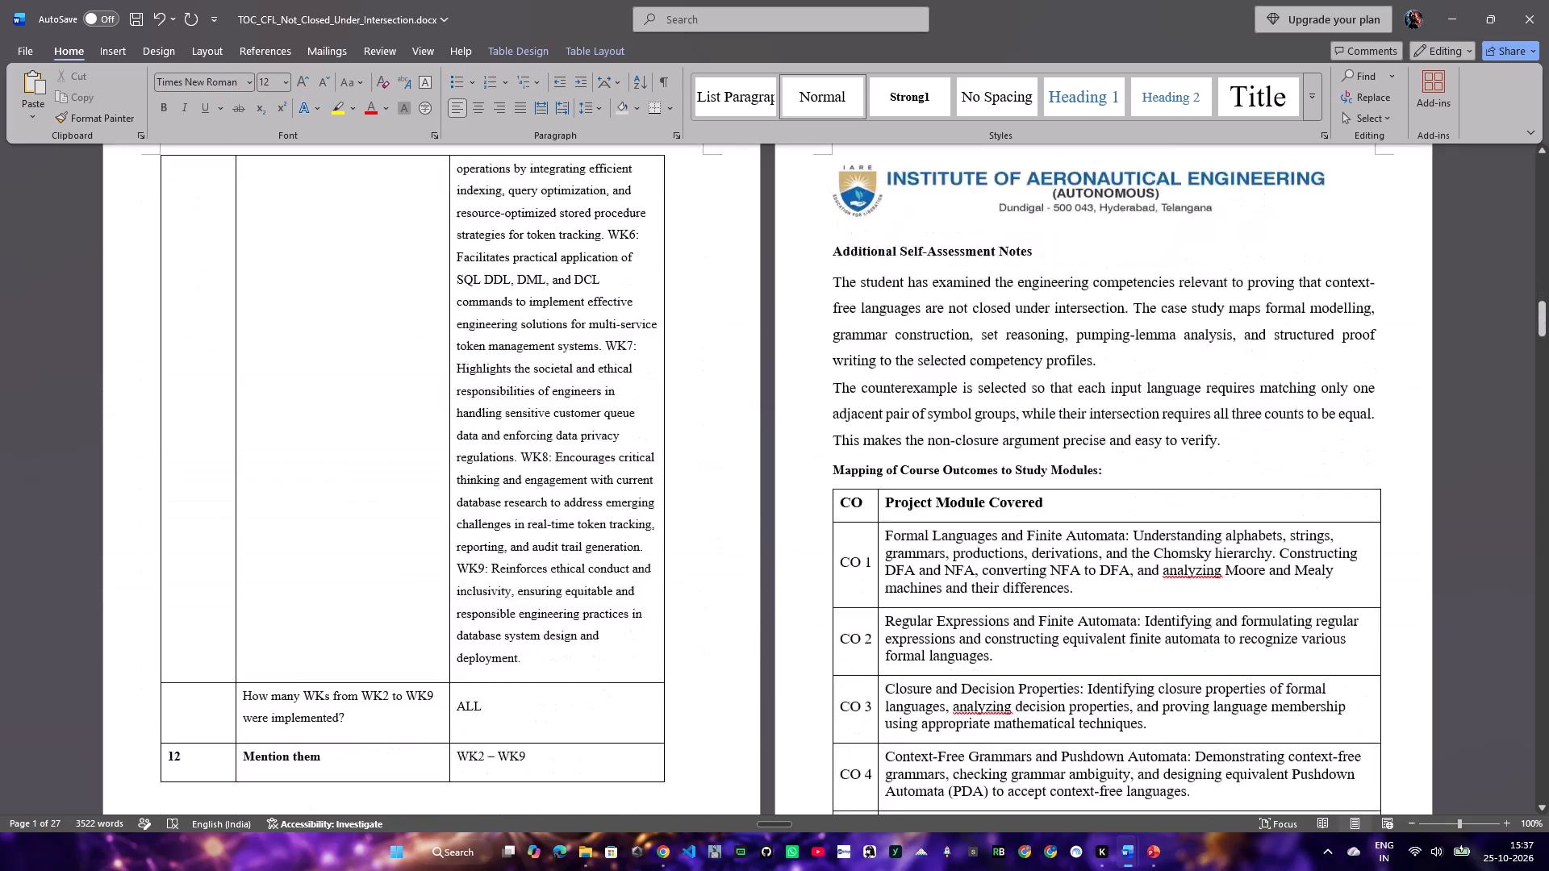
pyautogui.scroll(-6, 776, 592)
pyautogui.scroll(14, 775, 592)
pyautogui.scroll(-10, 774, 583)
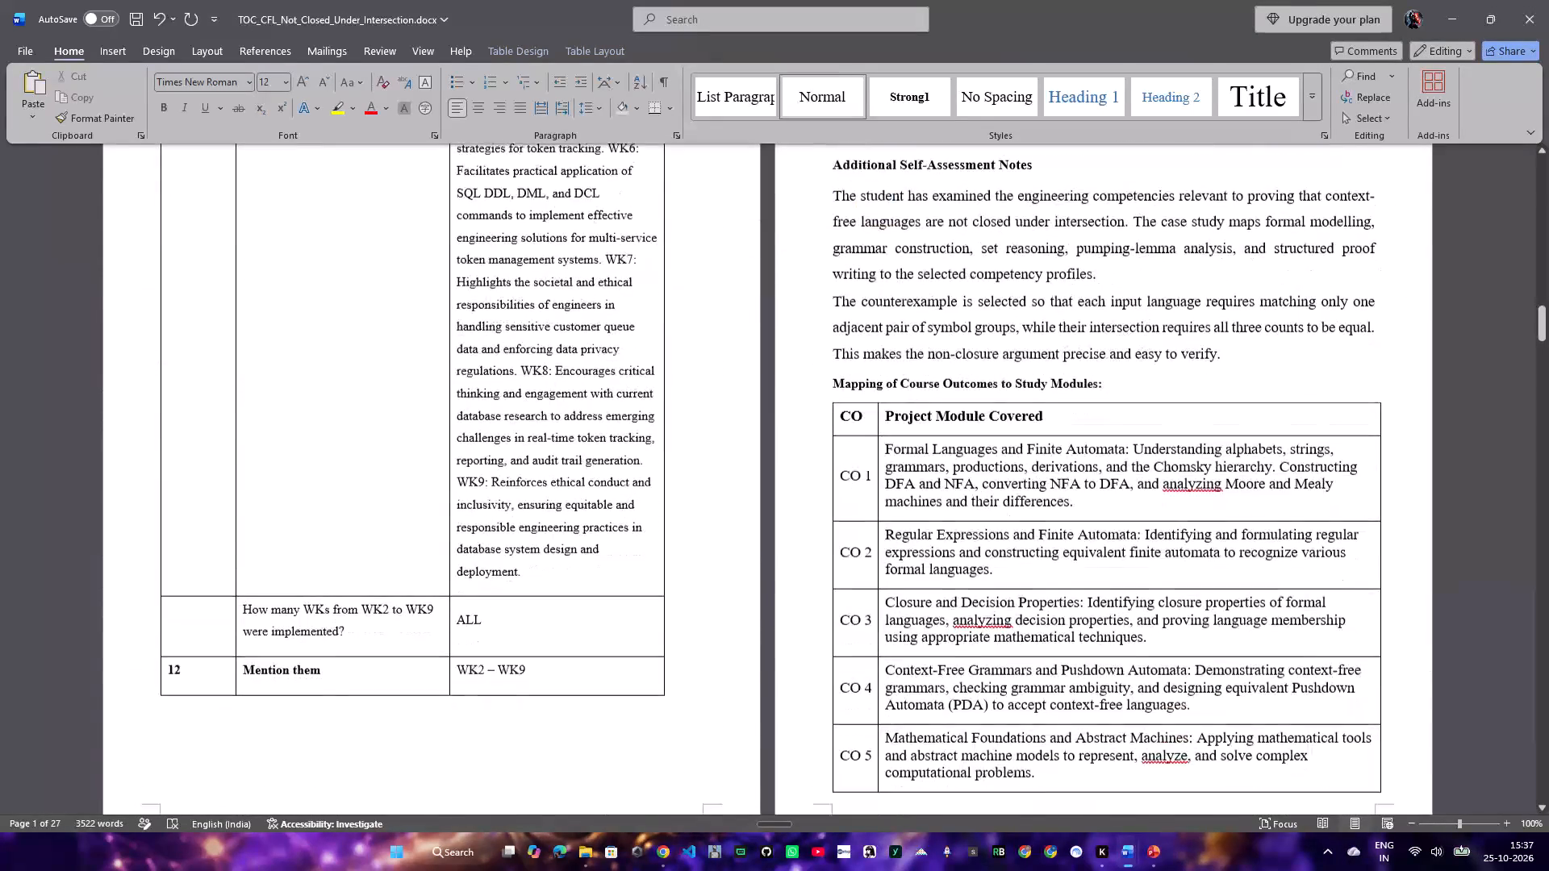
pyautogui.scroll(-14, 770, 589)
pyautogui.scroll(7, 823, 542)
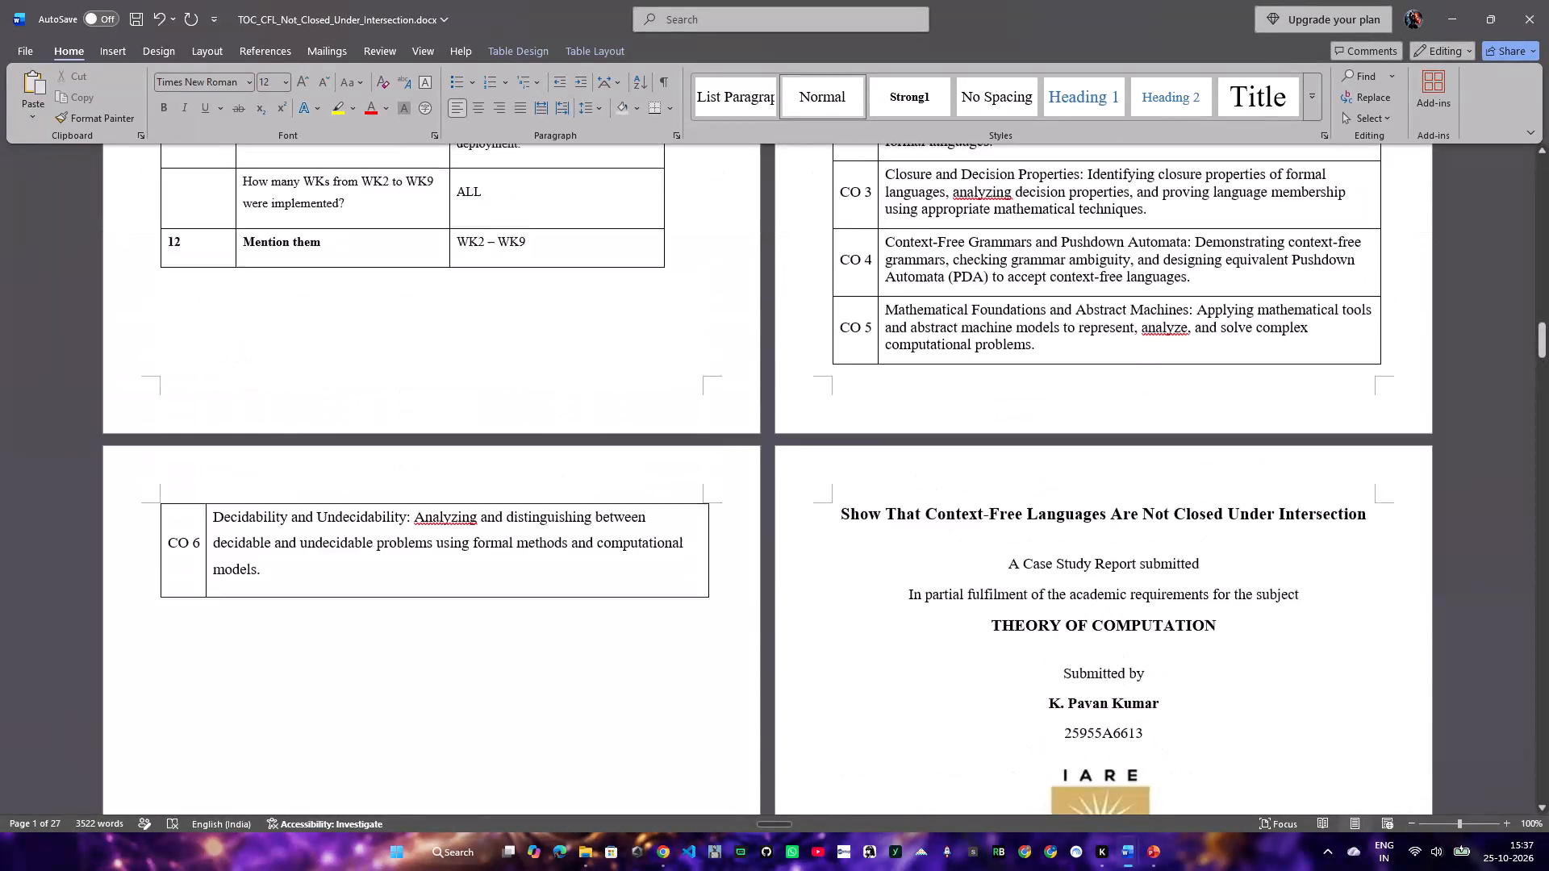
pyautogui.scroll(8, 824, 542)
pyautogui.scroll(-15, 824, 542)
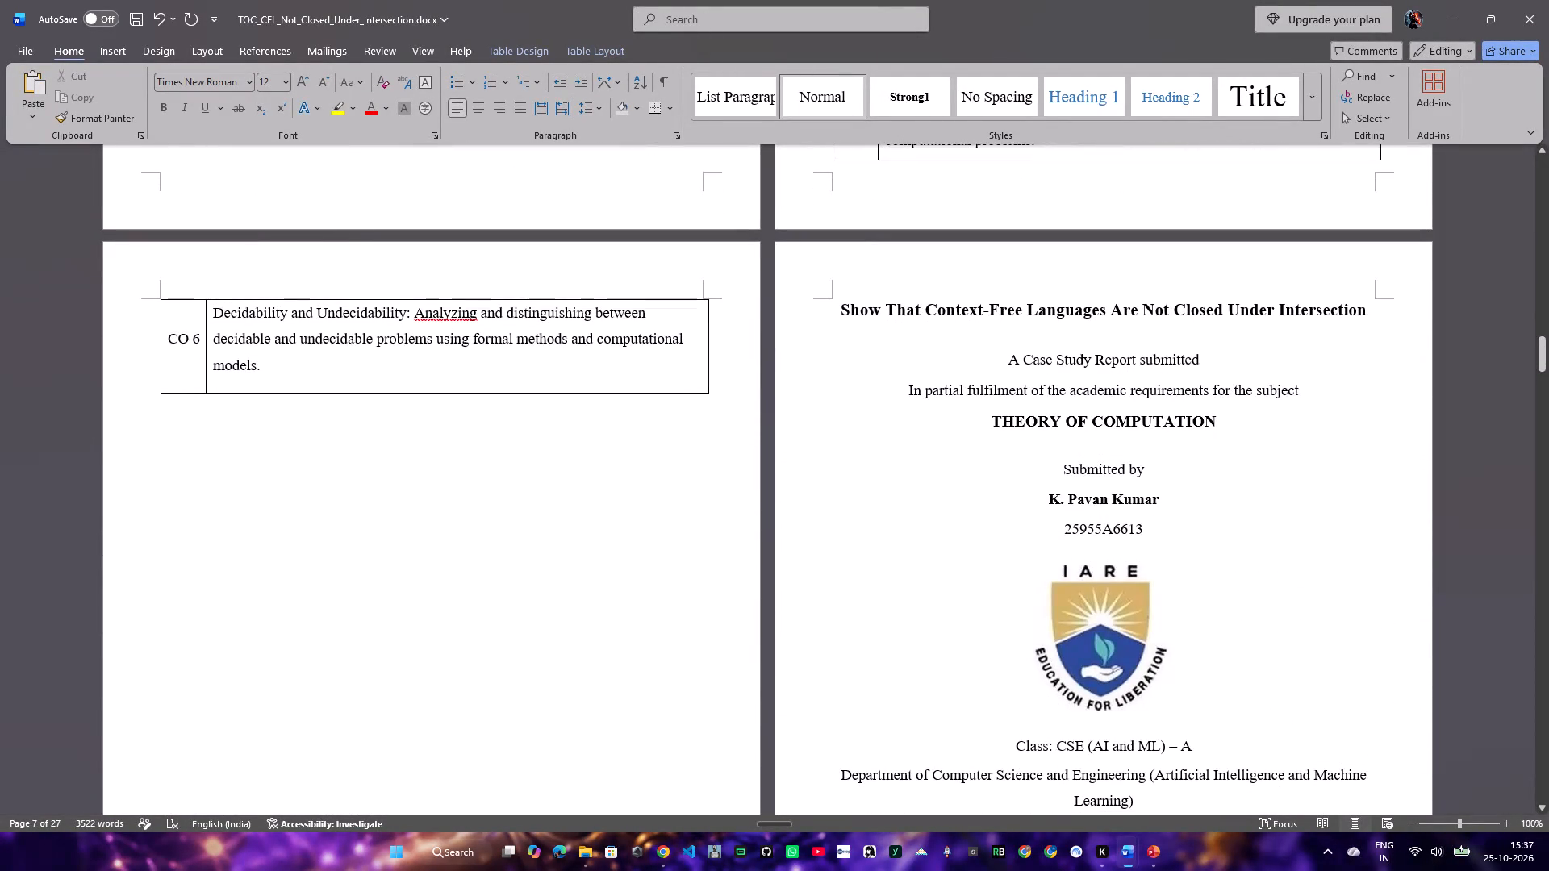
pyautogui.middleClick(700, 582)
pyautogui.scroll(1, 738, 659)
pyautogui.scroll(4, 742, 525)
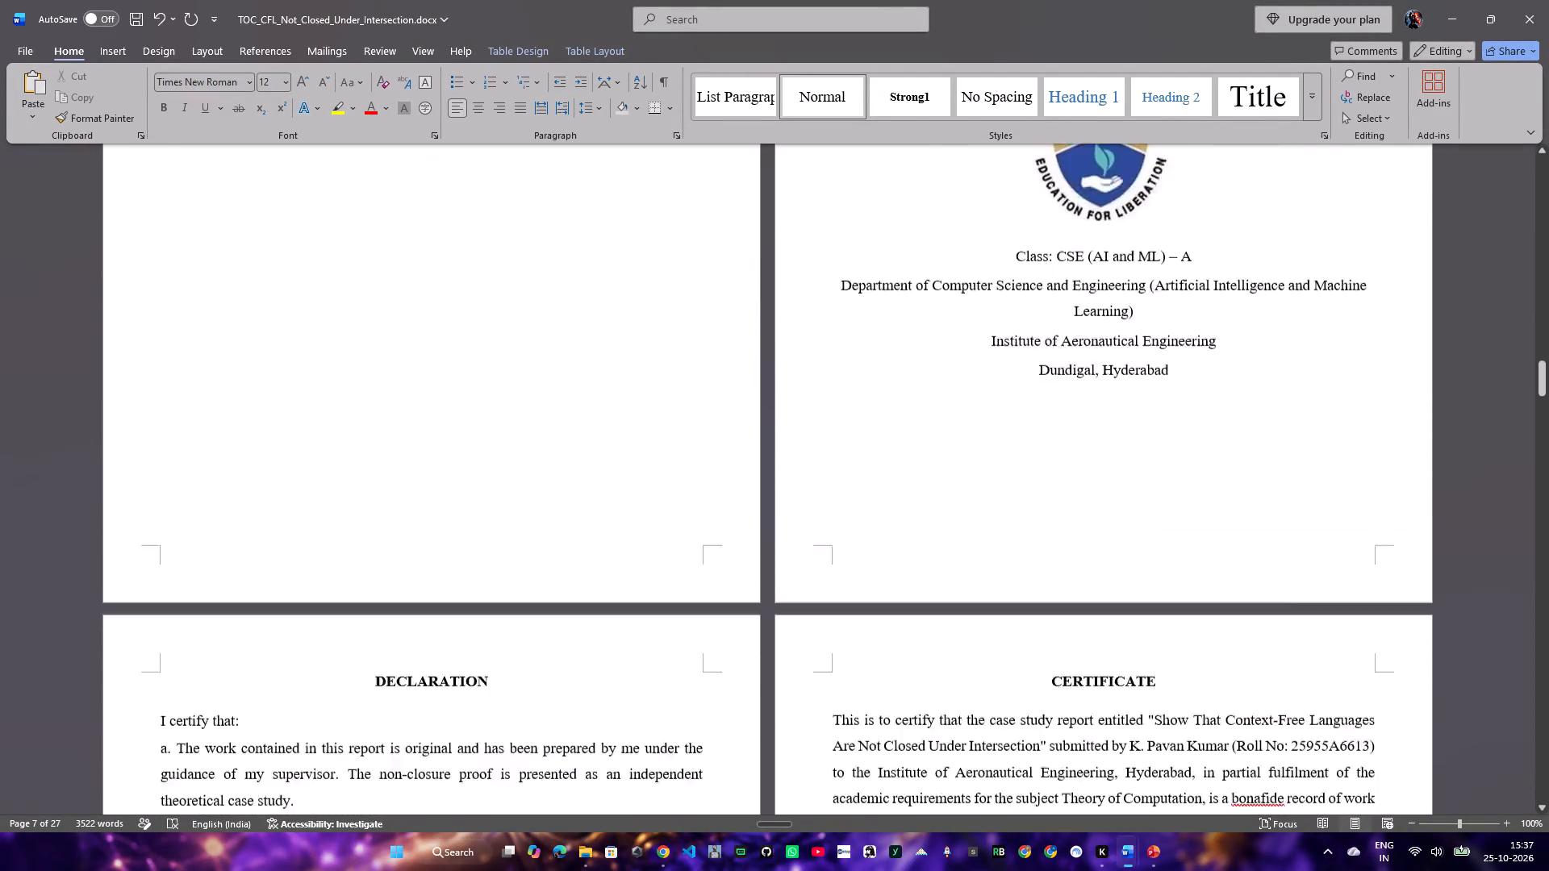
pyautogui.scroll(8, 1346, 448)
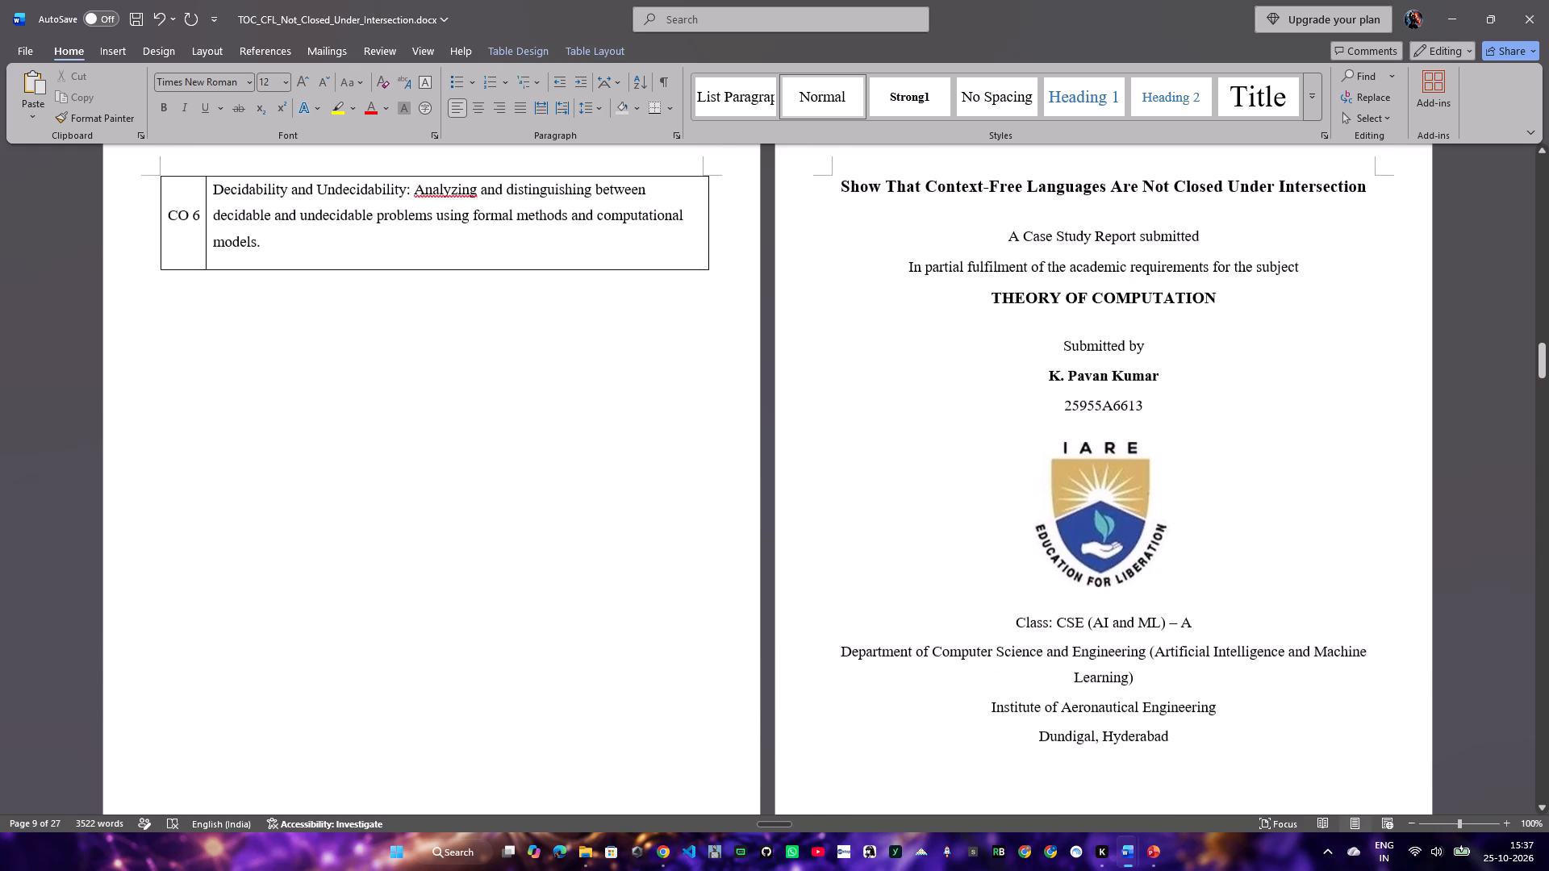
pyautogui.scroll(-2, 1305, 488)
pyautogui.scroll(-20, 1305, 489)
pyautogui.scroll(-20, 1305, 489)
pyautogui.scroll(-2, 1305, 489)
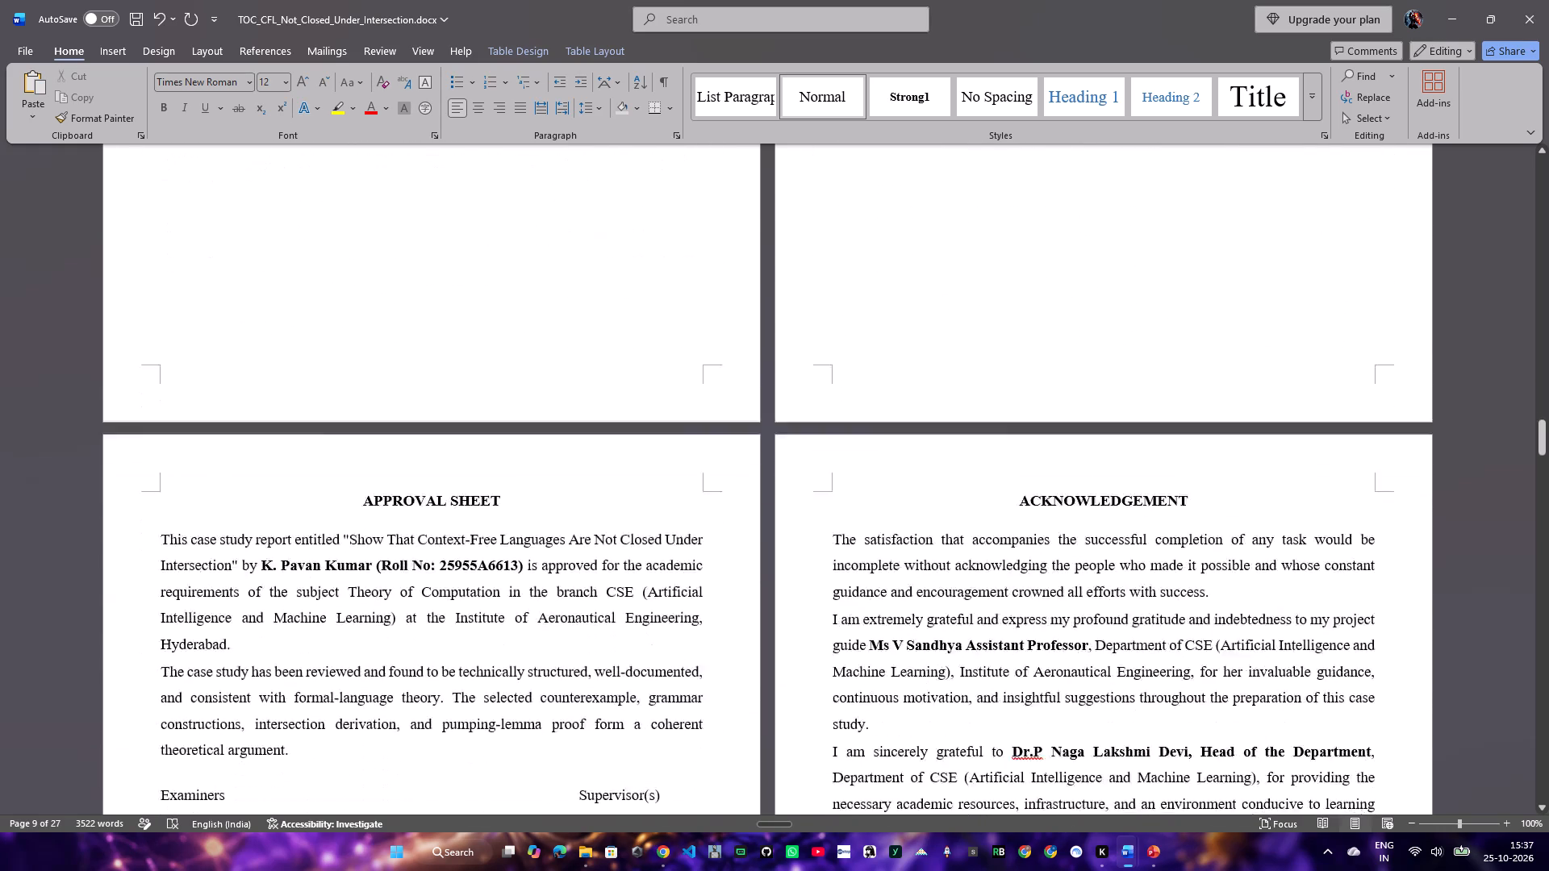
pyautogui.scroll(-20, 1038, 577)
pyautogui.scroll(-5, 1038, 577)
pyautogui.scroll(1, 1022, 565)
pyautogui.scroll(-20, 1022, 561)
pyautogui.scroll(-12, 1022, 561)
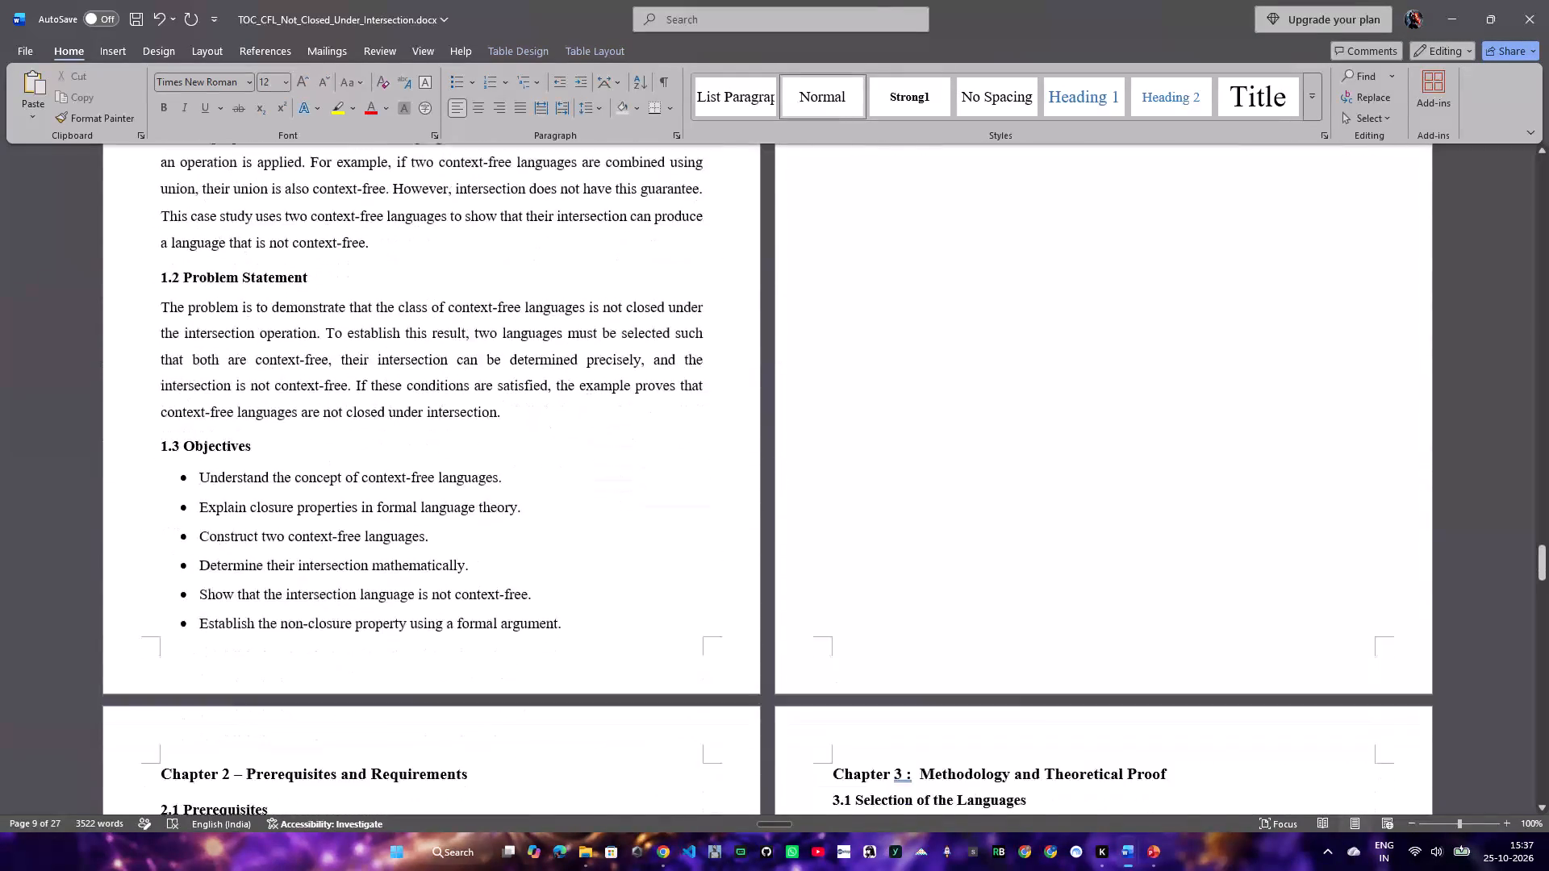
pyautogui.scroll(-20, 1021, 562)
pyautogui.scroll(-7, 1024, 561)
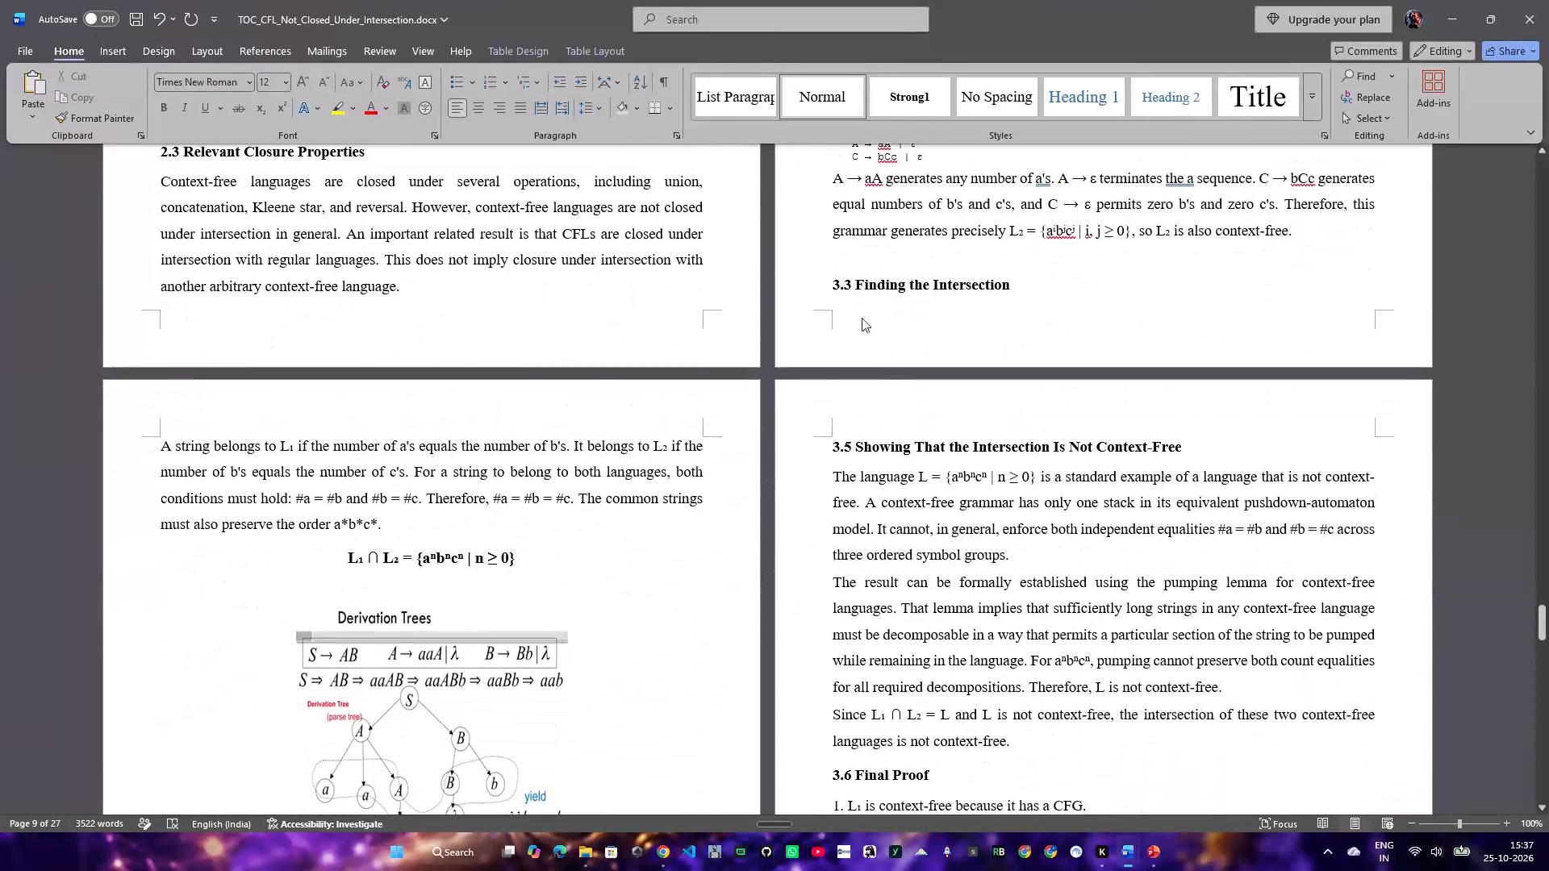
# Insert a blank line before the heading 3.3 Finding the Intersection to move it onto the next page with its text.
pyautogui.click(833, 282)
pyautogui.press('Return')
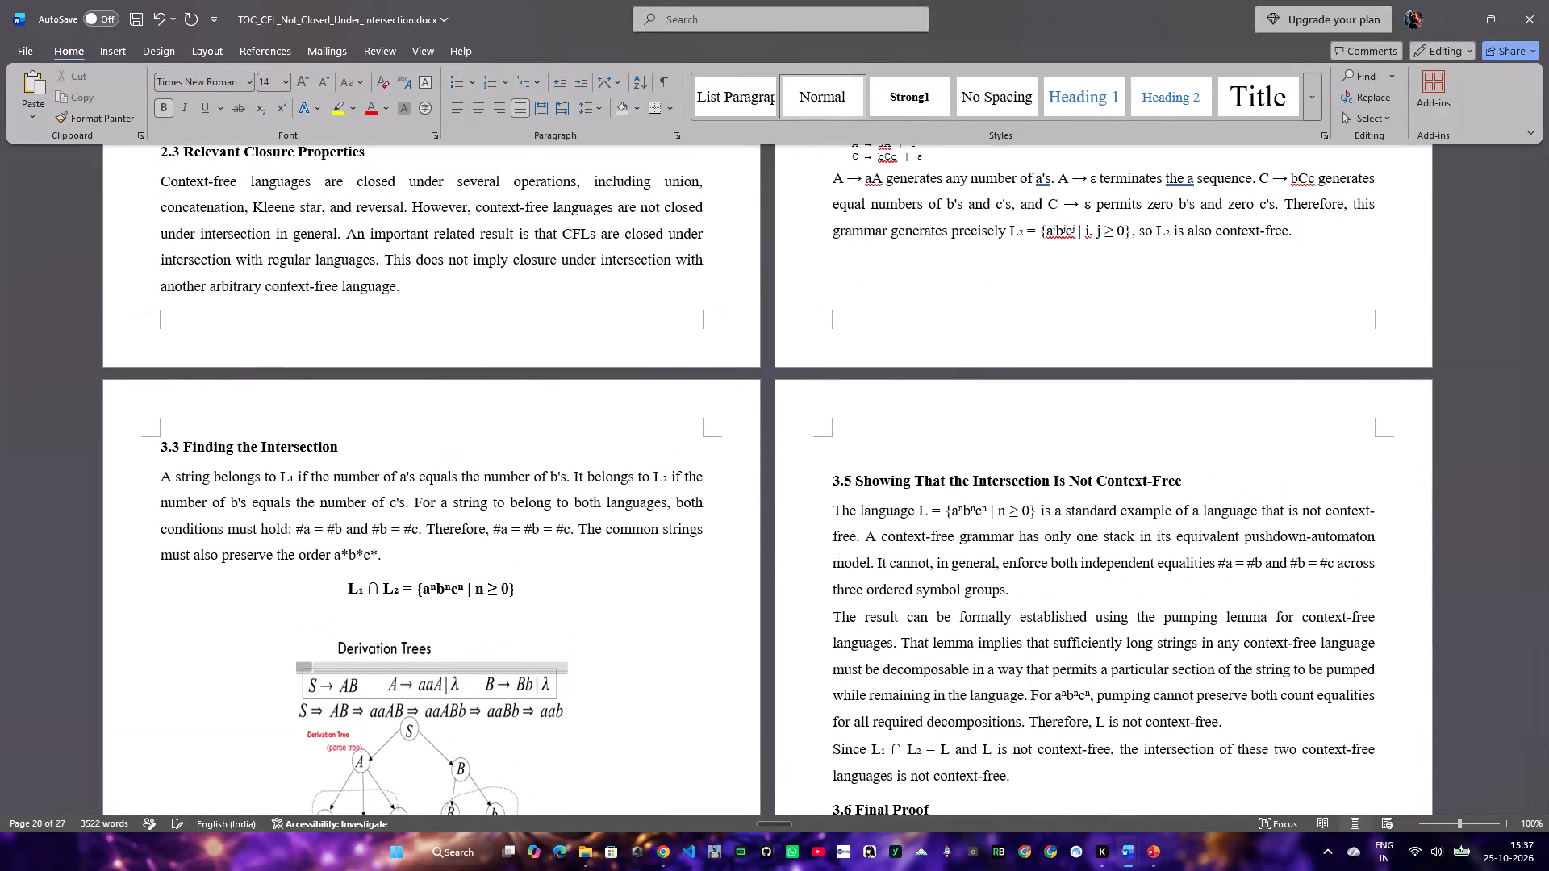
# Check the page layout of the remaining report from section 3.4 through Chapters 4 and 5 to the References.
pyautogui.scroll(-20, 900, 336)
pyautogui.scroll(-13, 900, 336)
pyautogui.scroll(14, 873, 375)
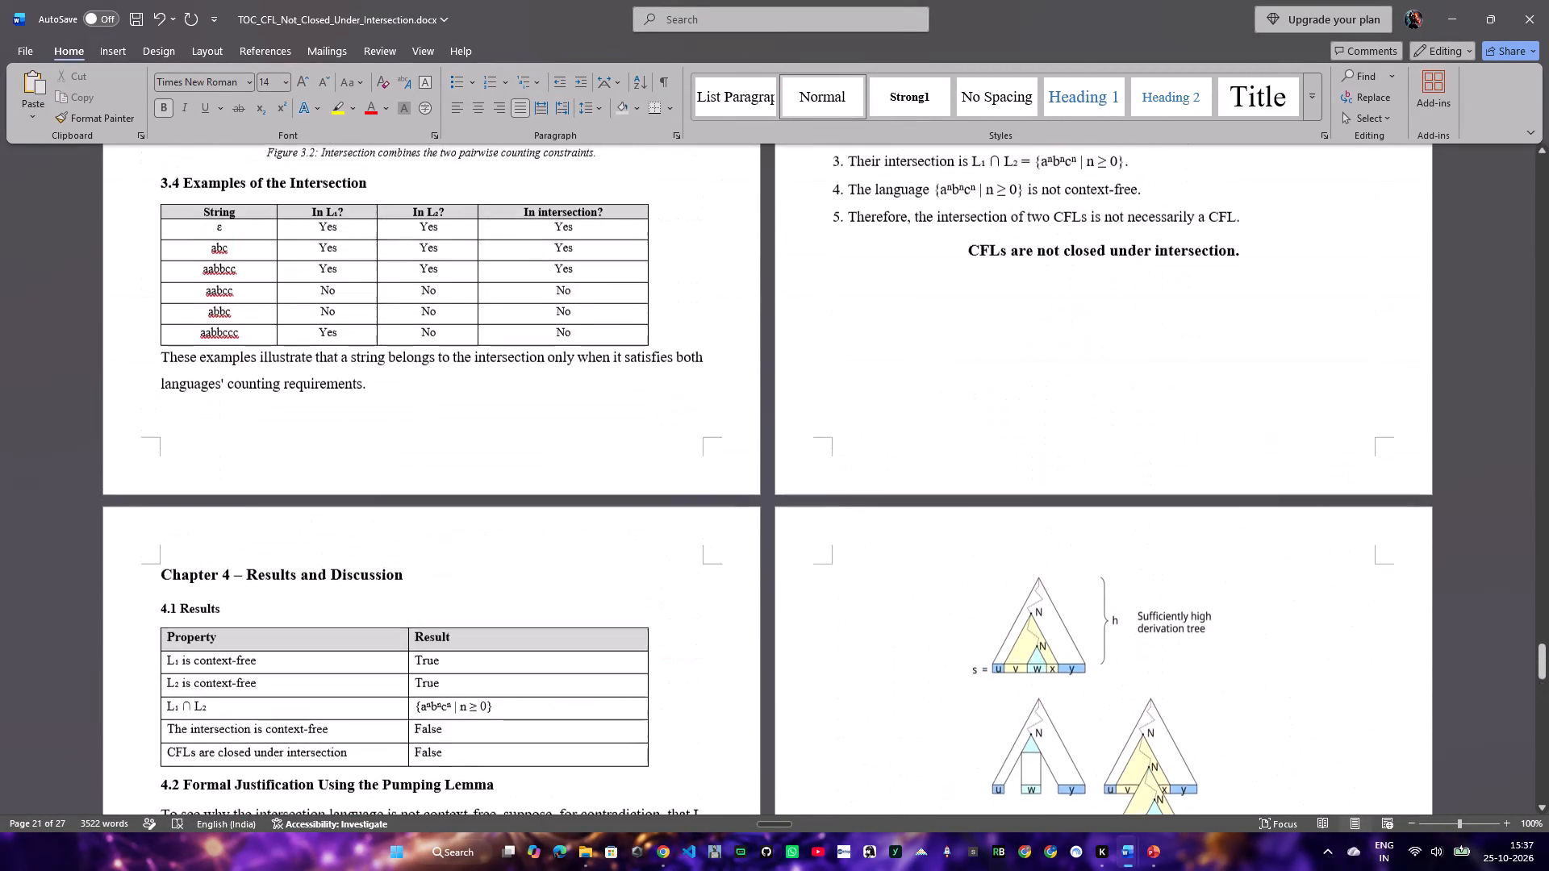
pyautogui.scroll(-20, 900, 359)
pyautogui.scroll(-20, 900, 359)
pyautogui.scroll(-4, 900, 359)
pyautogui.scroll(6, 410, 460)
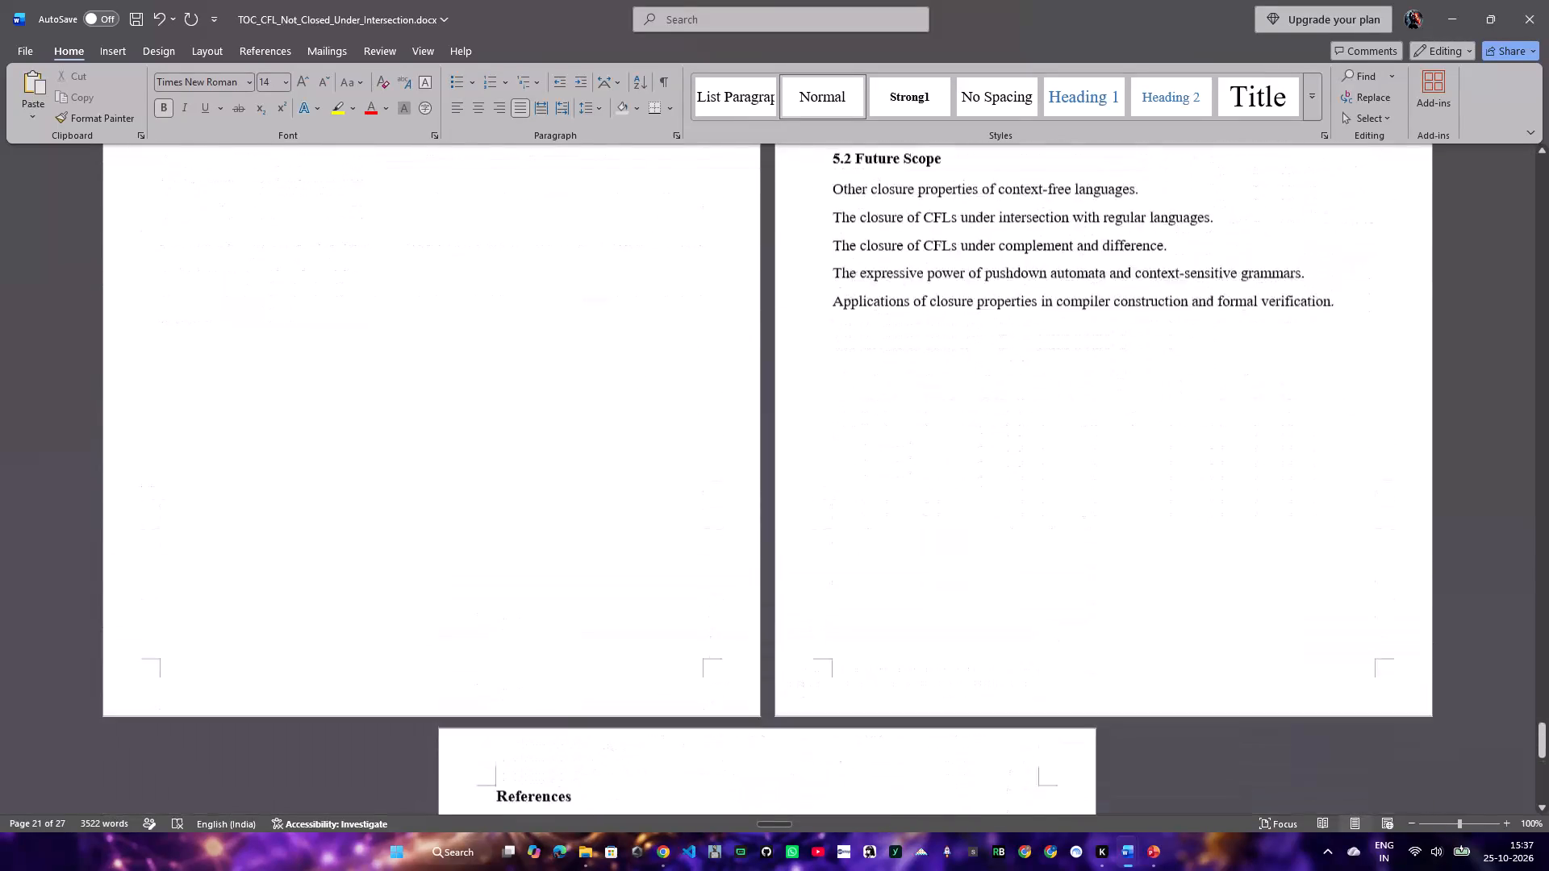
pyautogui.scroll(7, 411, 443)
pyautogui.scroll(-12, 415, 437)
pyautogui.scroll(6, 450, 419)
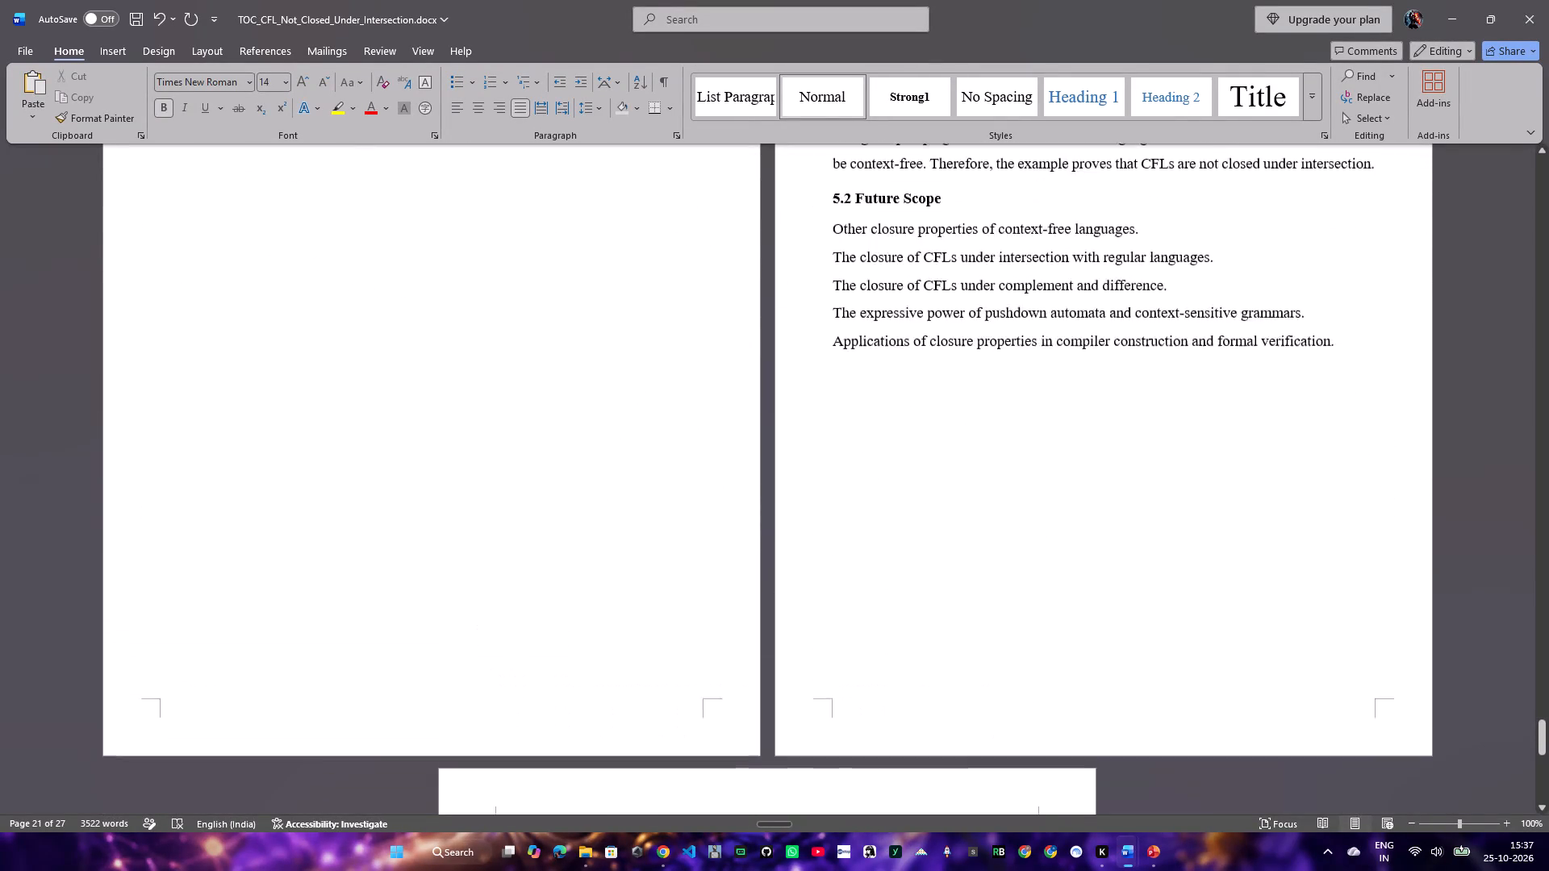
pyautogui.scroll(8, 1125, 275)
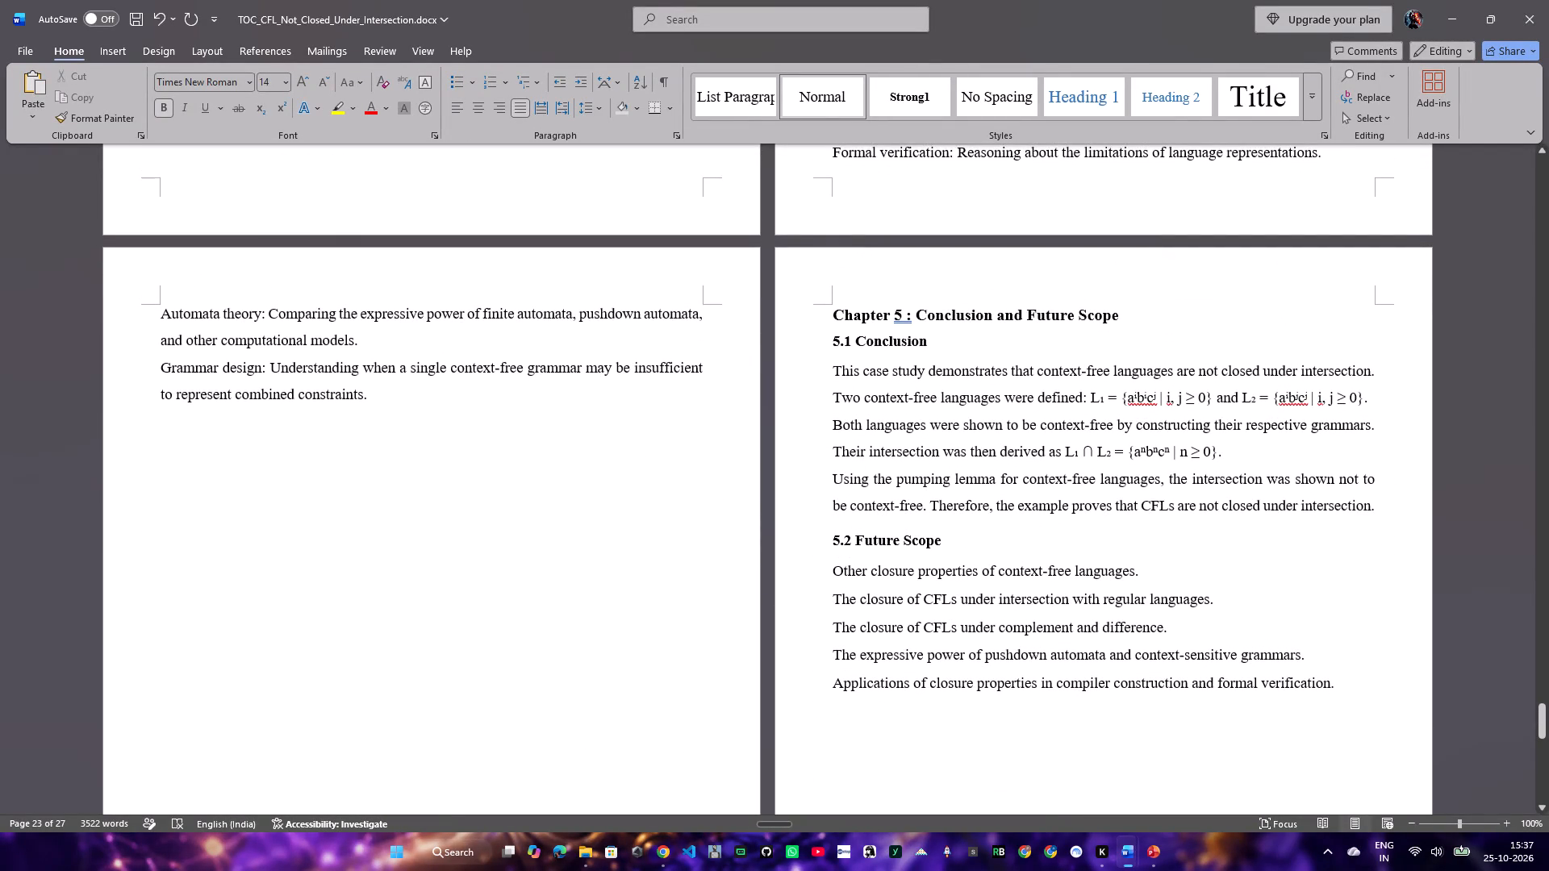
pyautogui.scroll(-19, 835, 319)
pyautogui.scroll(1, 751, 648)
pyautogui.scroll(-12, 750, 648)
pyautogui.scroll(5, 749, 643)
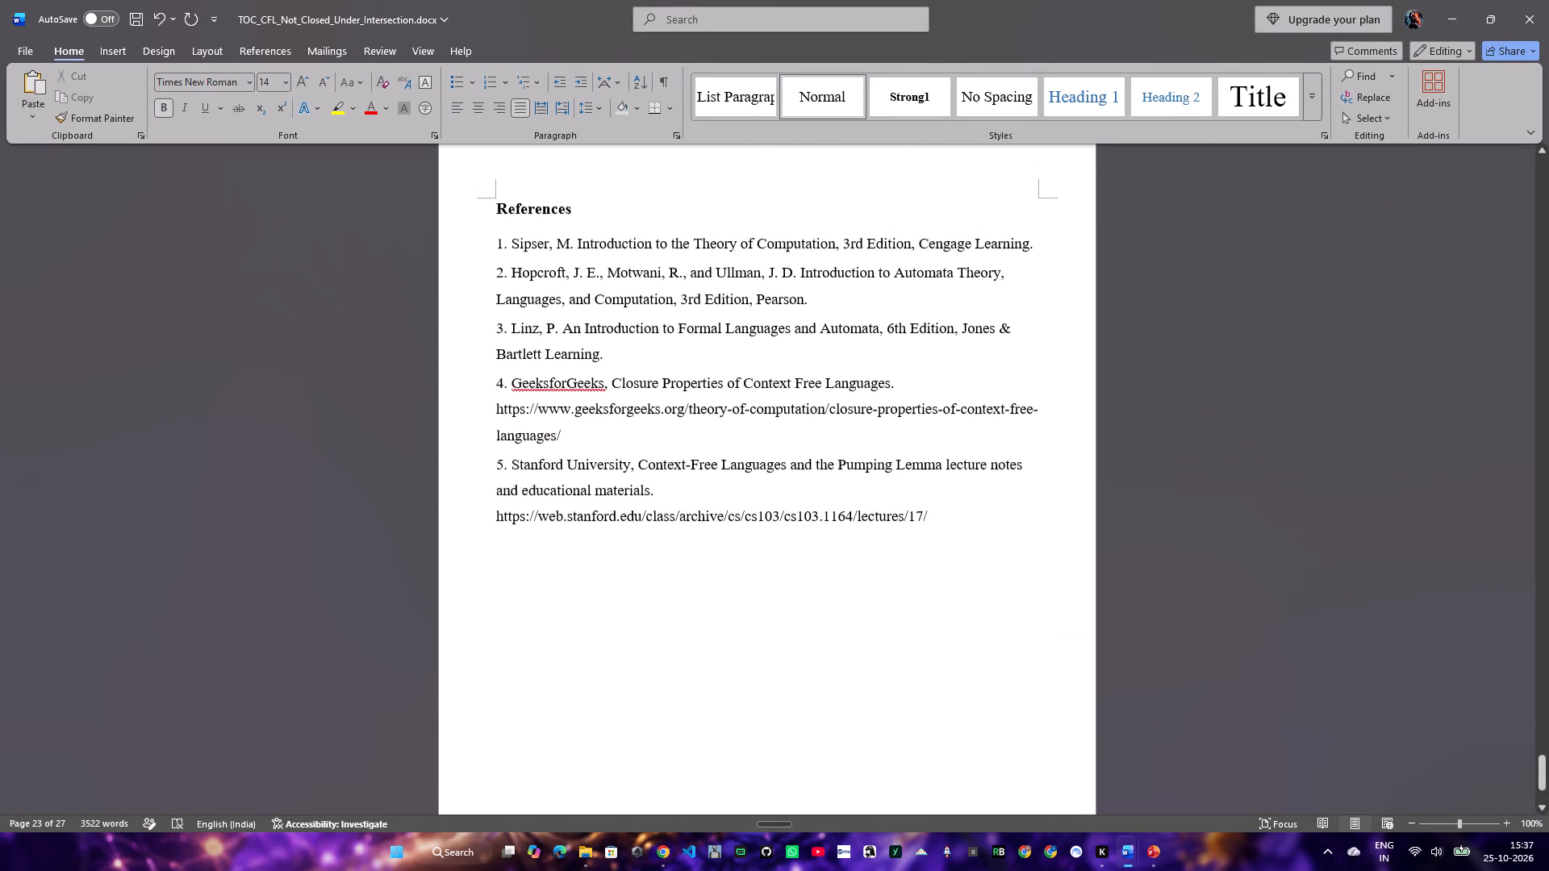
# Save the CFL report.
pyautogui.hotkey('ctrl', 's')
pyautogui.hotkey('ctrl', 's')
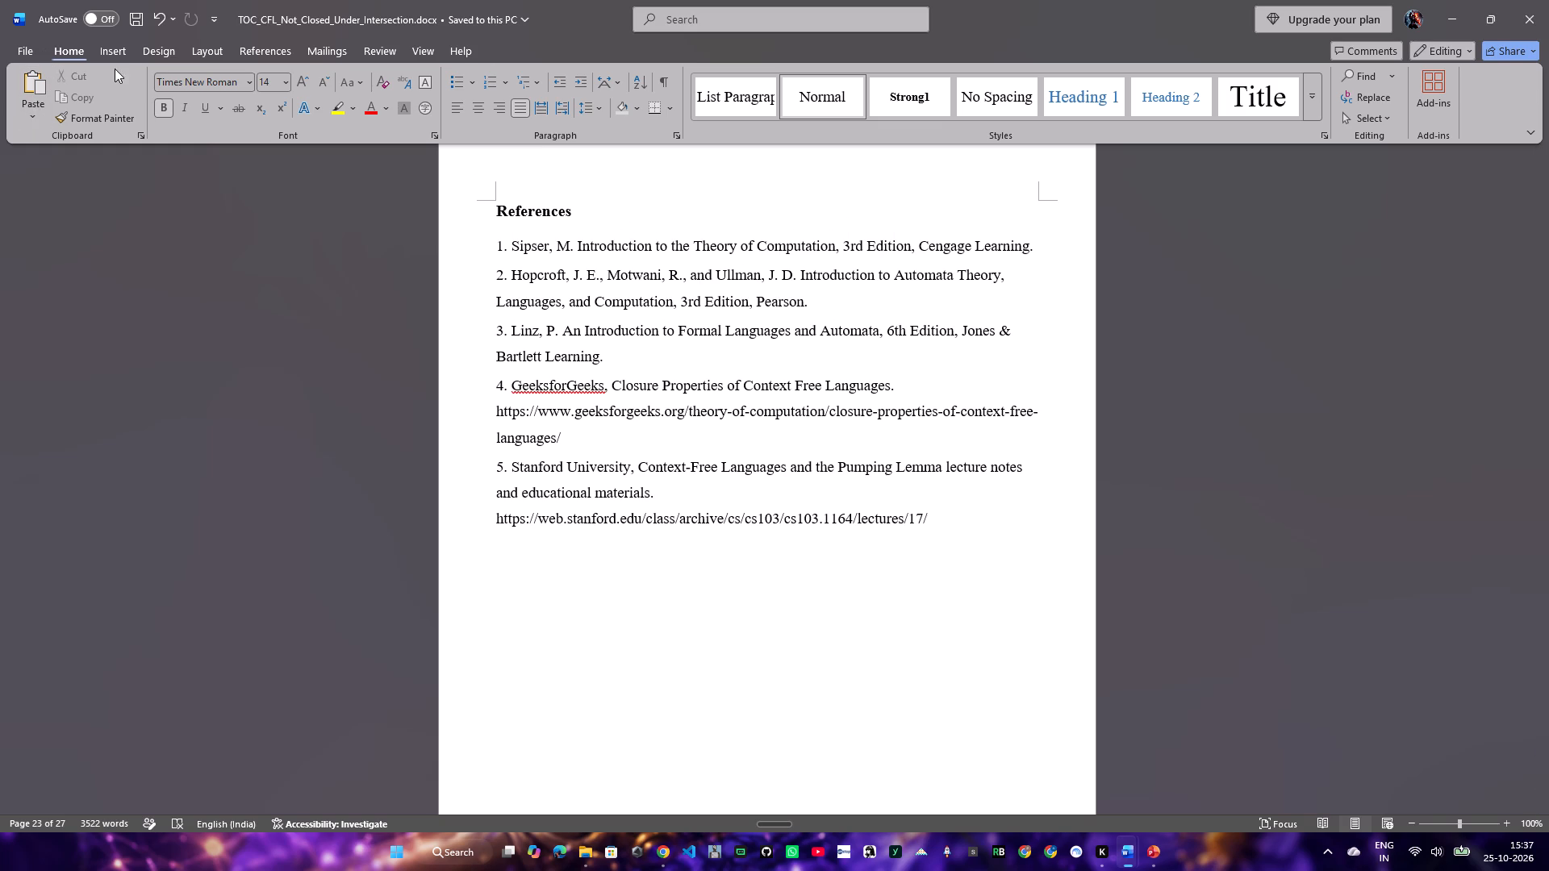
# Add Accent Bar 3 style page numbers at the bottom of the report's pages, save, and return to the body text.
pyautogui.click(129, 54)
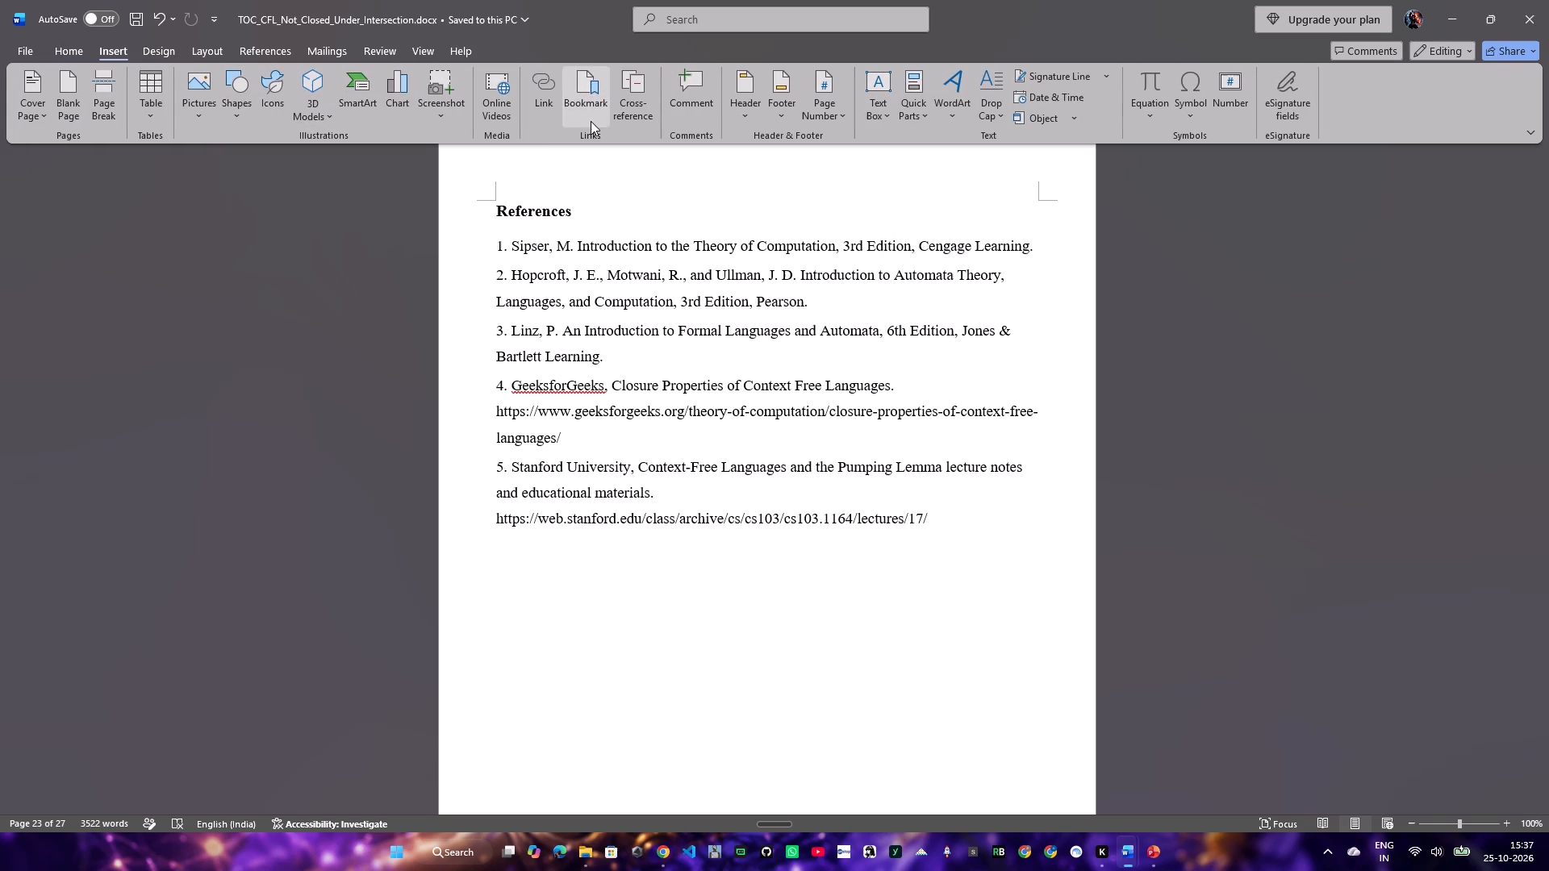
pyautogui.click(828, 106)
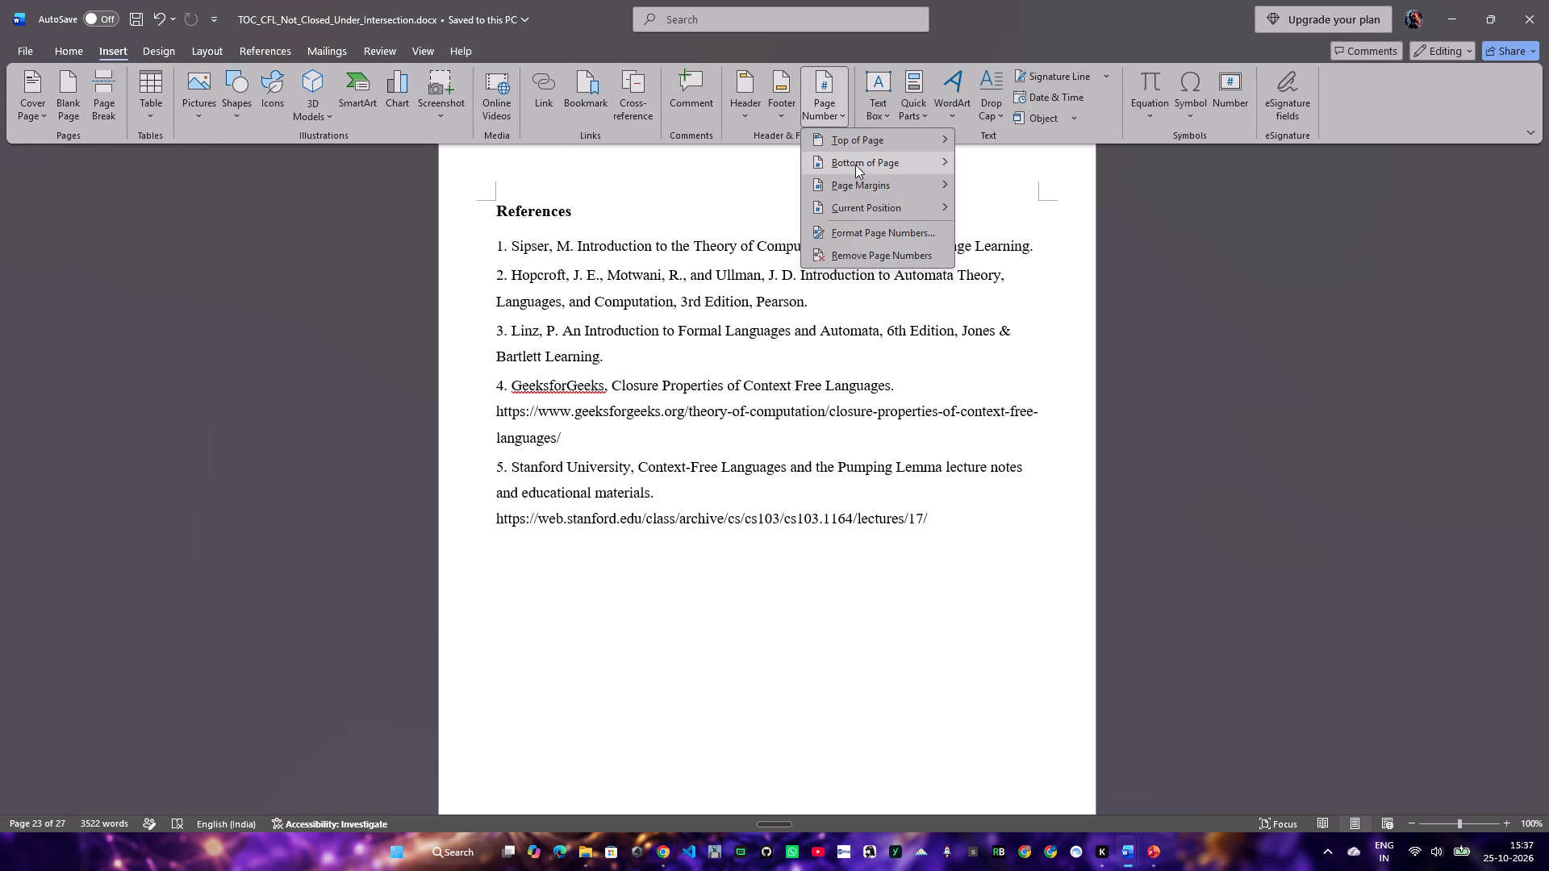
pyautogui.scroll(-2, 1103, 459)
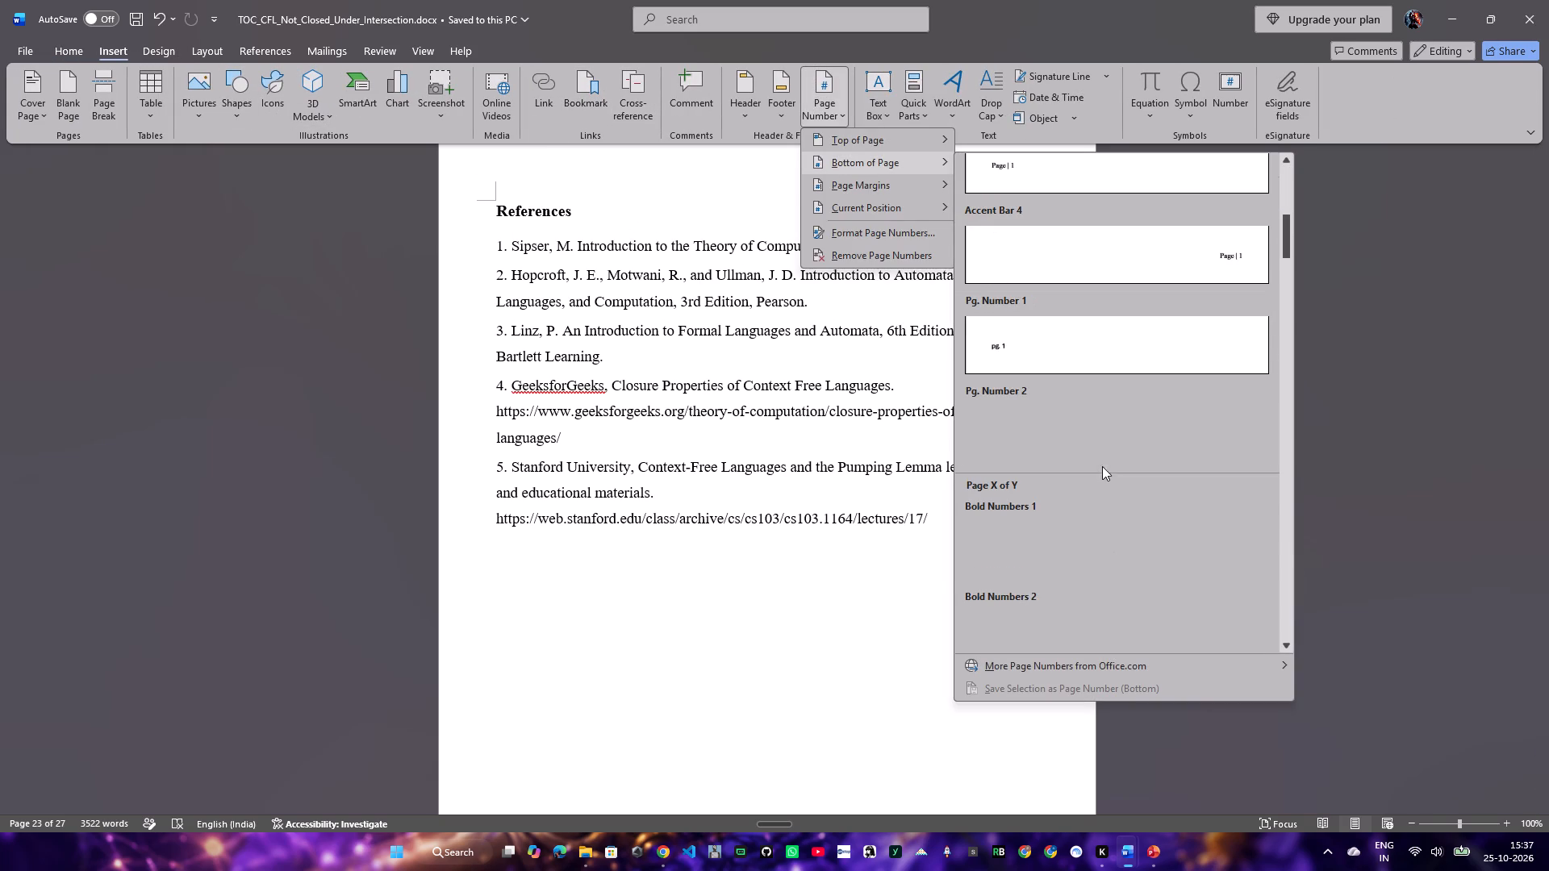
pyautogui.scroll(1, 1037, 344)
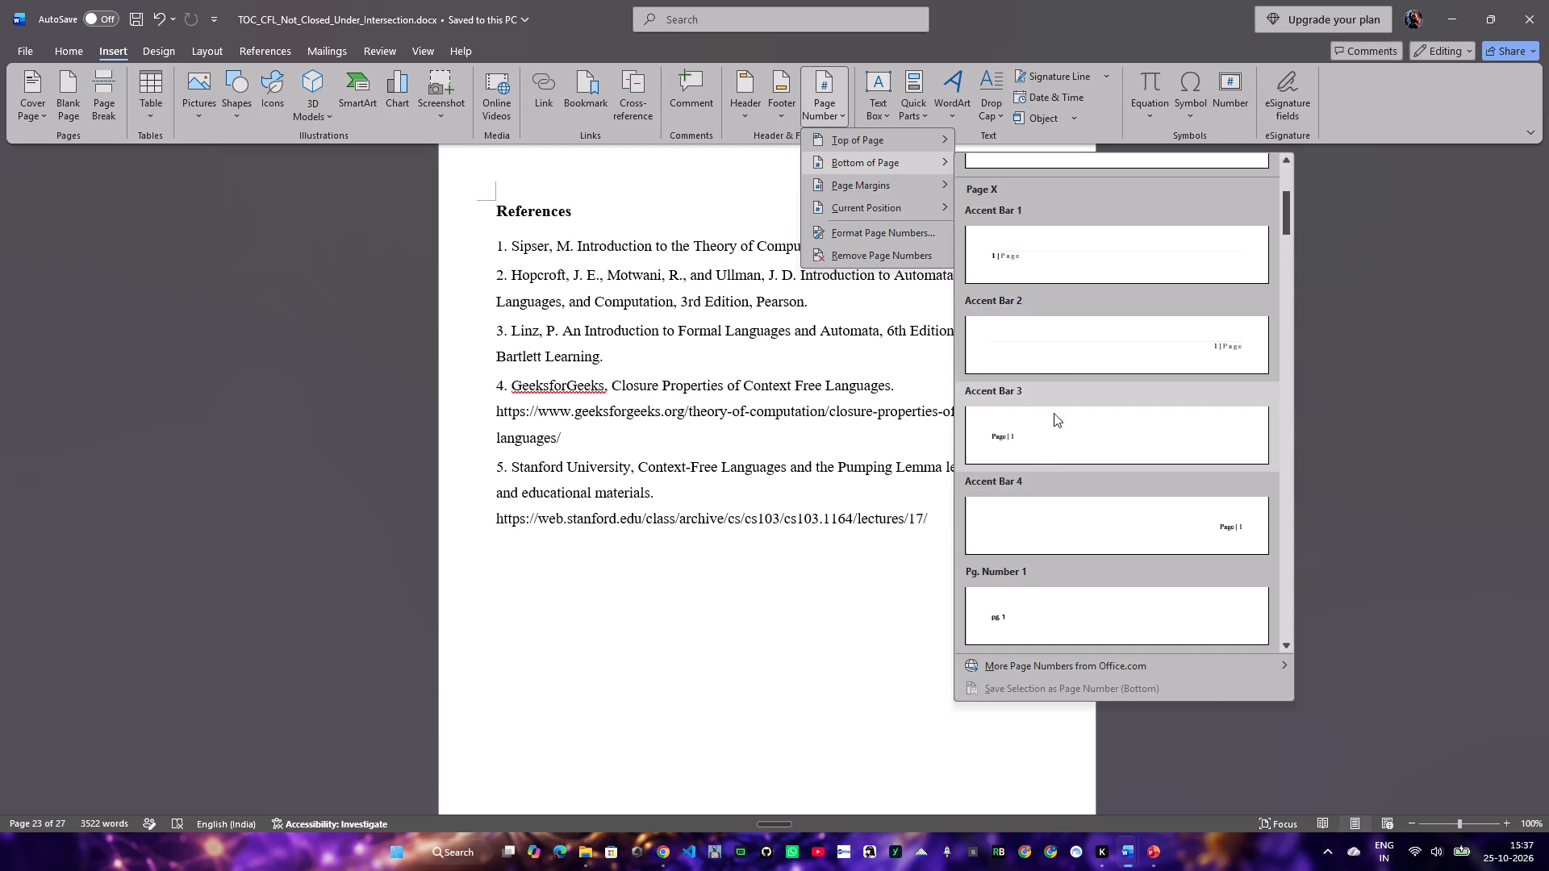
pyautogui.click(1056, 427)
pyautogui.click(1002, 679)
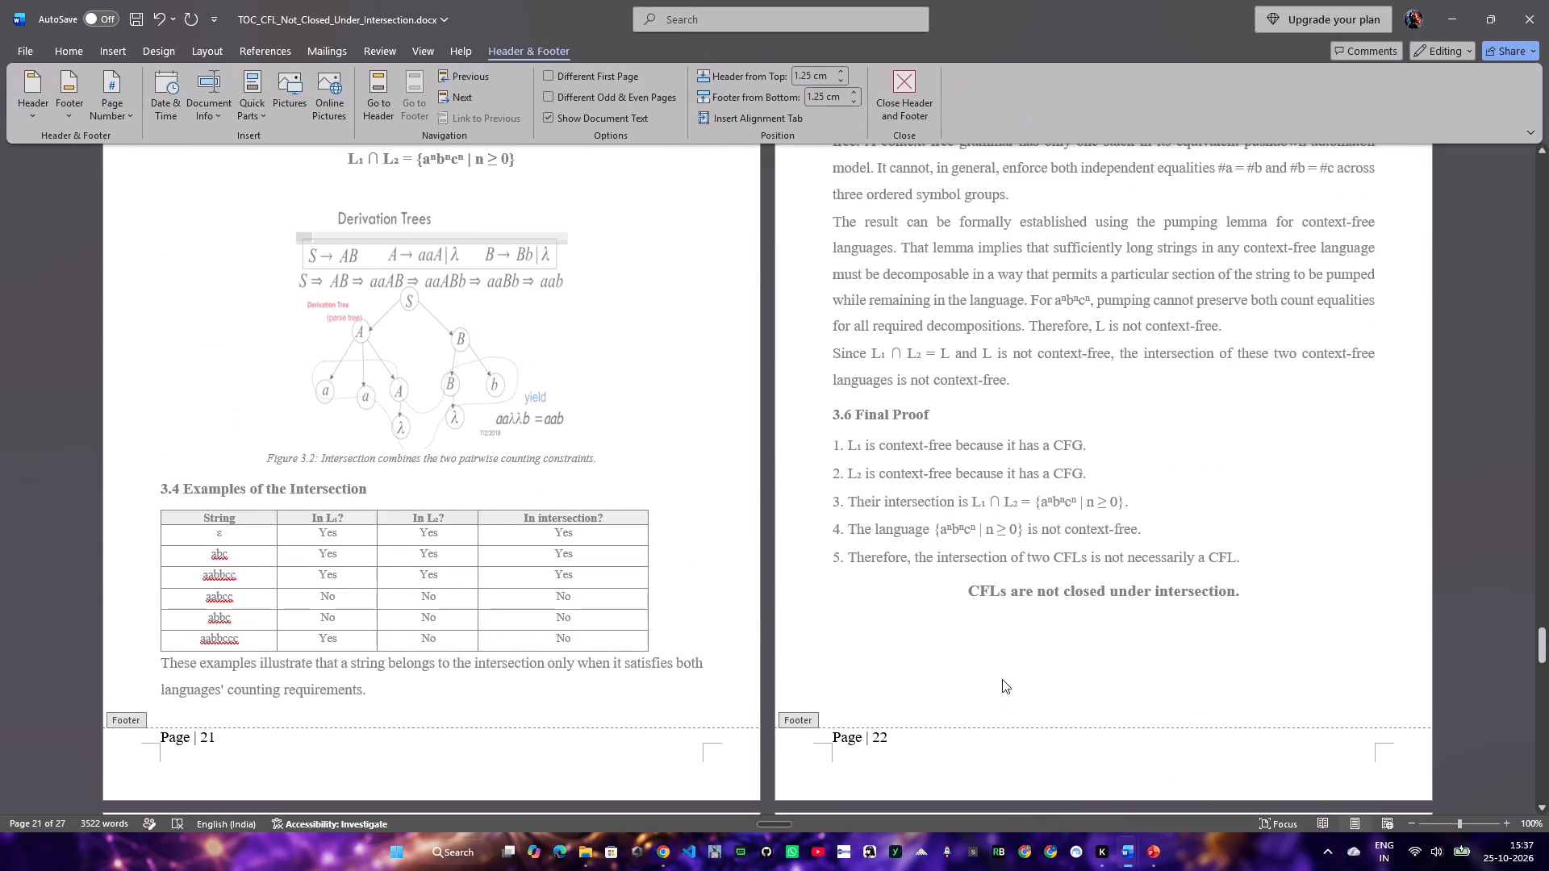
pyautogui.hotkey('ctrl', 's')
pyautogui.press('Escape')
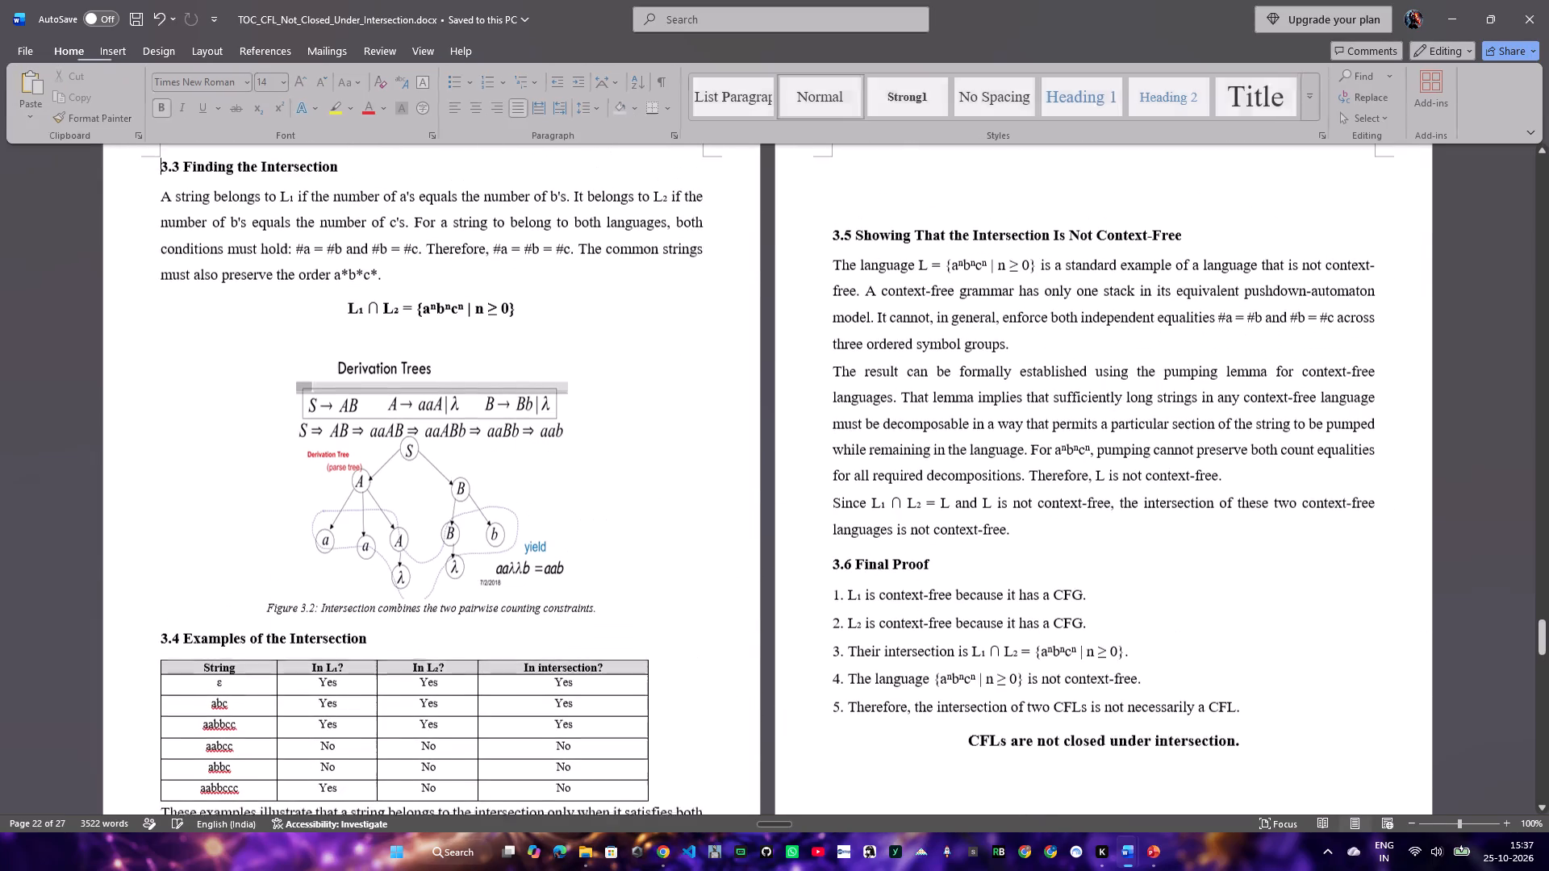
# Save a copy of the report as TOC_CFL_Not_Closed_Under_Intersection.docx in the aat2 folder under D: nikkyAATS.
pyautogui.click(19, 57)
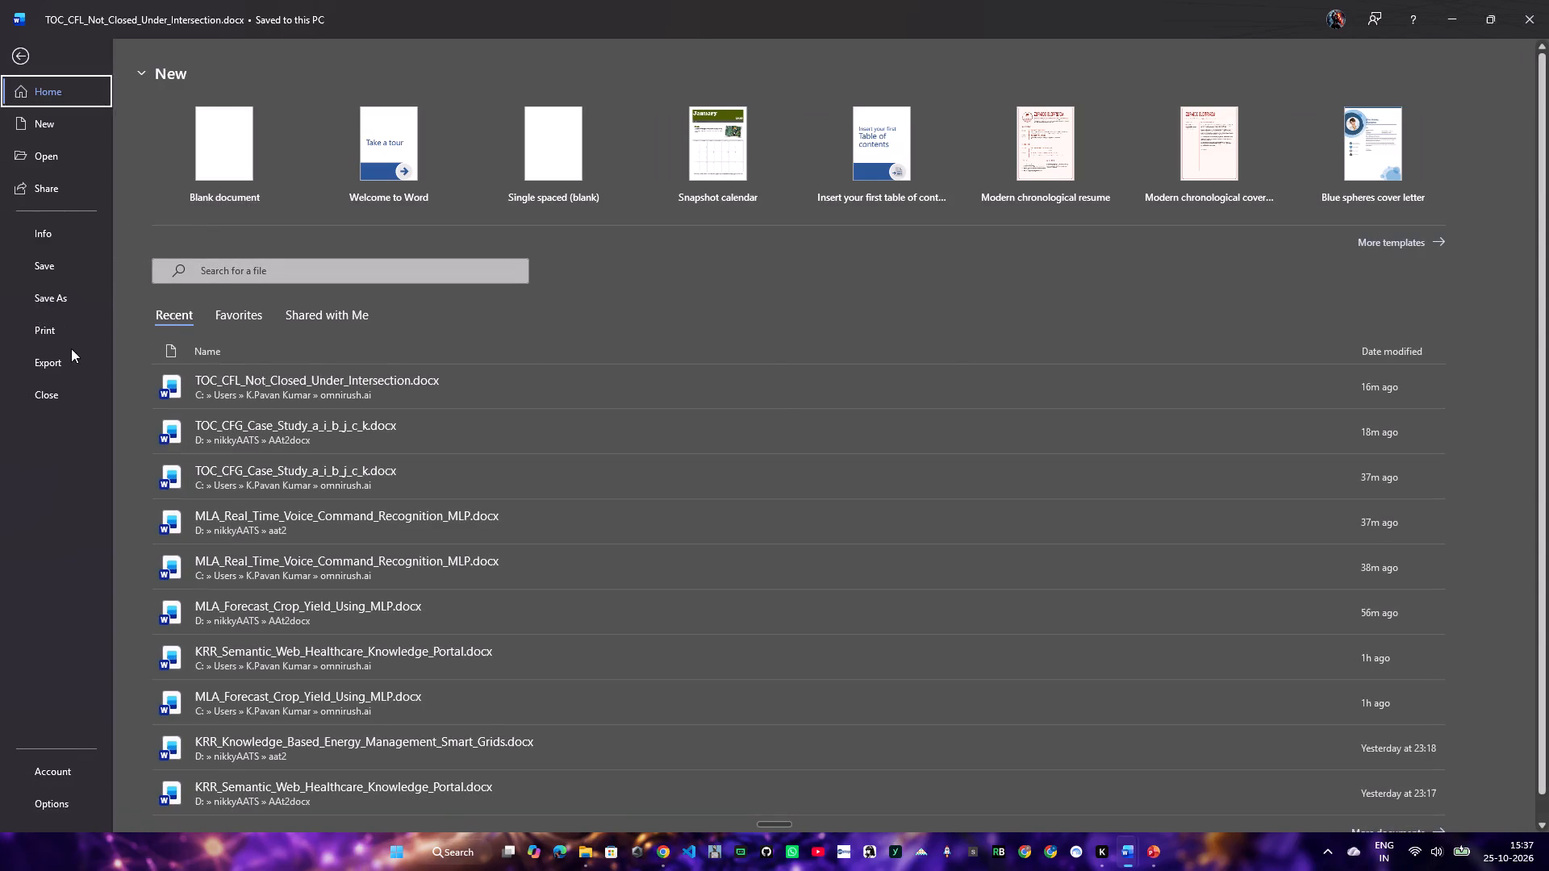
pyautogui.click(75, 289)
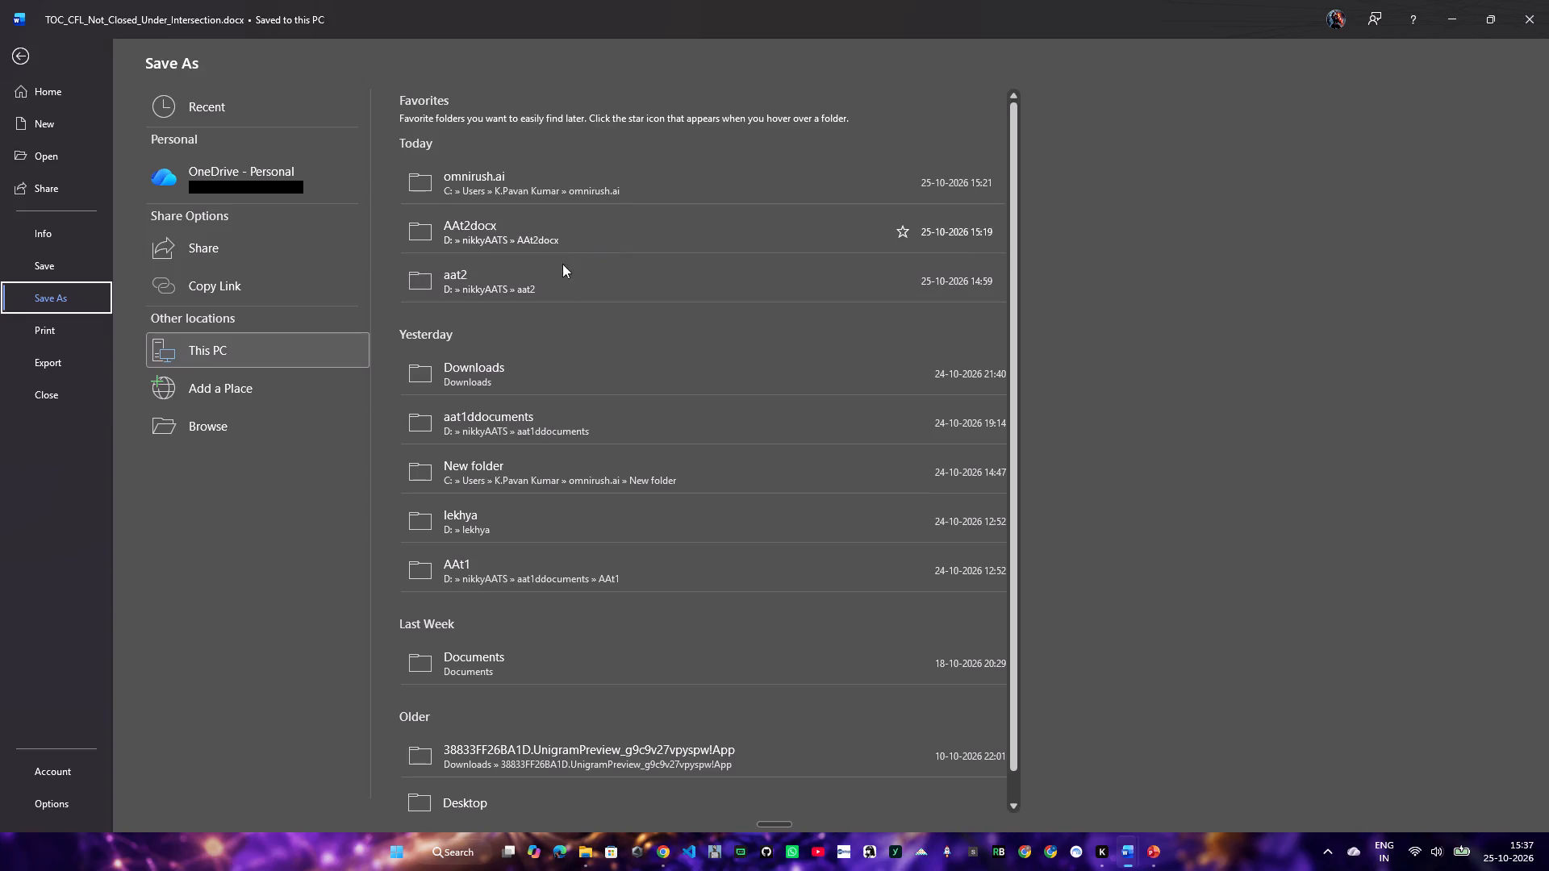
pyautogui.click(581, 280)
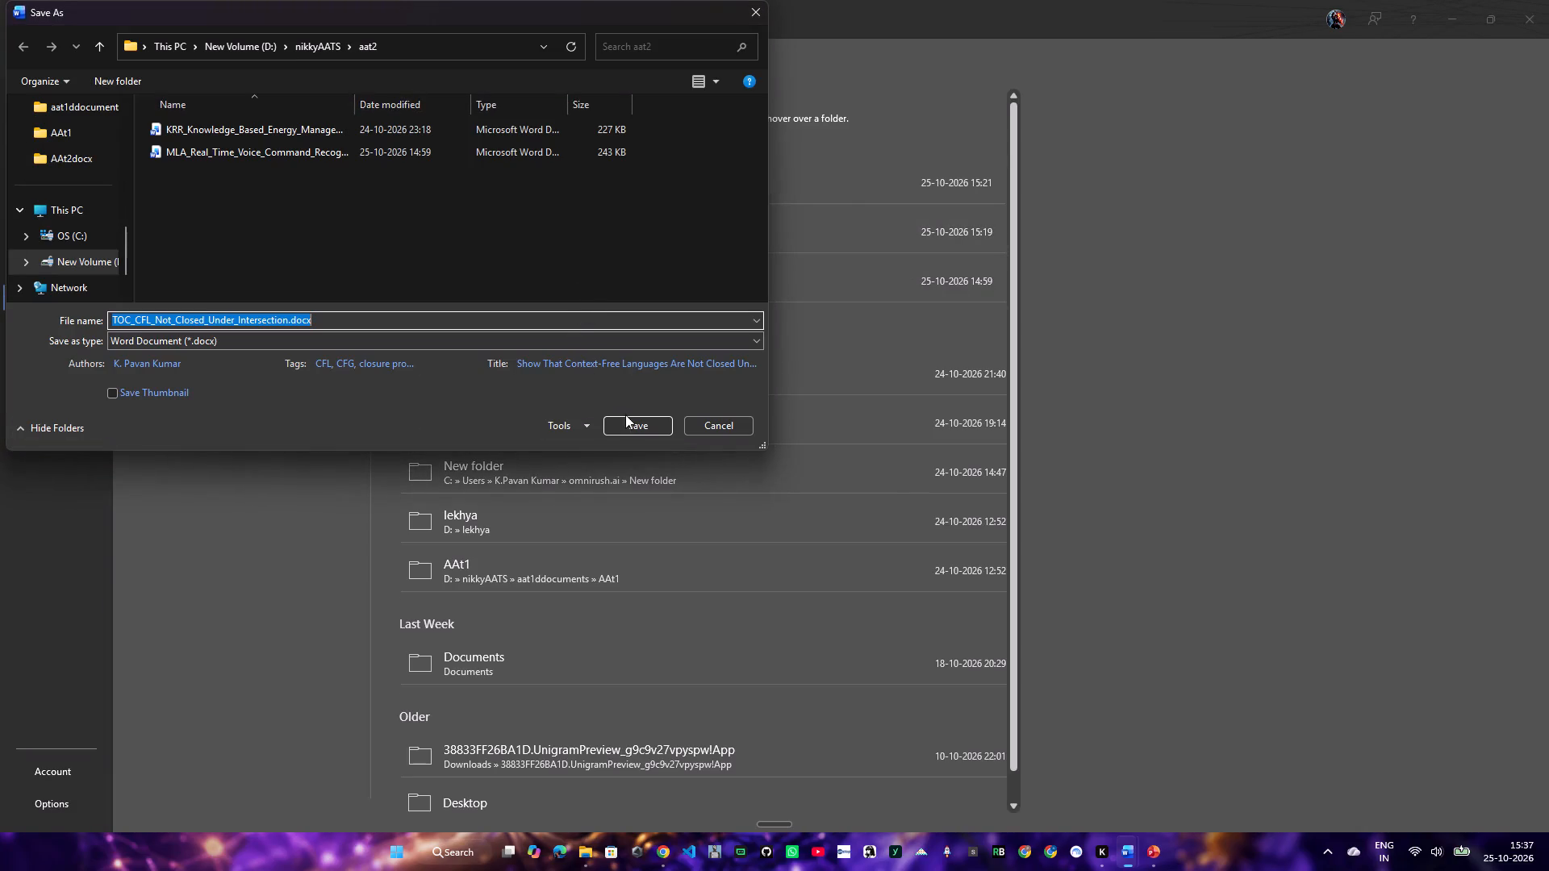
pyautogui.click(626, 423)
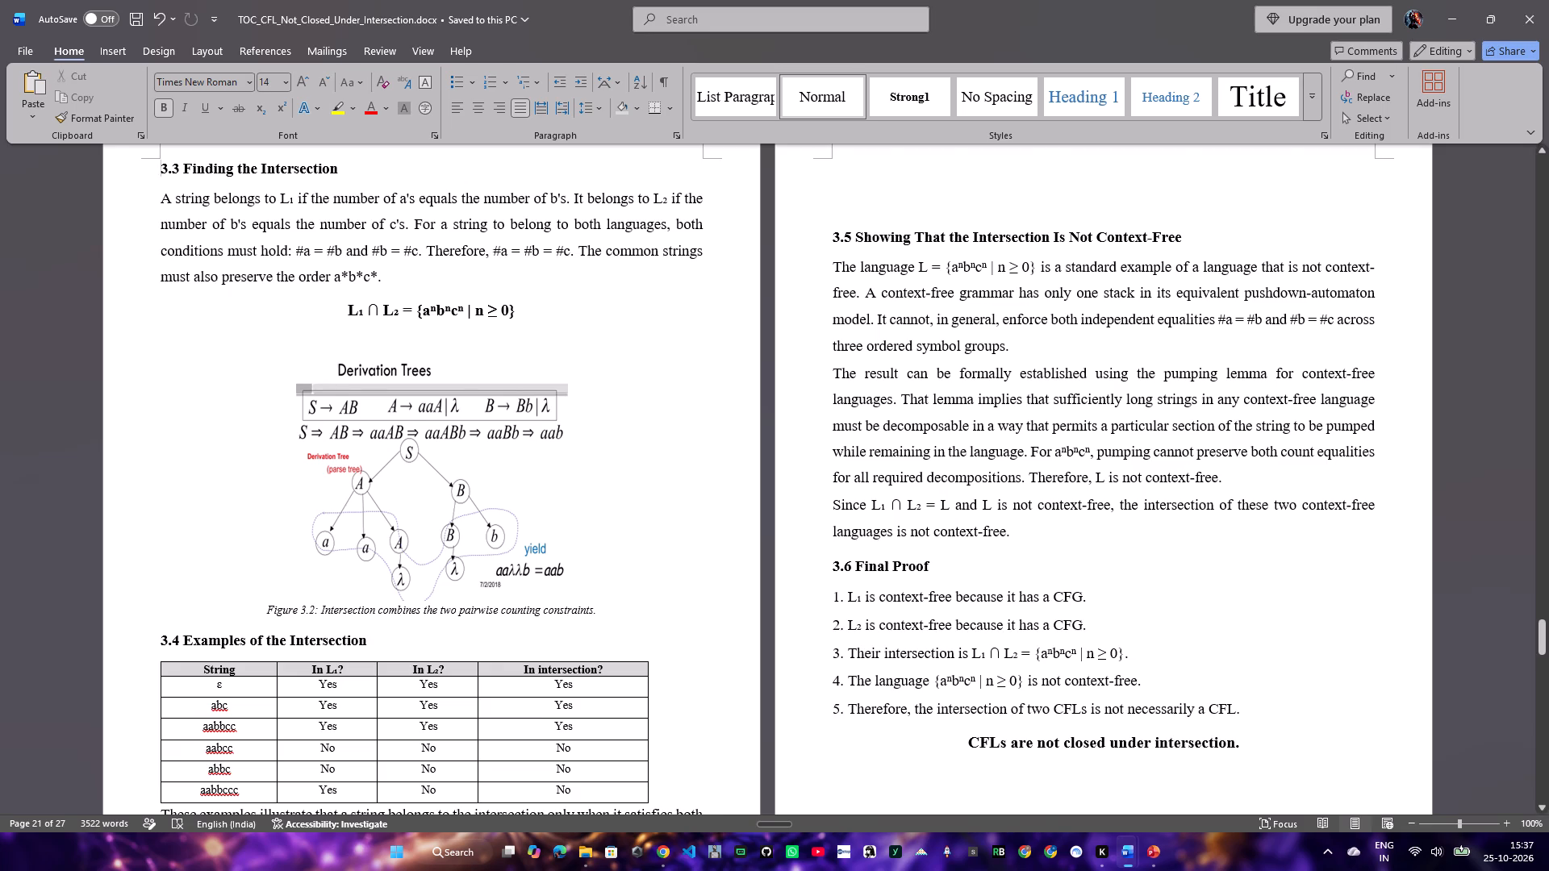
# Save the report again in the aat2 folder while glancing over the numbered pages of Chapters 2 and 3.
pyautogui.scroll(20, 641, 402)
pyautogui.scroll(6, 641, 402)
pyautogui.hotkey('ctrl', 's')
pyautogui.hotkey('ctrl', 's')
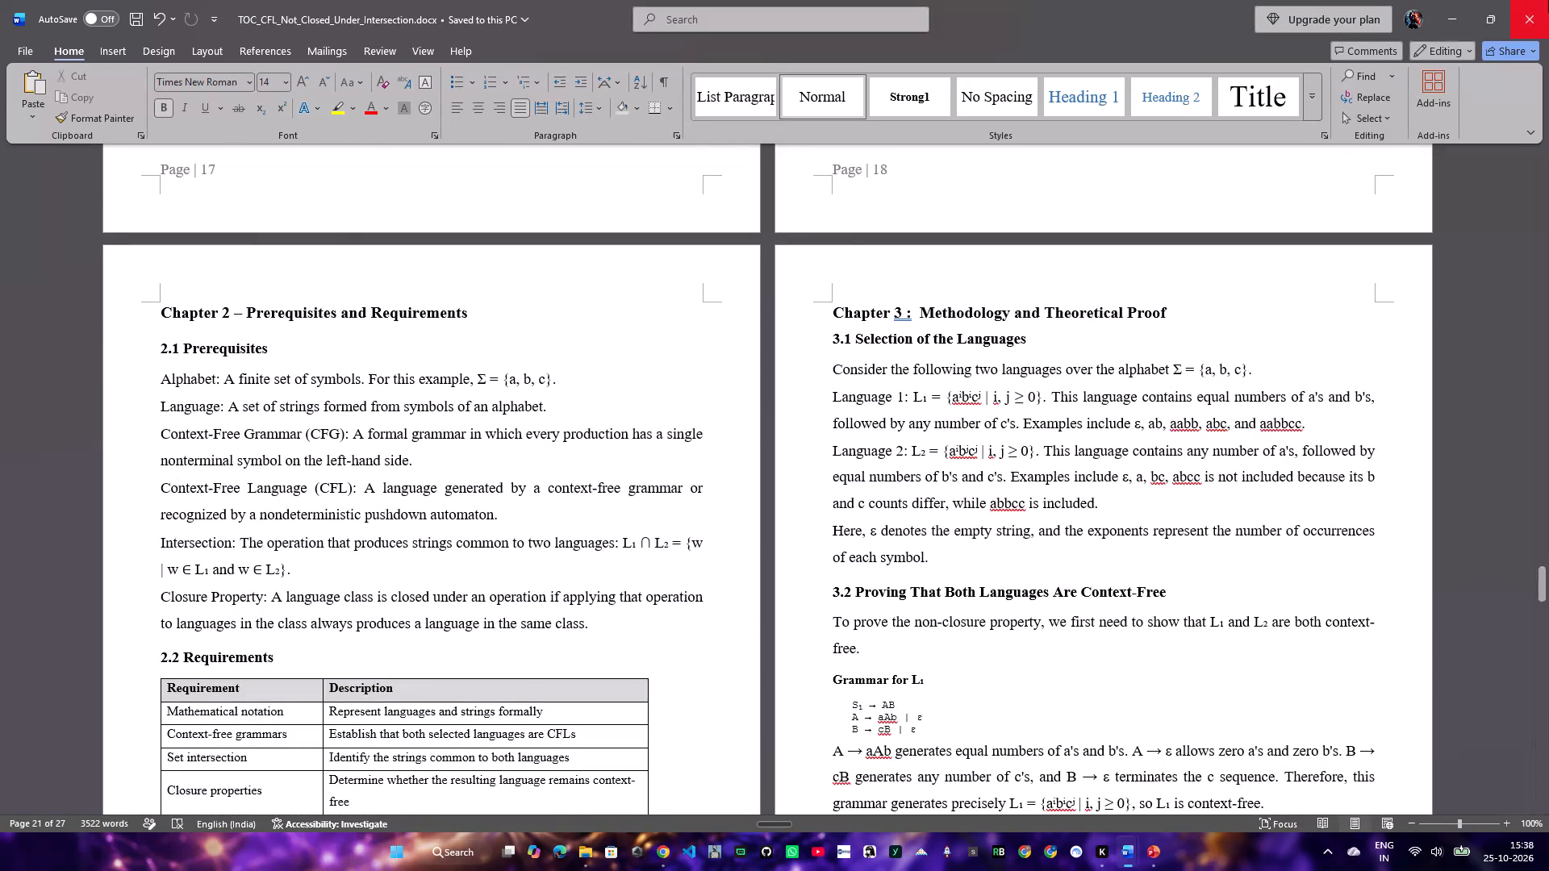
pyautogui.scroll(-5, 652, 544)
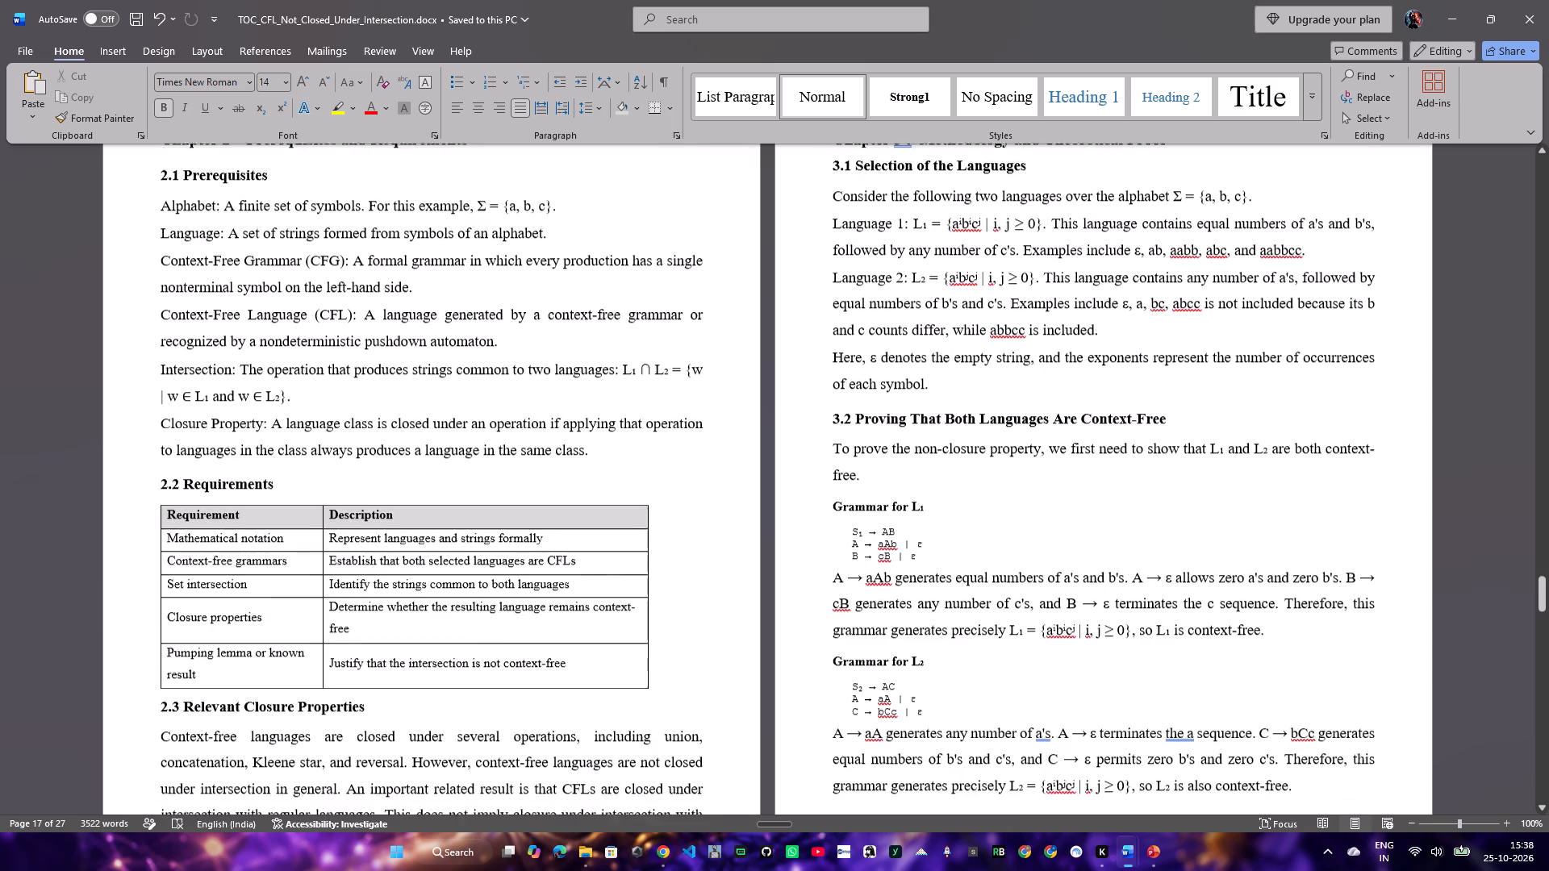